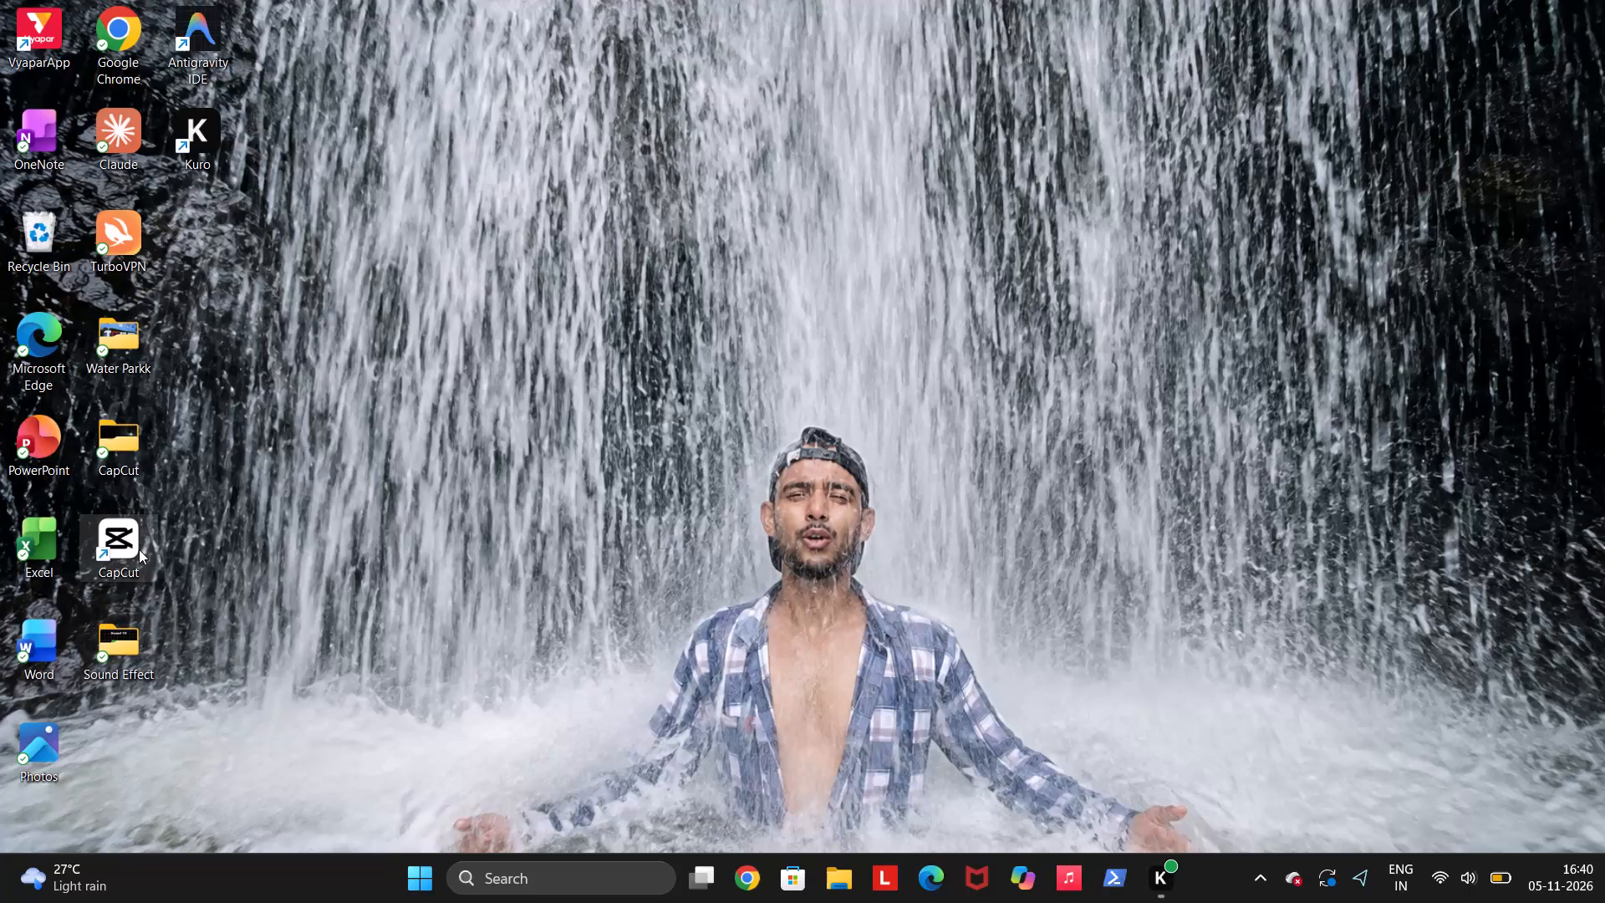
Launch the CapCut video editor from the desktop.
double_click(139, 549)
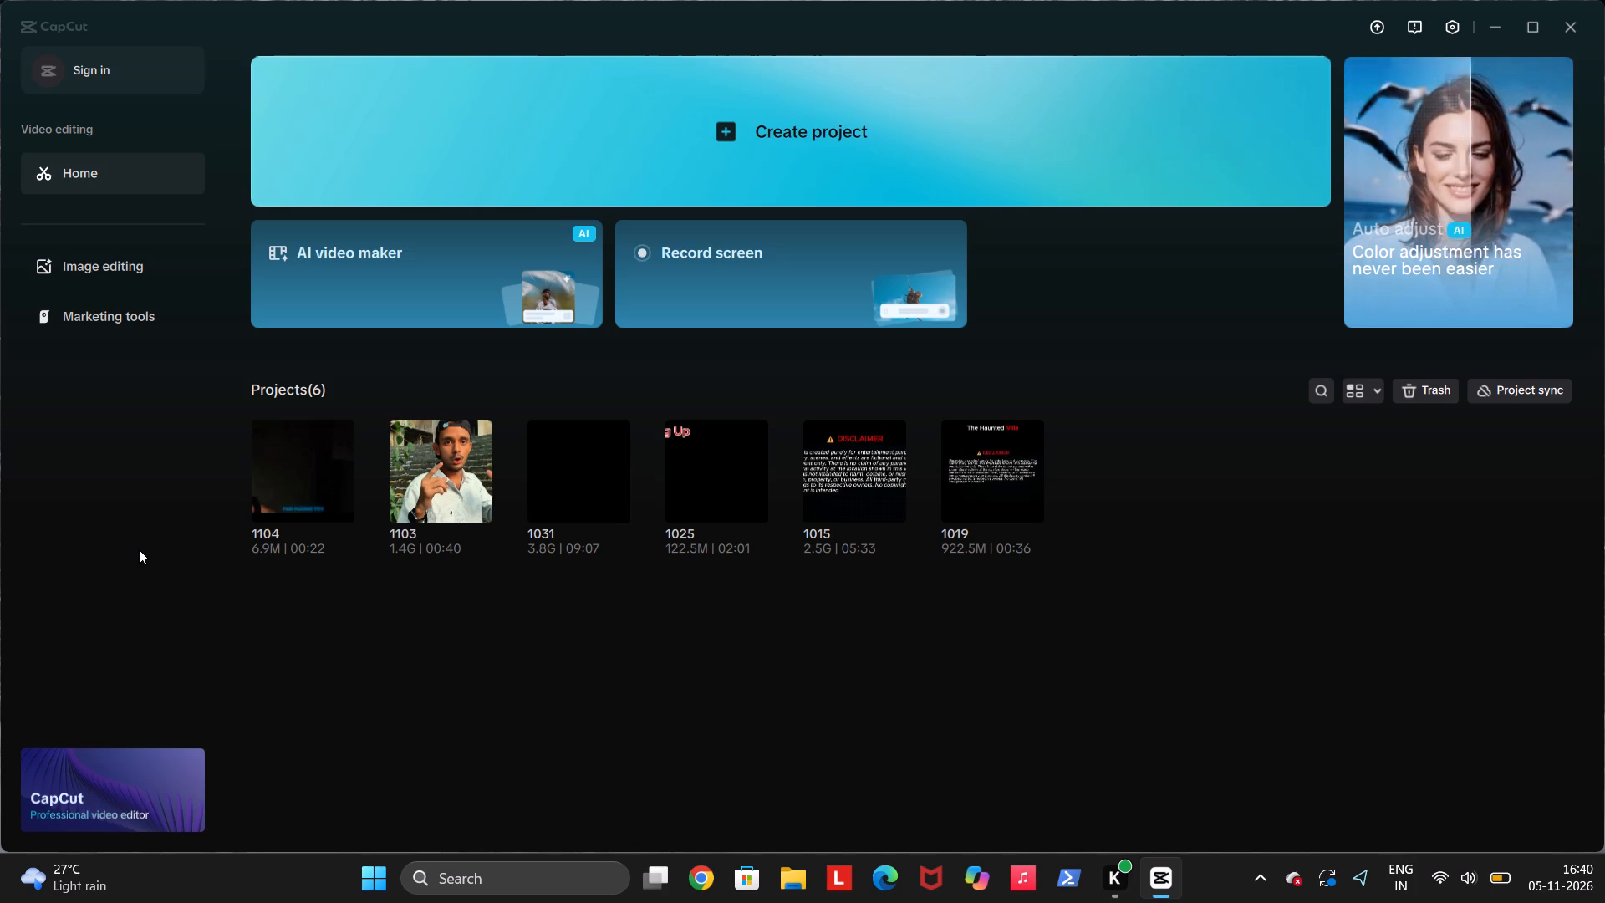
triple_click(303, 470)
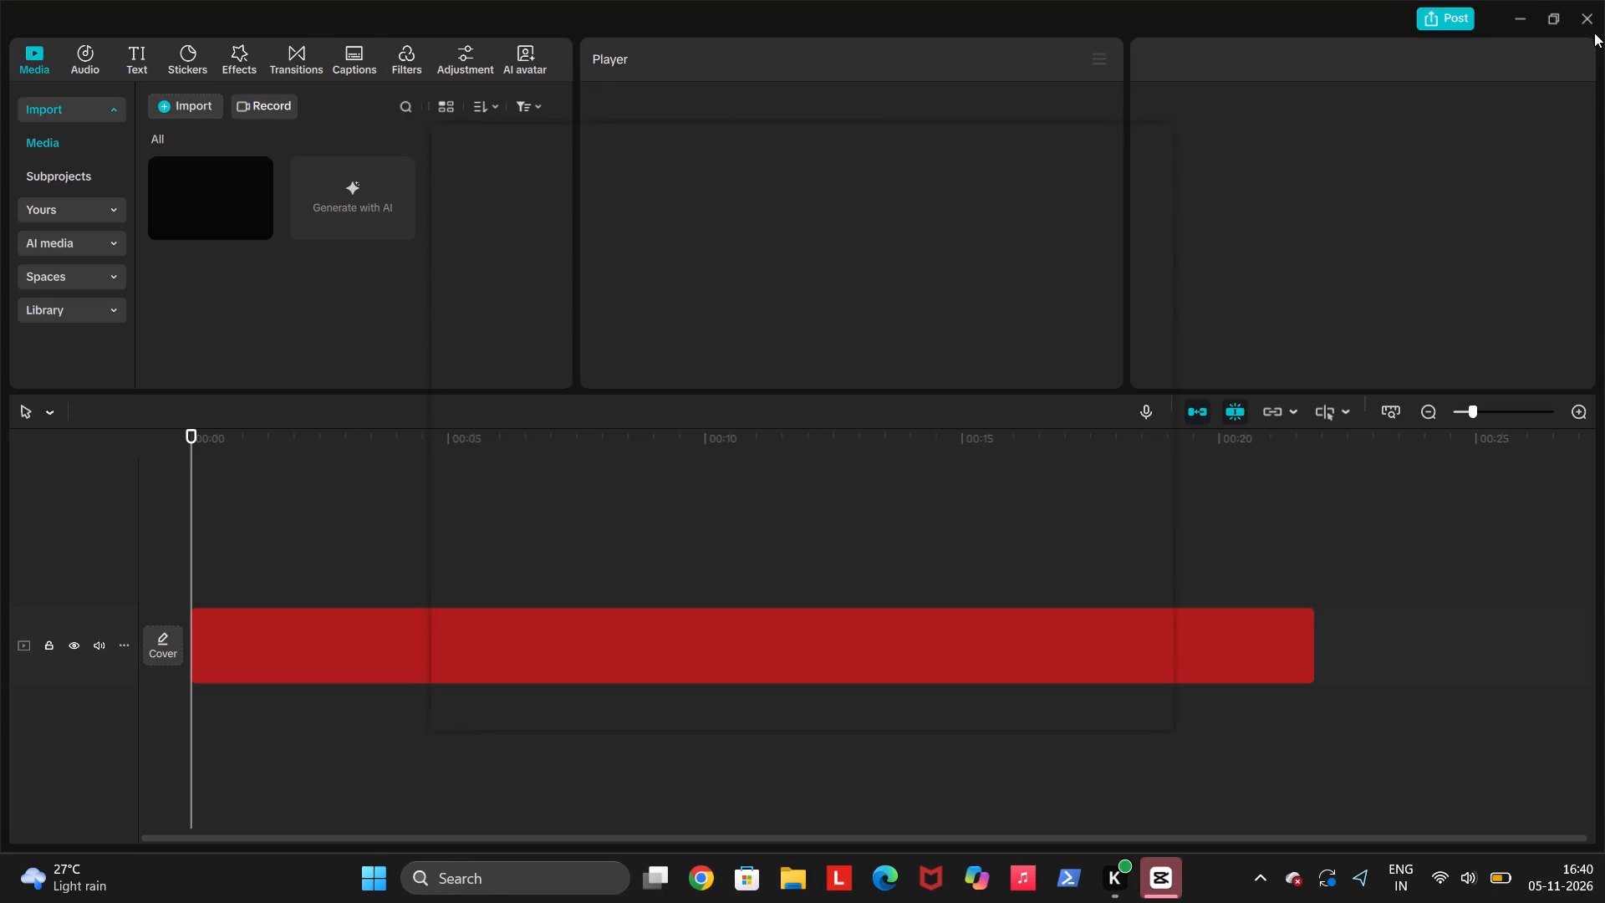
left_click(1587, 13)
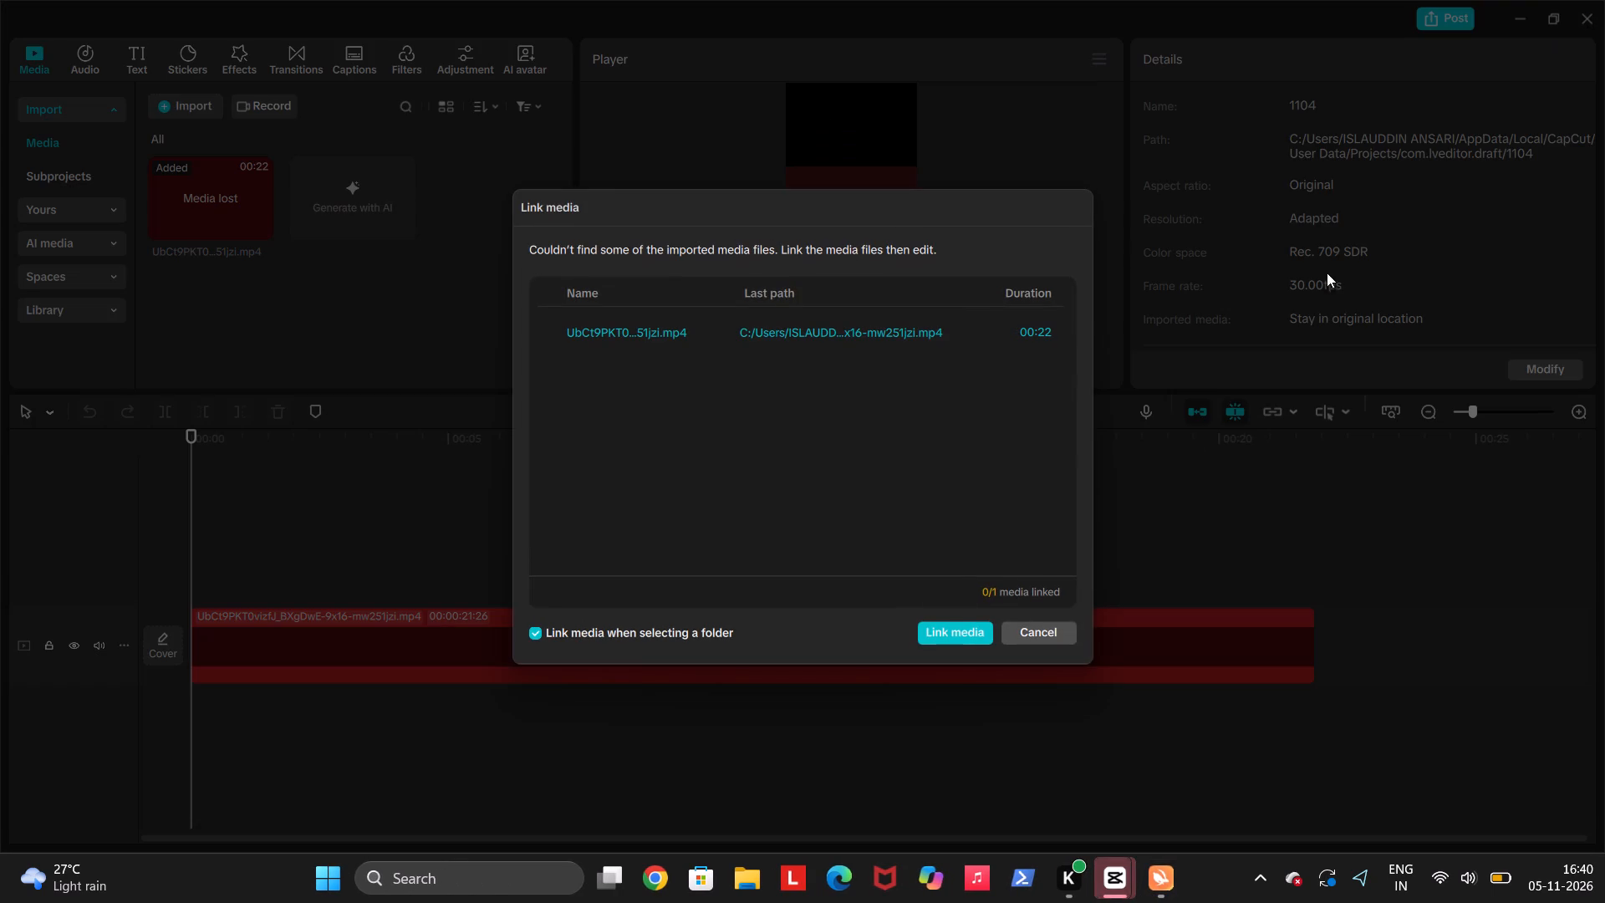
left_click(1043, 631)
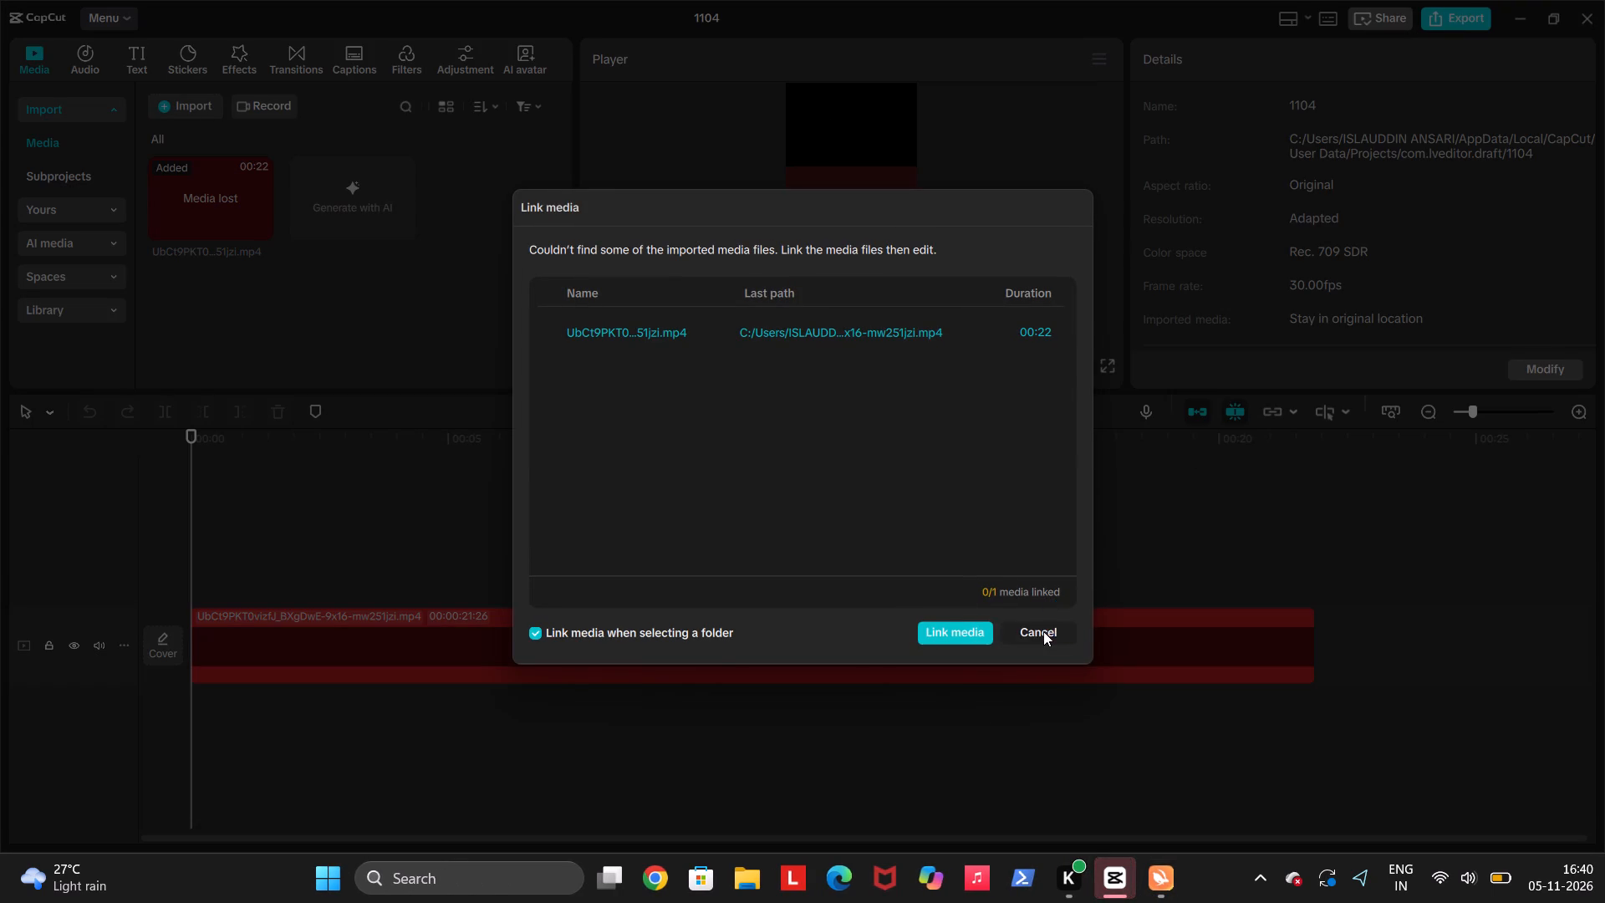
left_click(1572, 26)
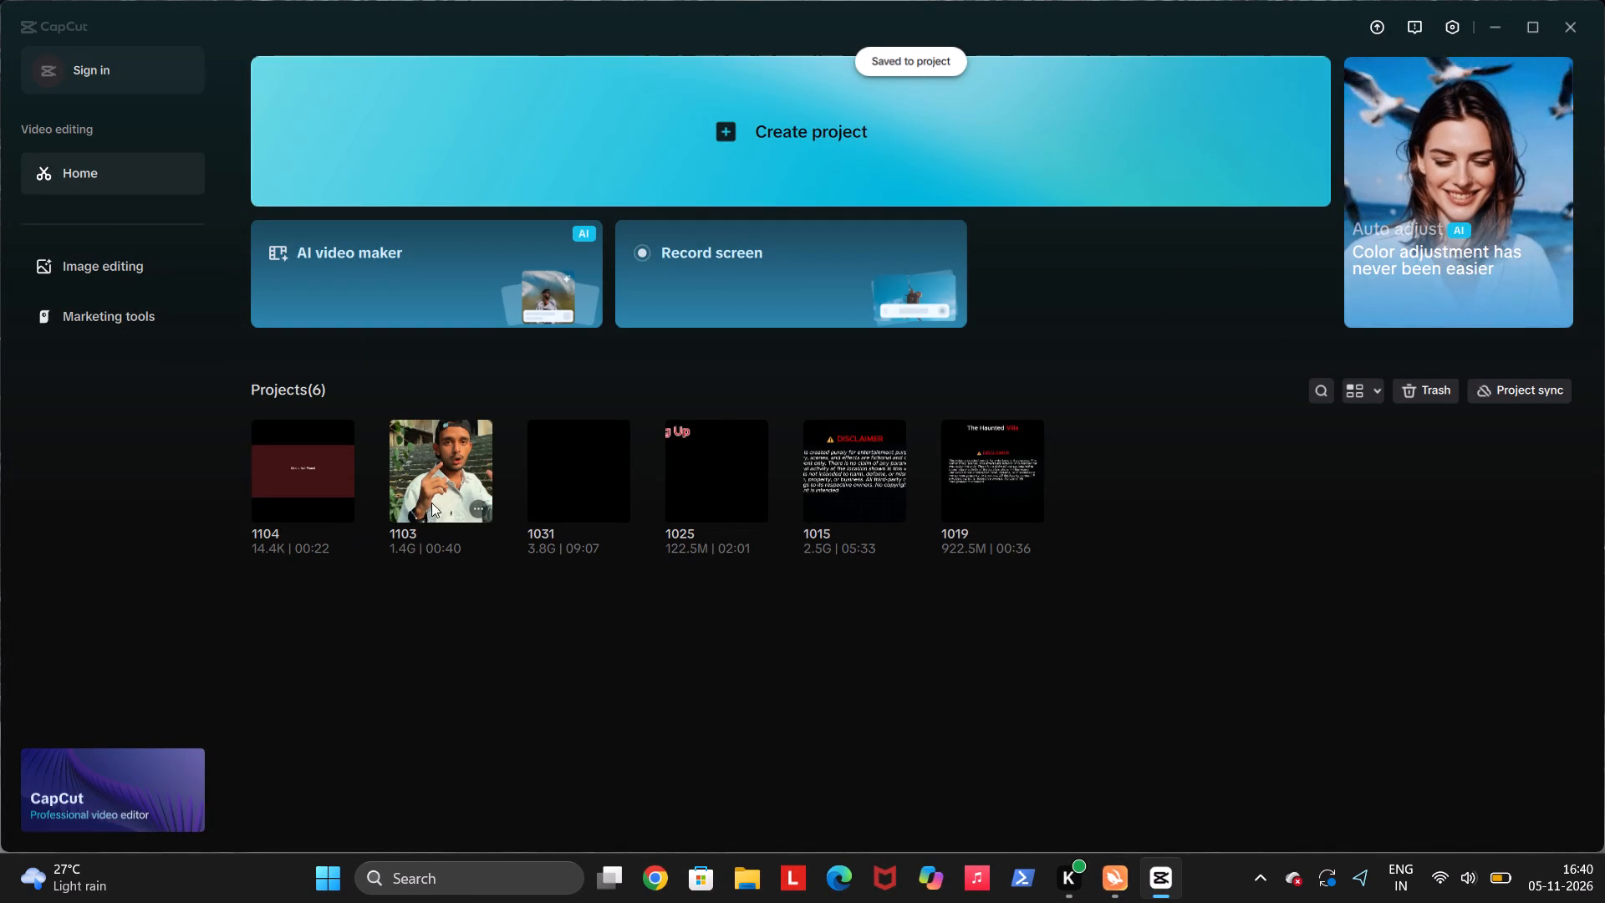
Open the existing project 1103 for editing and close the Turbo VPN window.
double_click(464, 491)
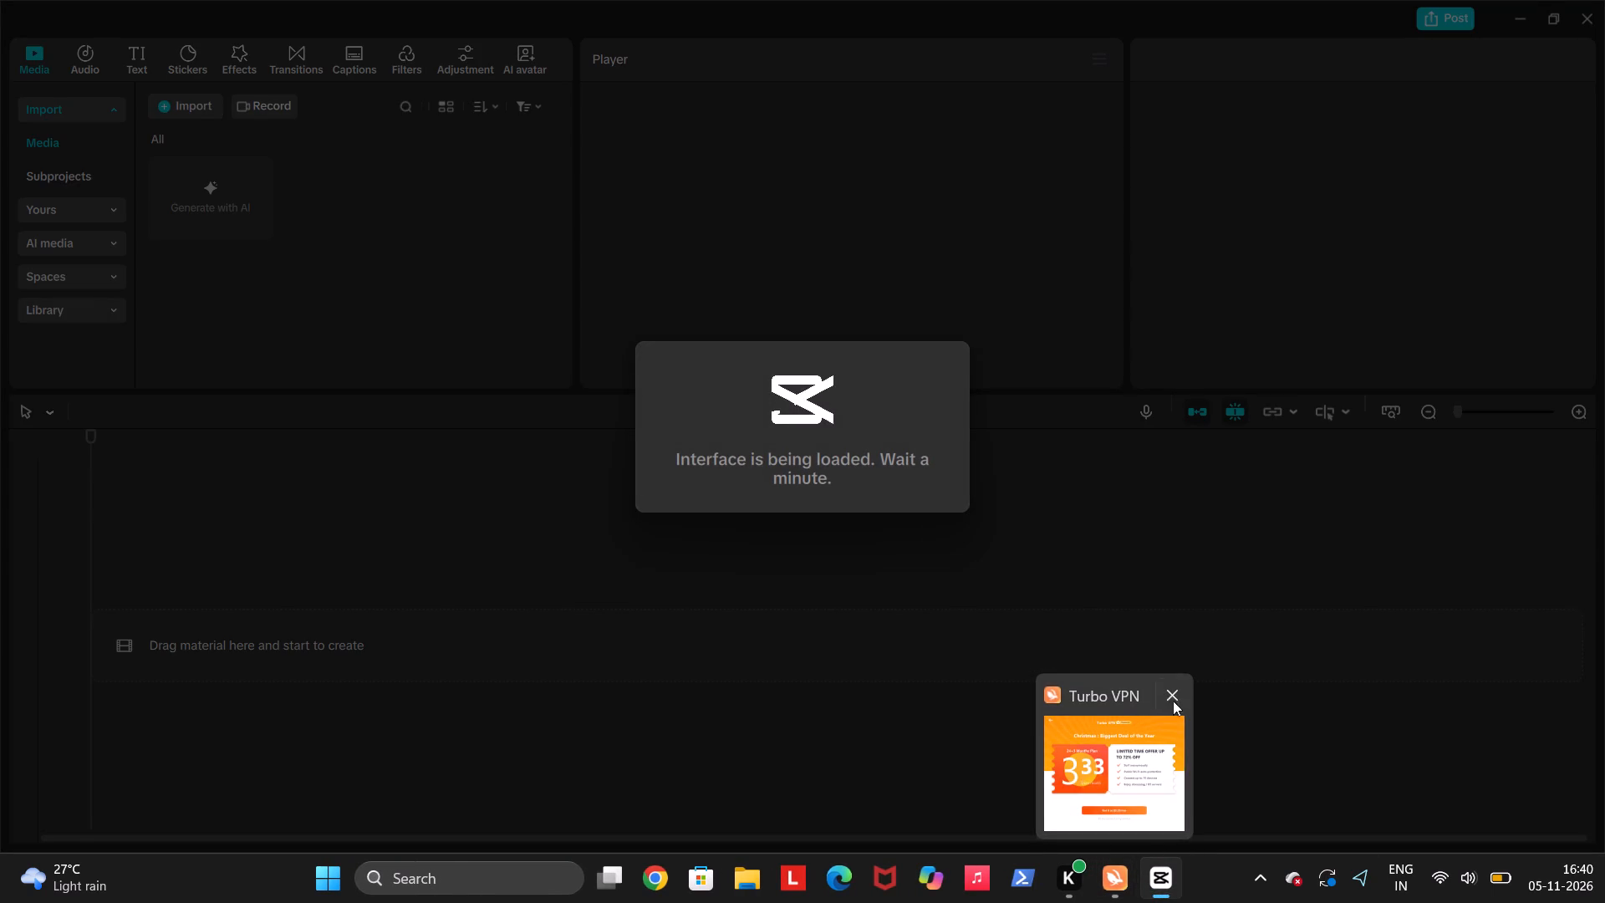
left_click(1179, 686)
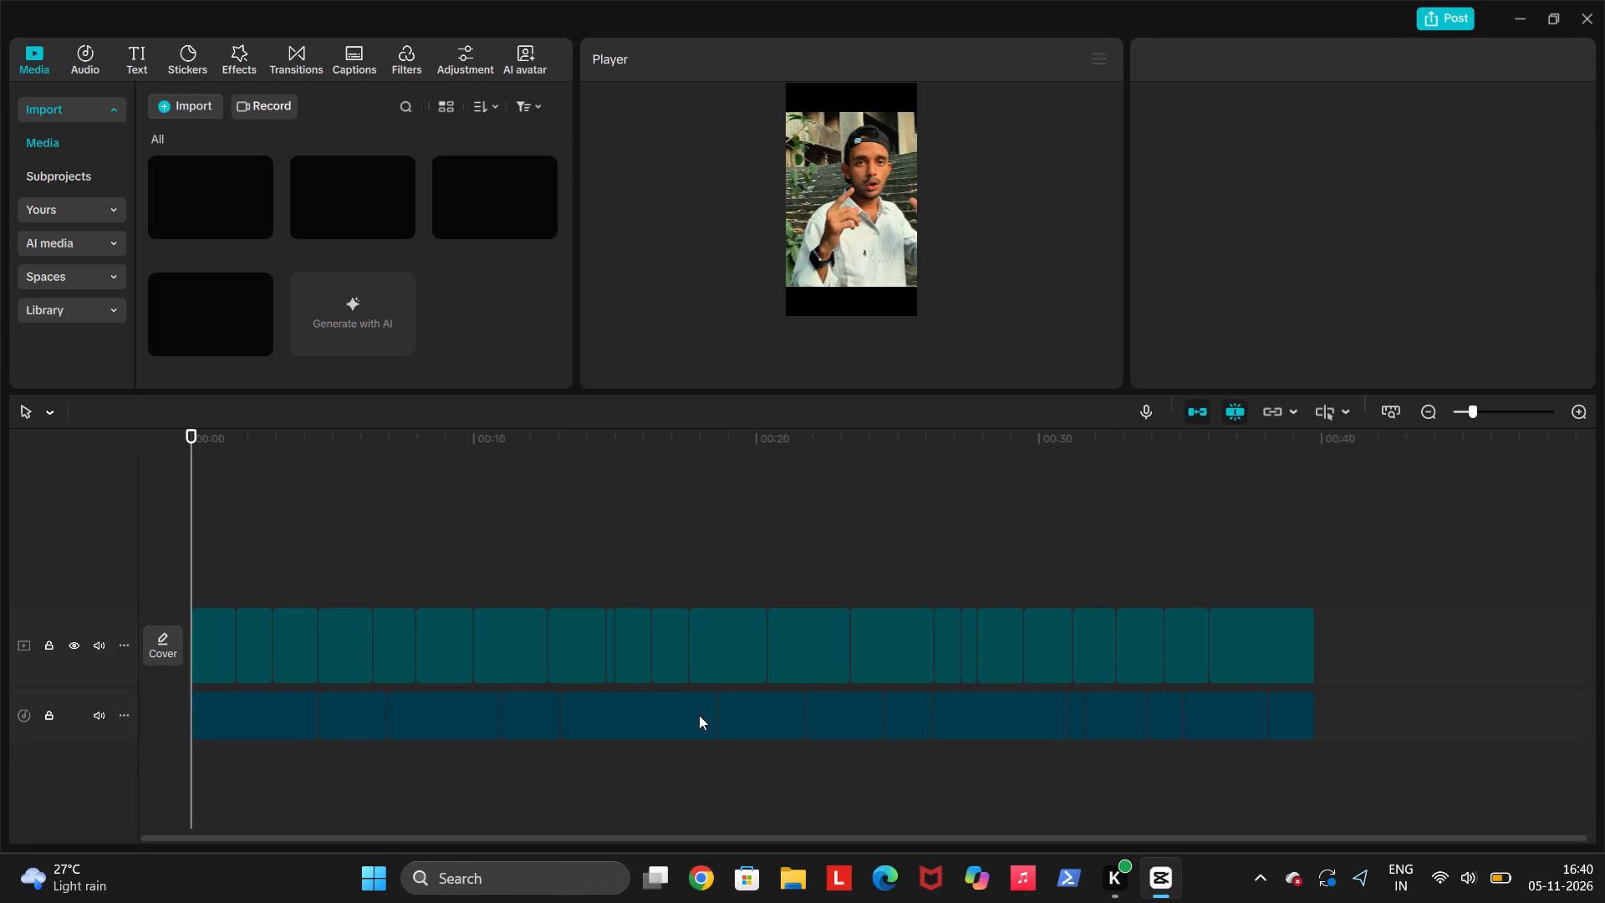
Review the edit by playing the timeline from the start, and again from about the 4-second mark.
key("space")
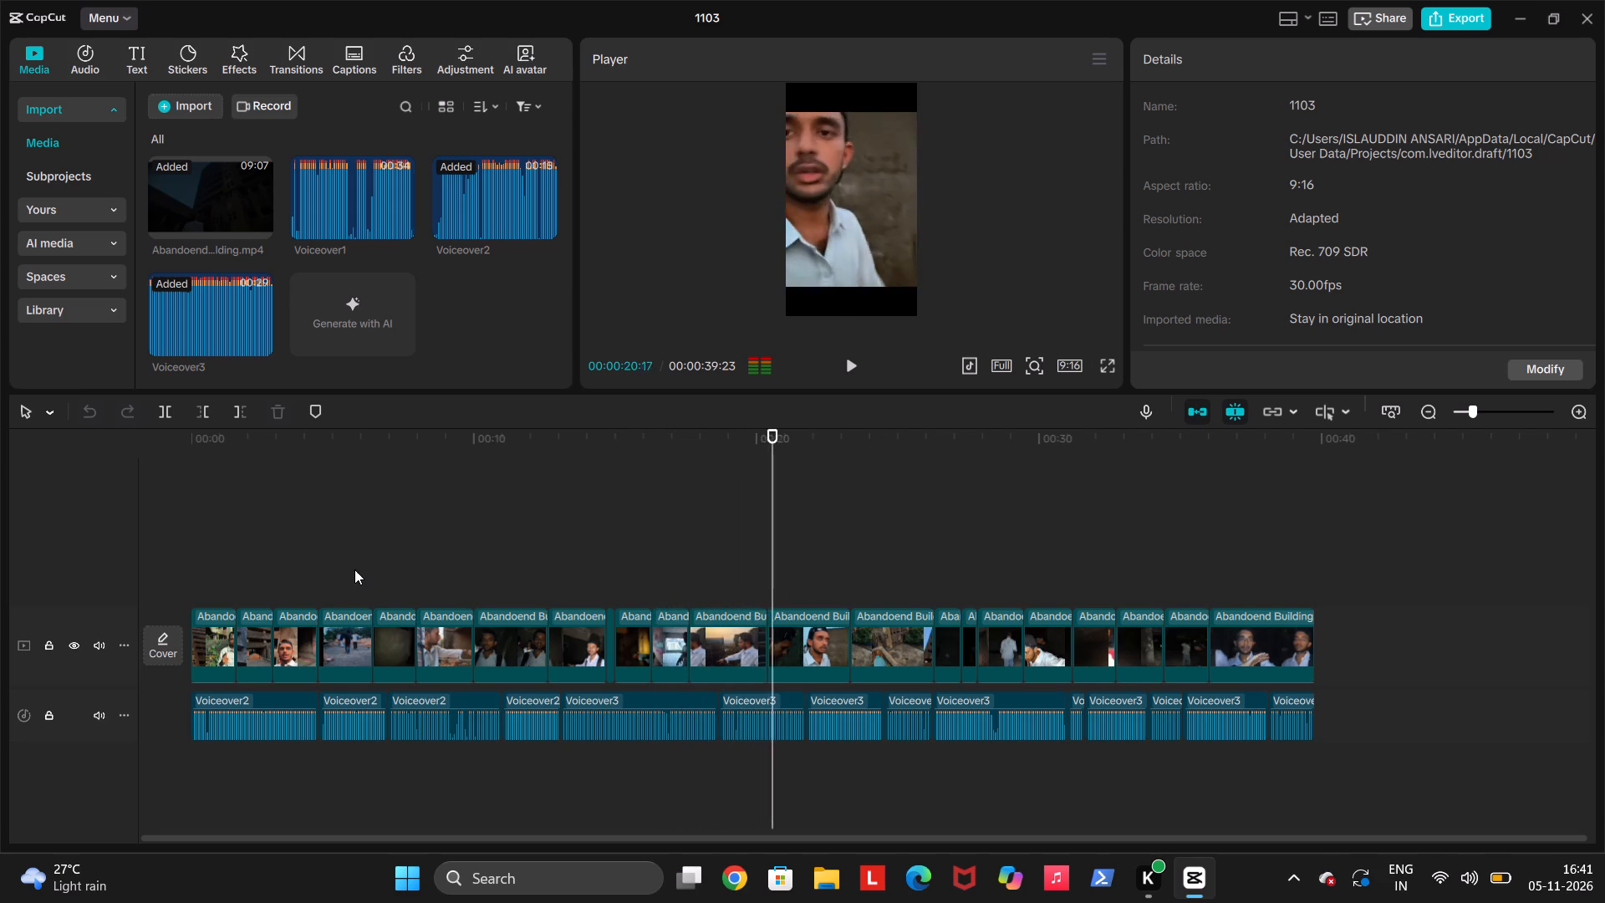
left_click(302, 569)
key("space")
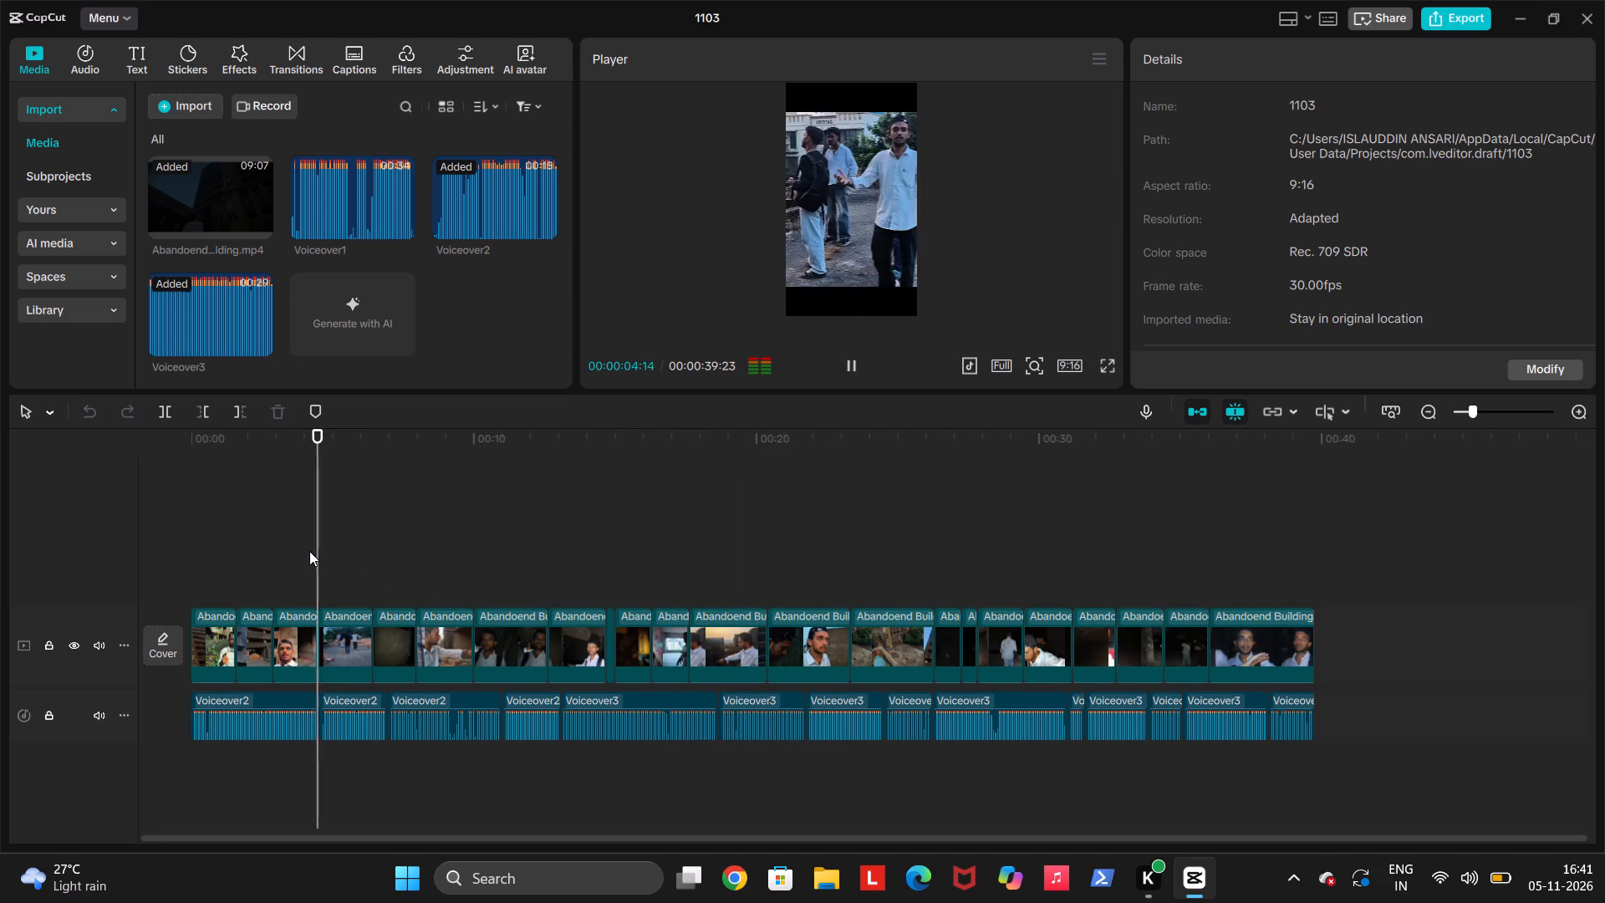
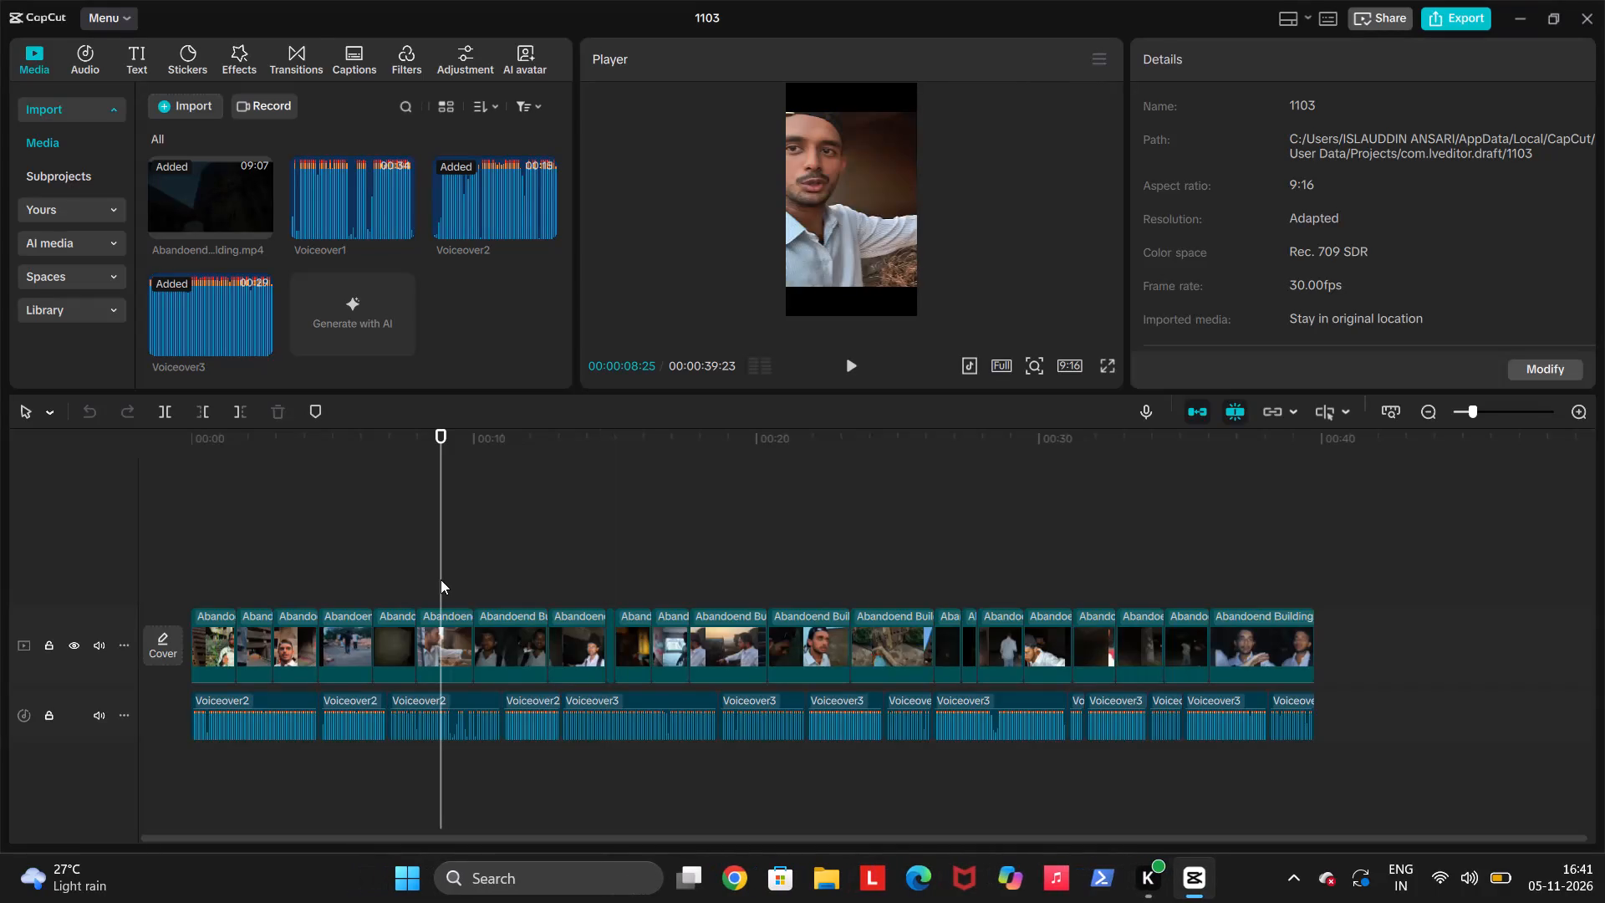
Extend the end of the sixth video clip by about 6 frames, to just past the 10-second mark, and play back the cut.
left_click(462, 640)
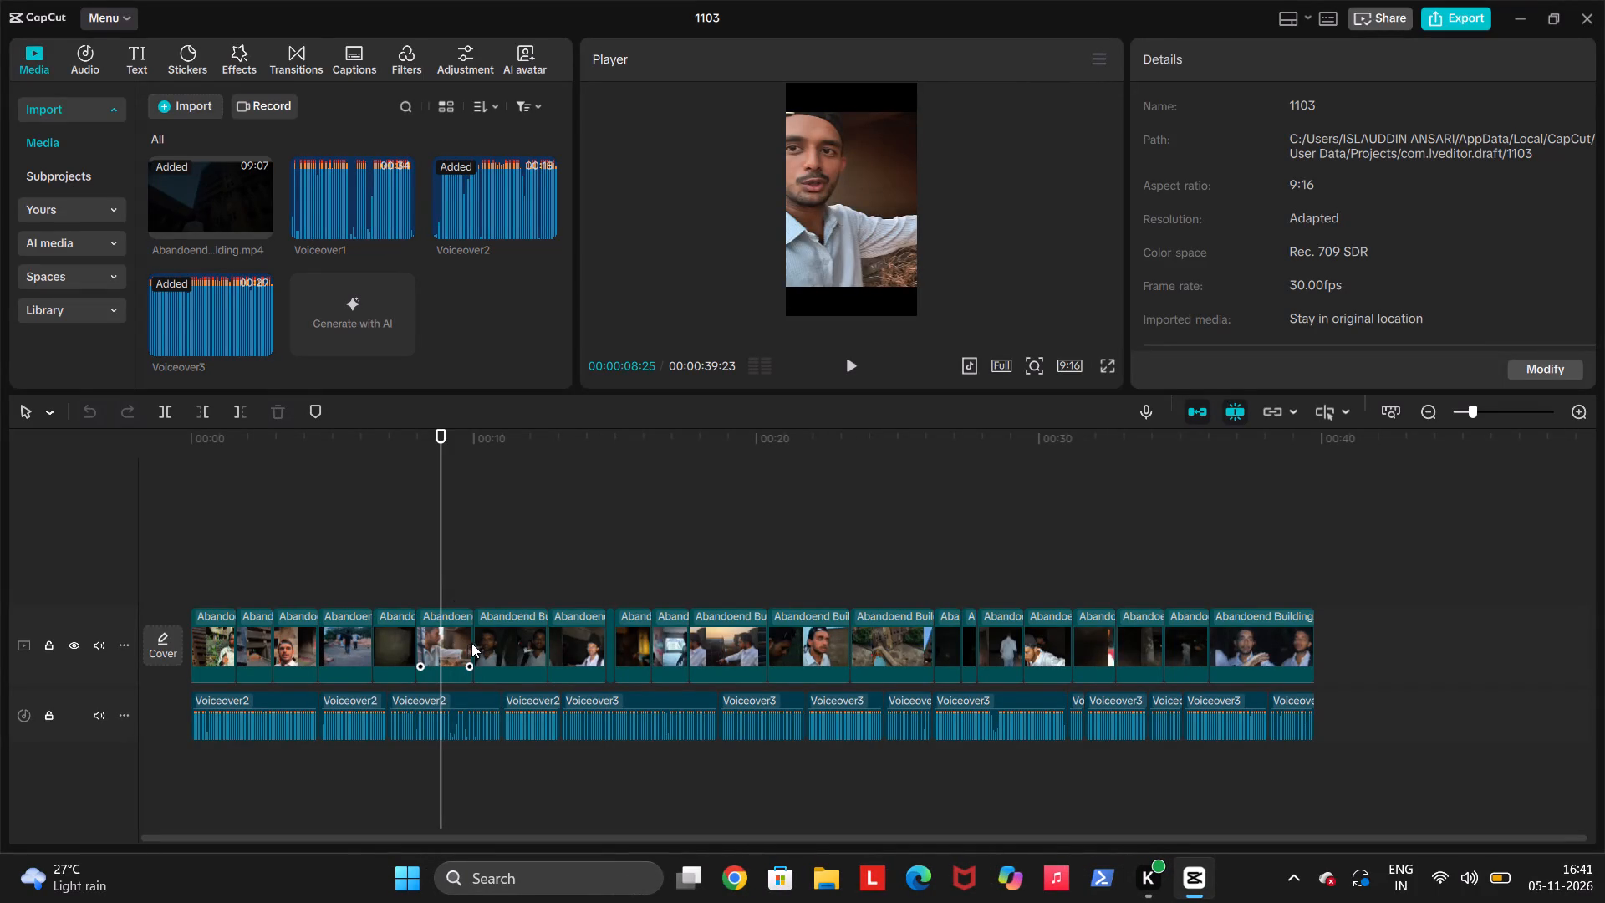
left_click(465, 645)
left_click(476, 643)
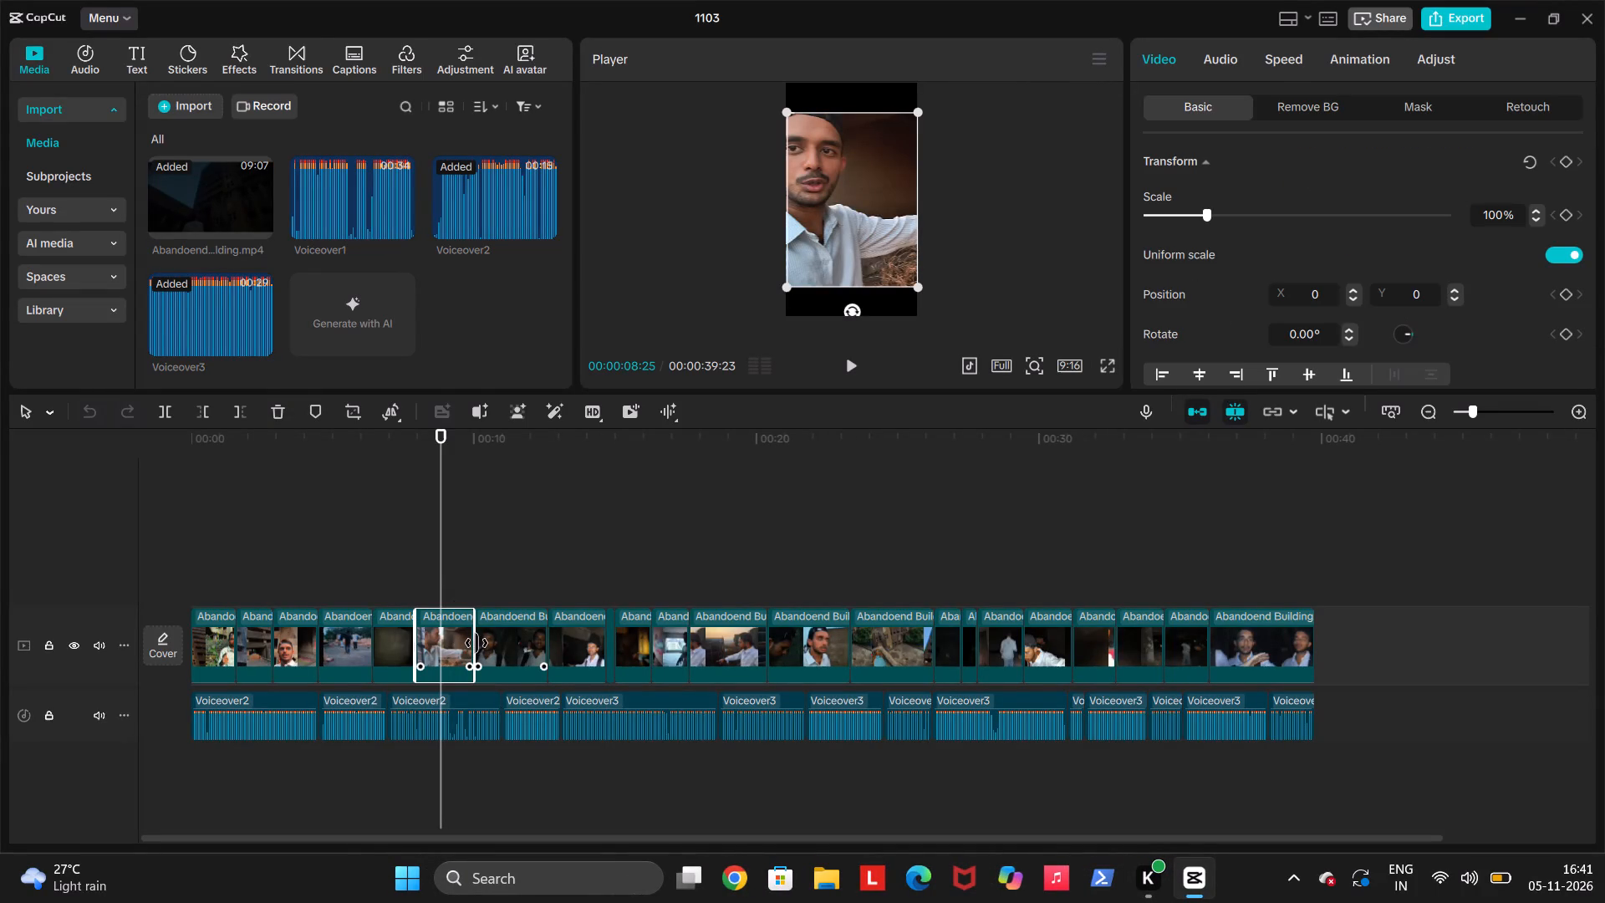
left_click(476, 643)
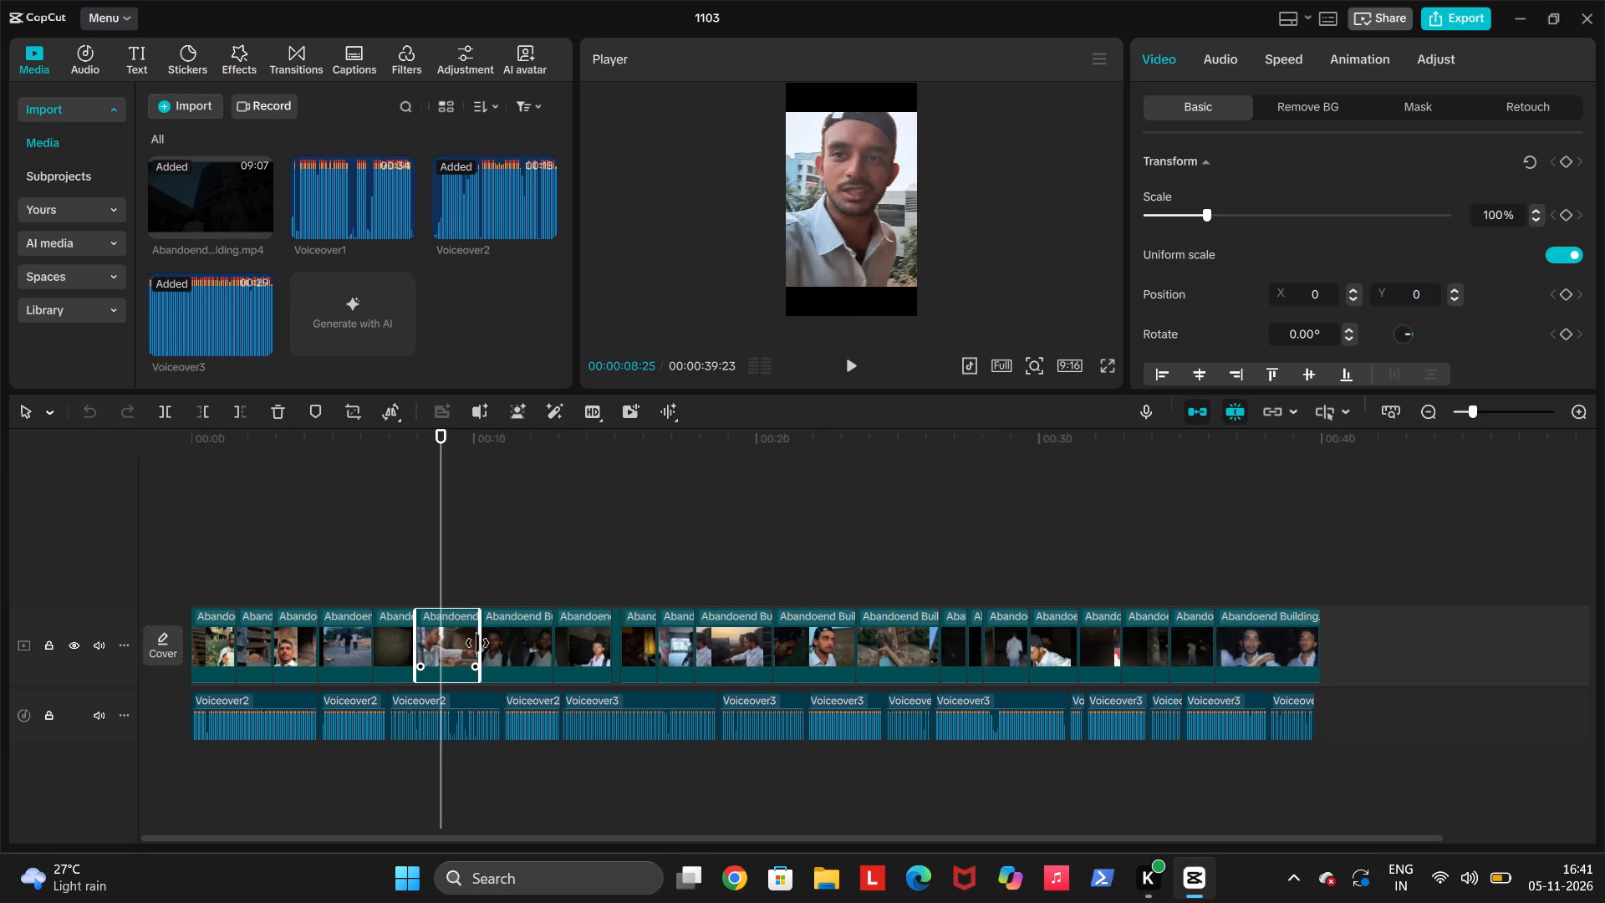
key("space")
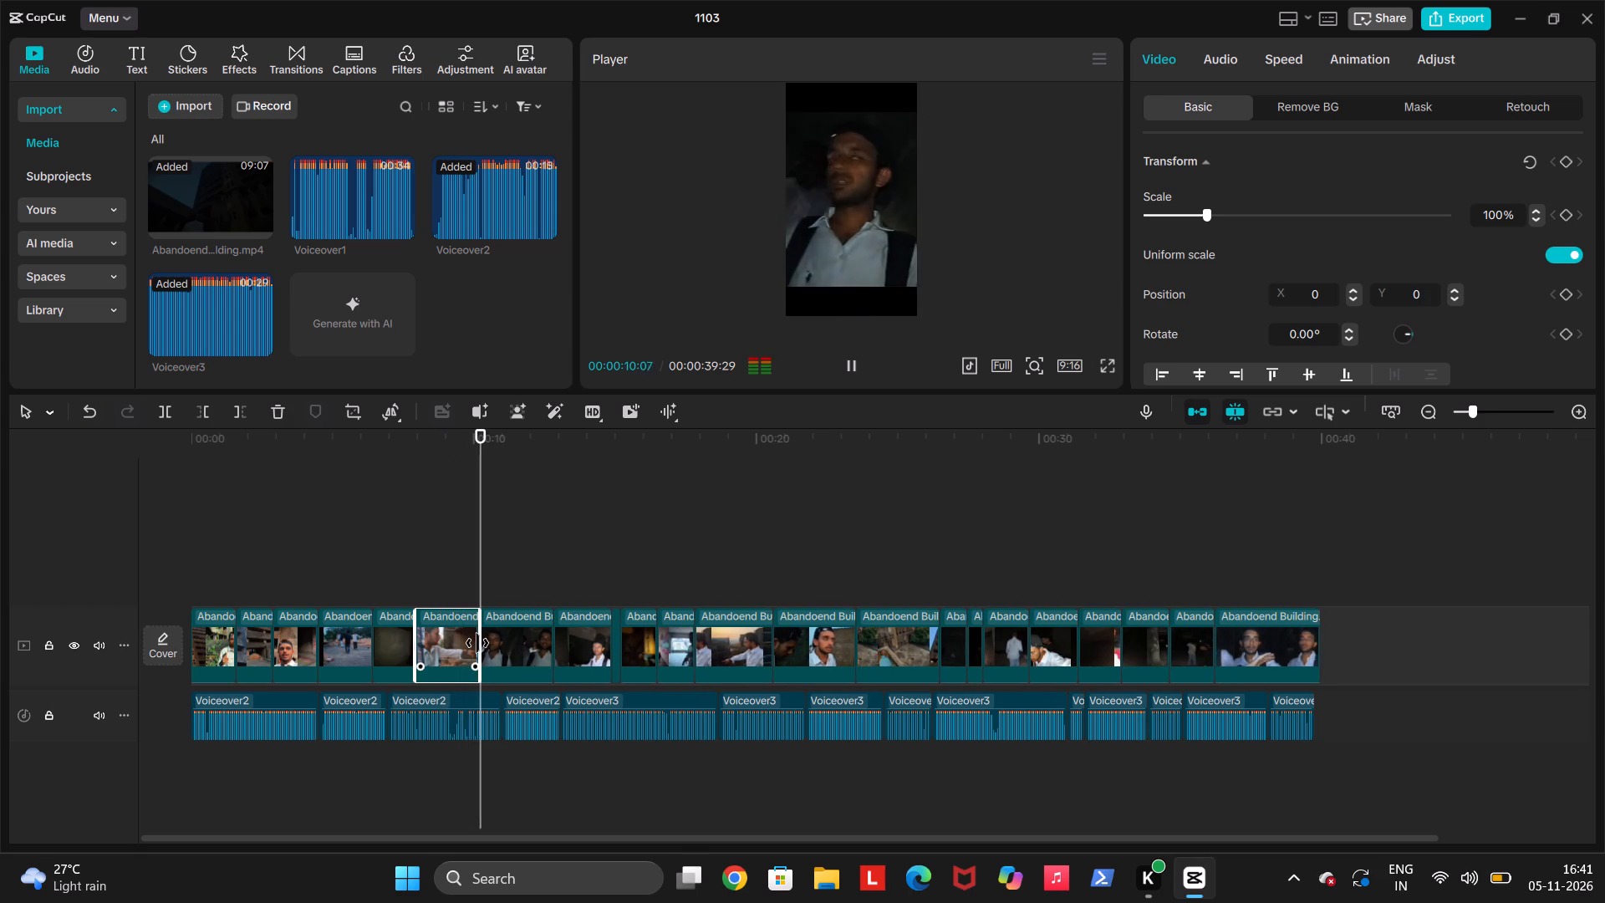
key("space")
key("space")
key("space")
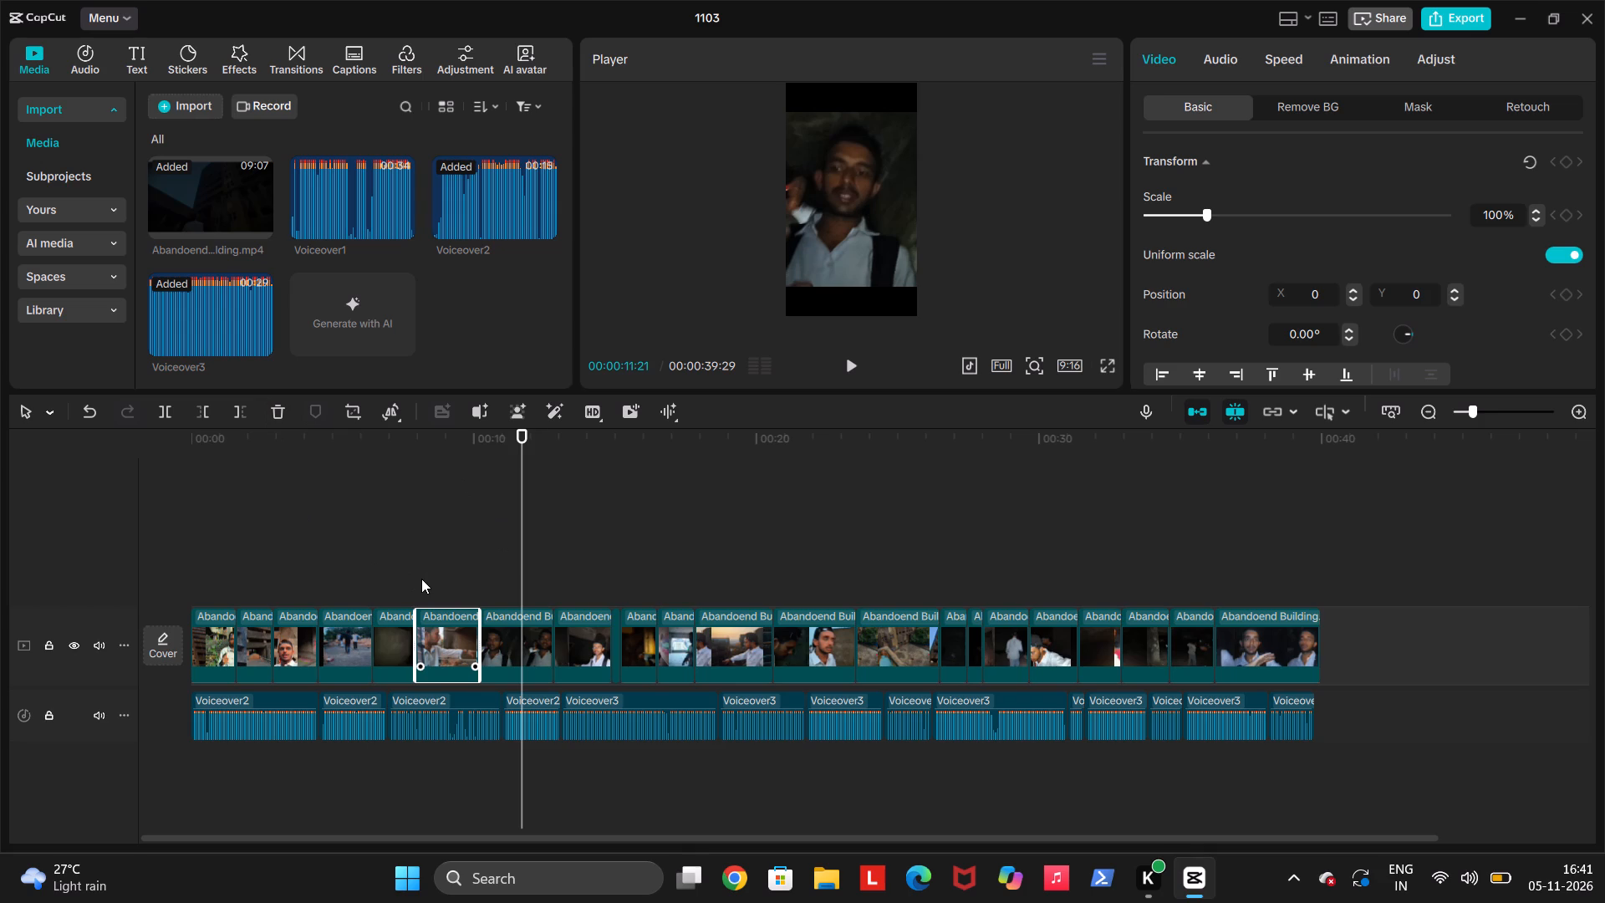
left_click(507, 622)
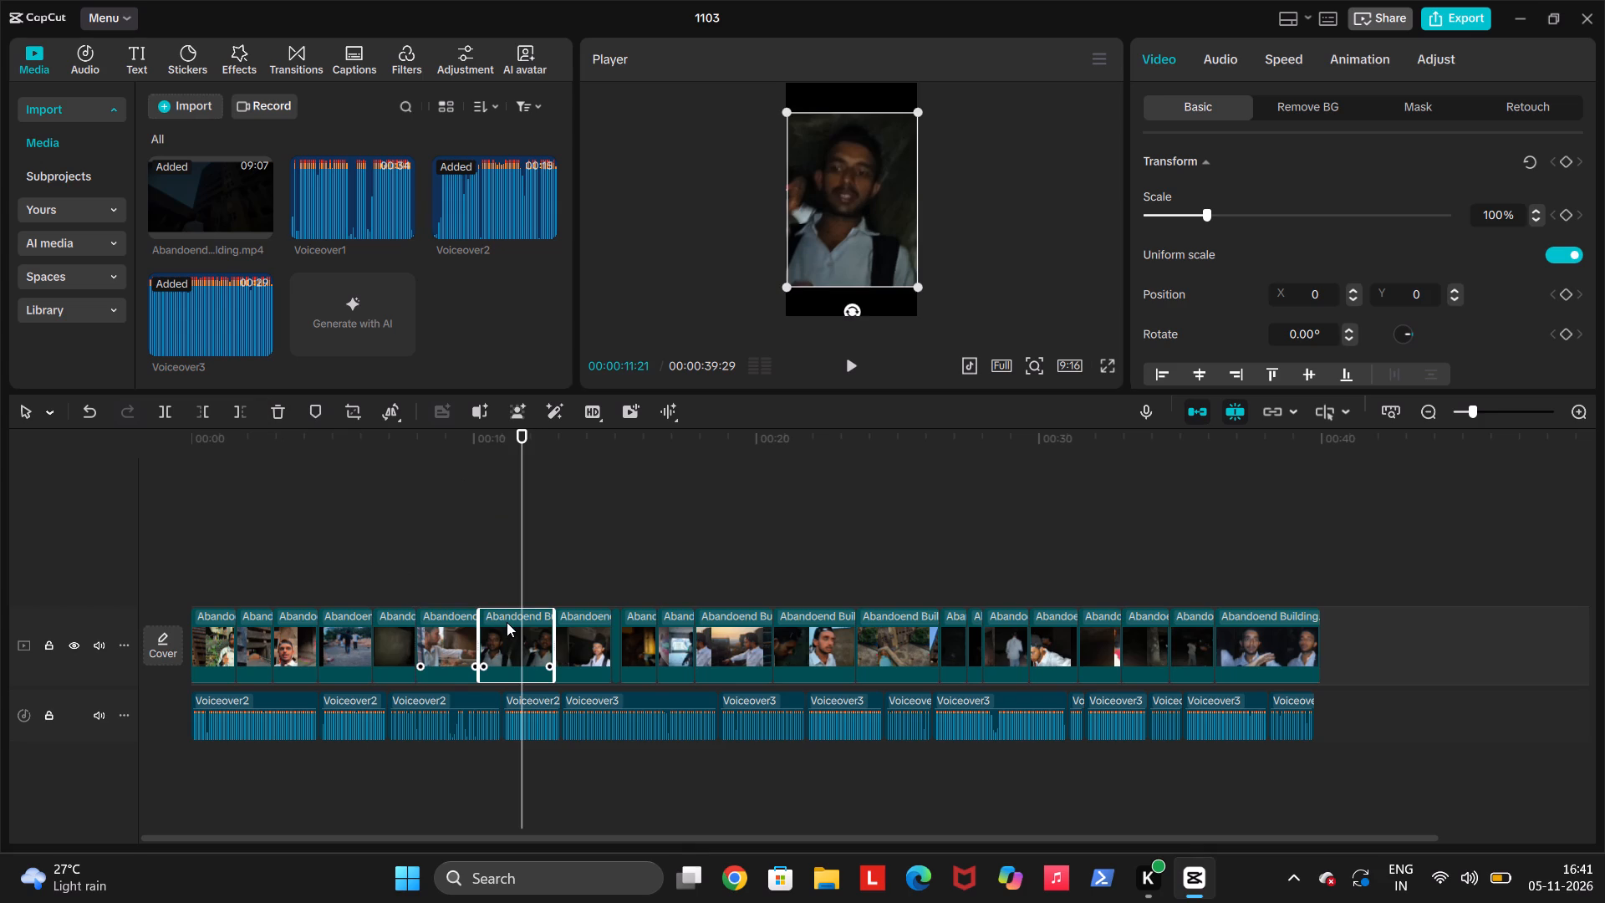
key("ctrl+i")
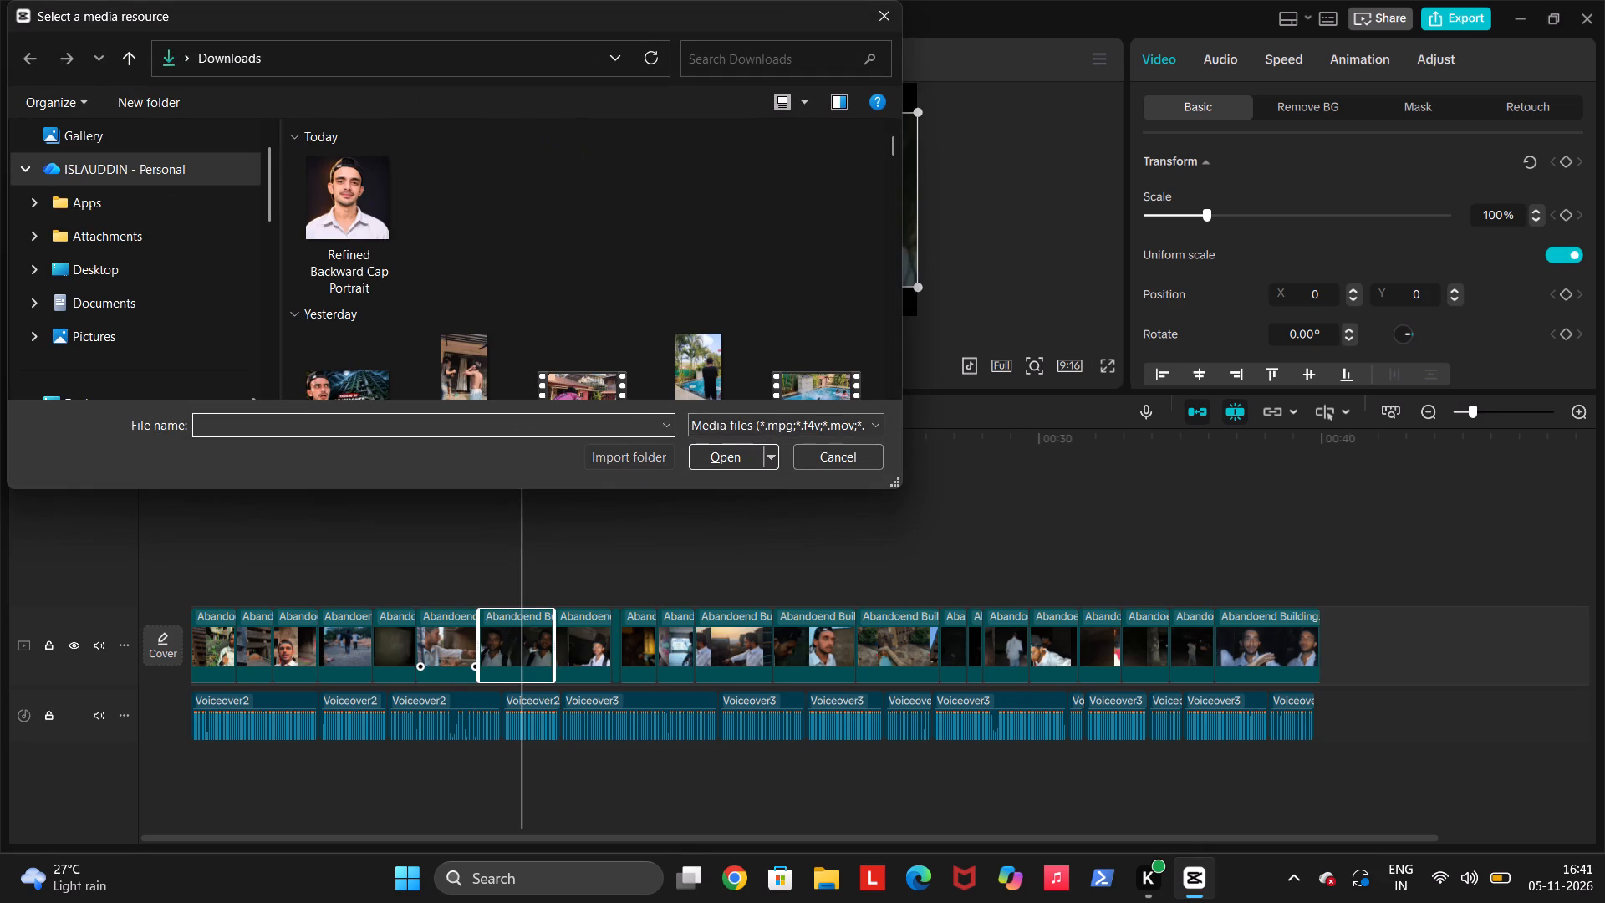
scroll(532, 331, "down", 8)
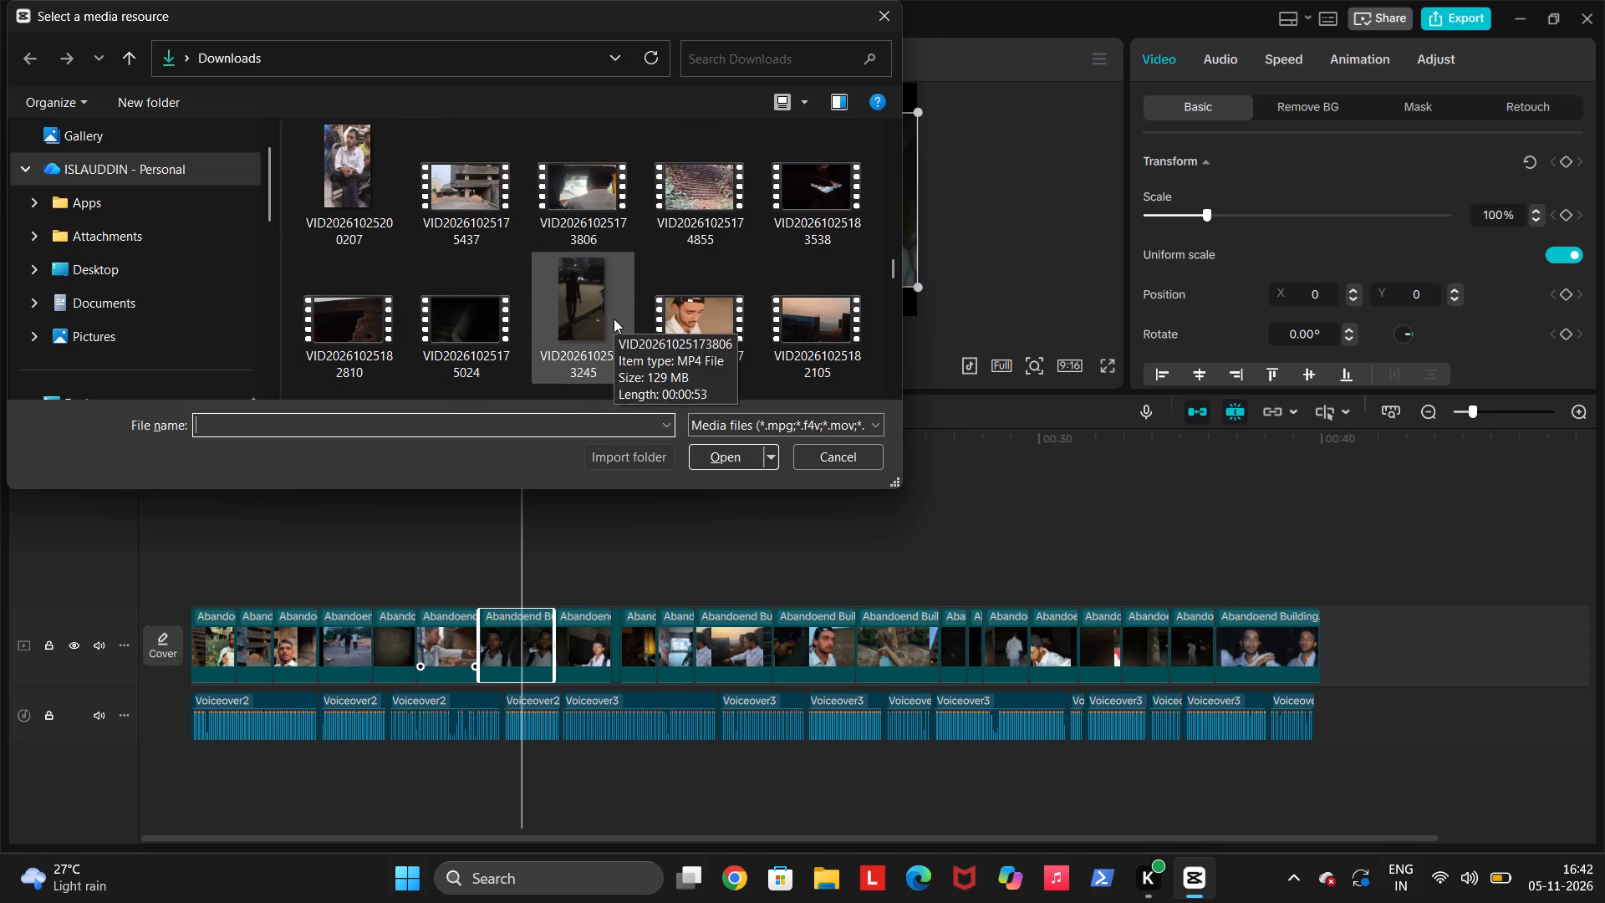
double_click(708, 206)
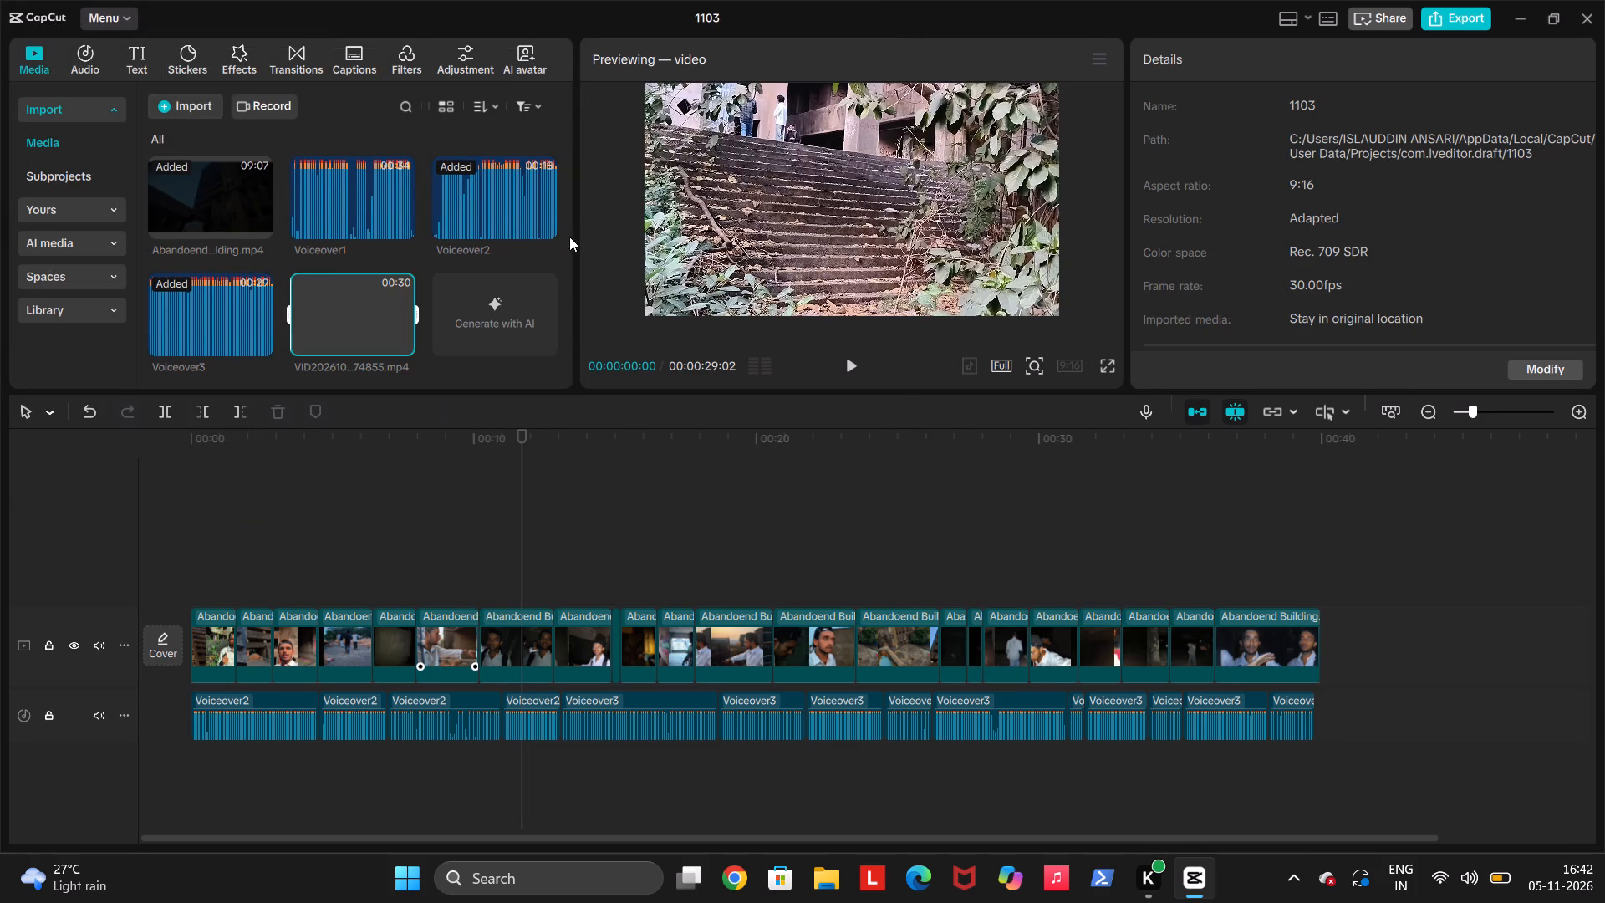
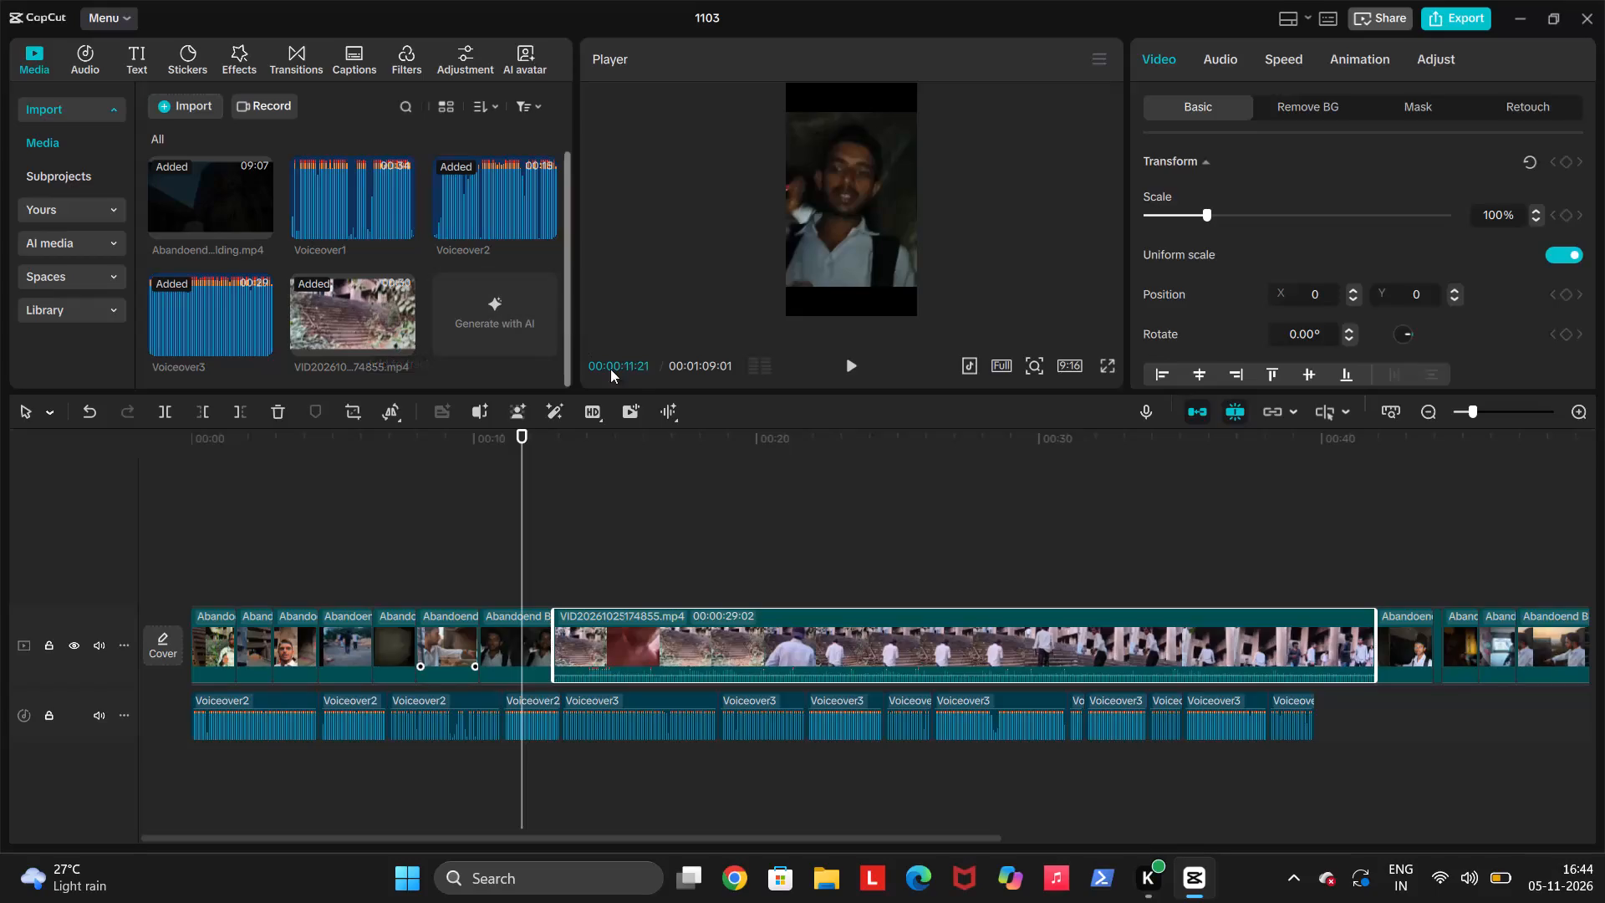
Move the playhead from the start of the inserted staircase clip to about 00:00:14:05 to examine its opening footage.
left_click(554, 581)
left_click(560, 584)
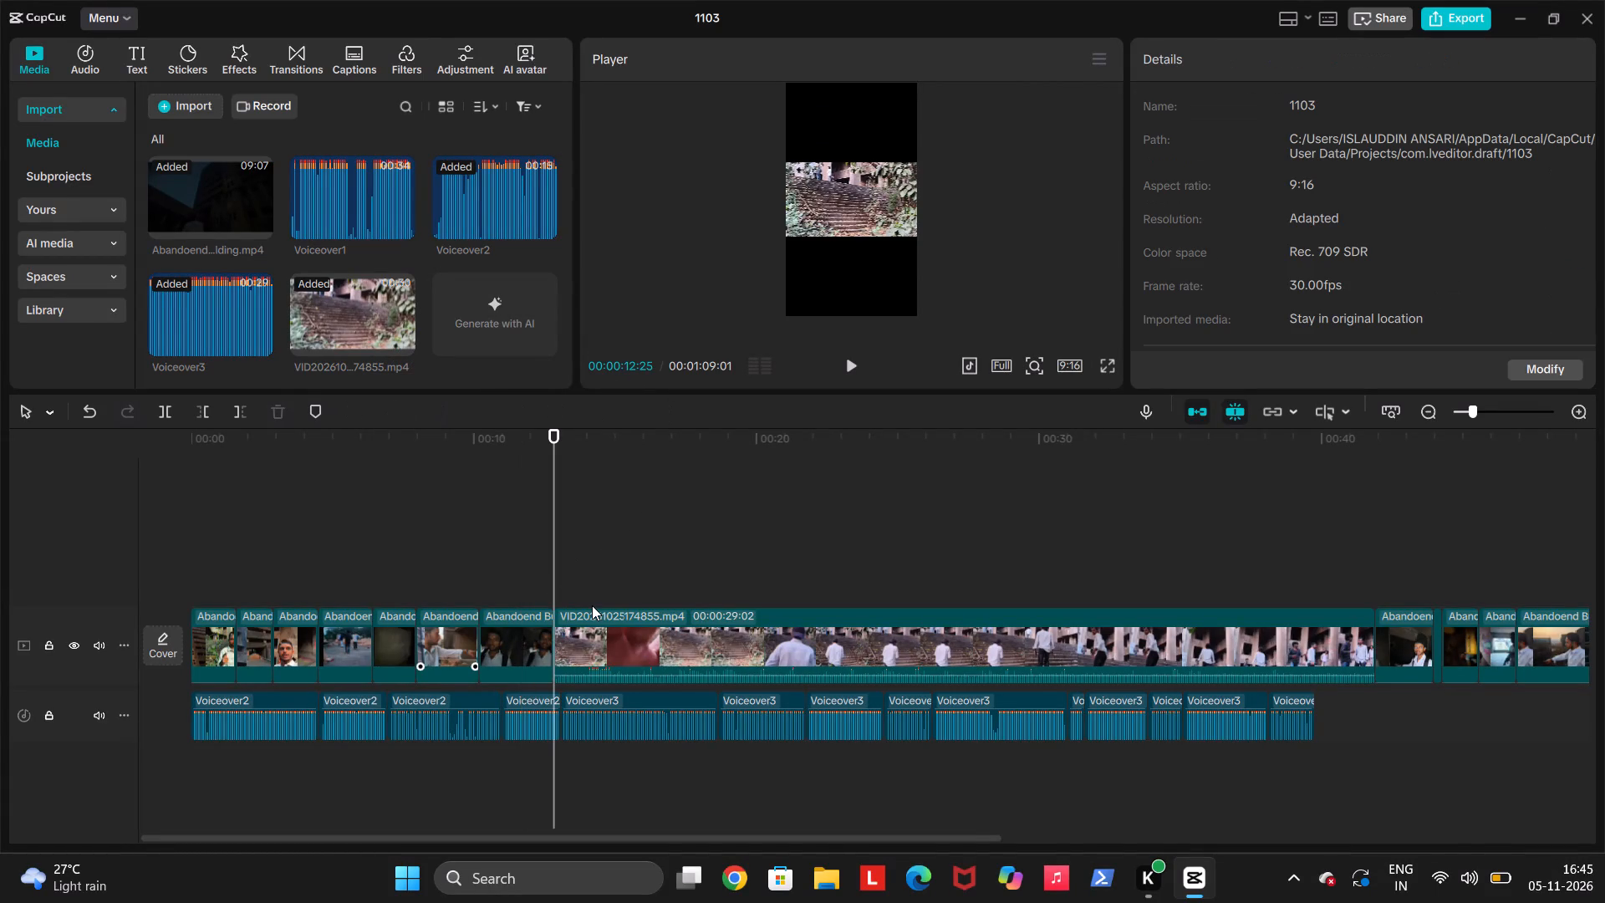
left_click(592, 605)
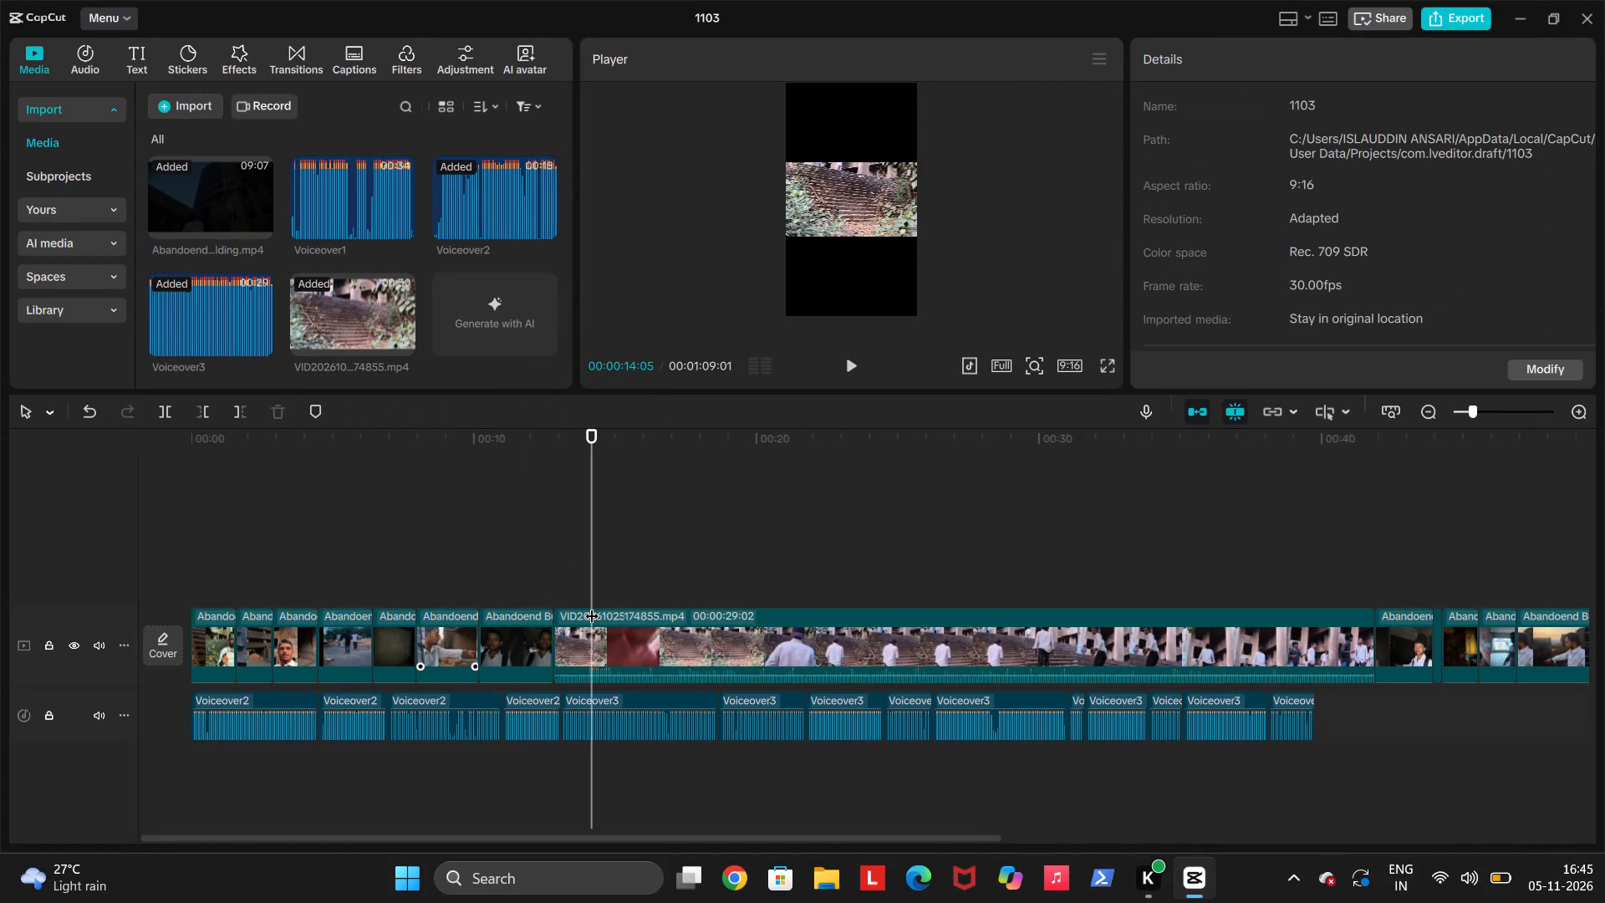
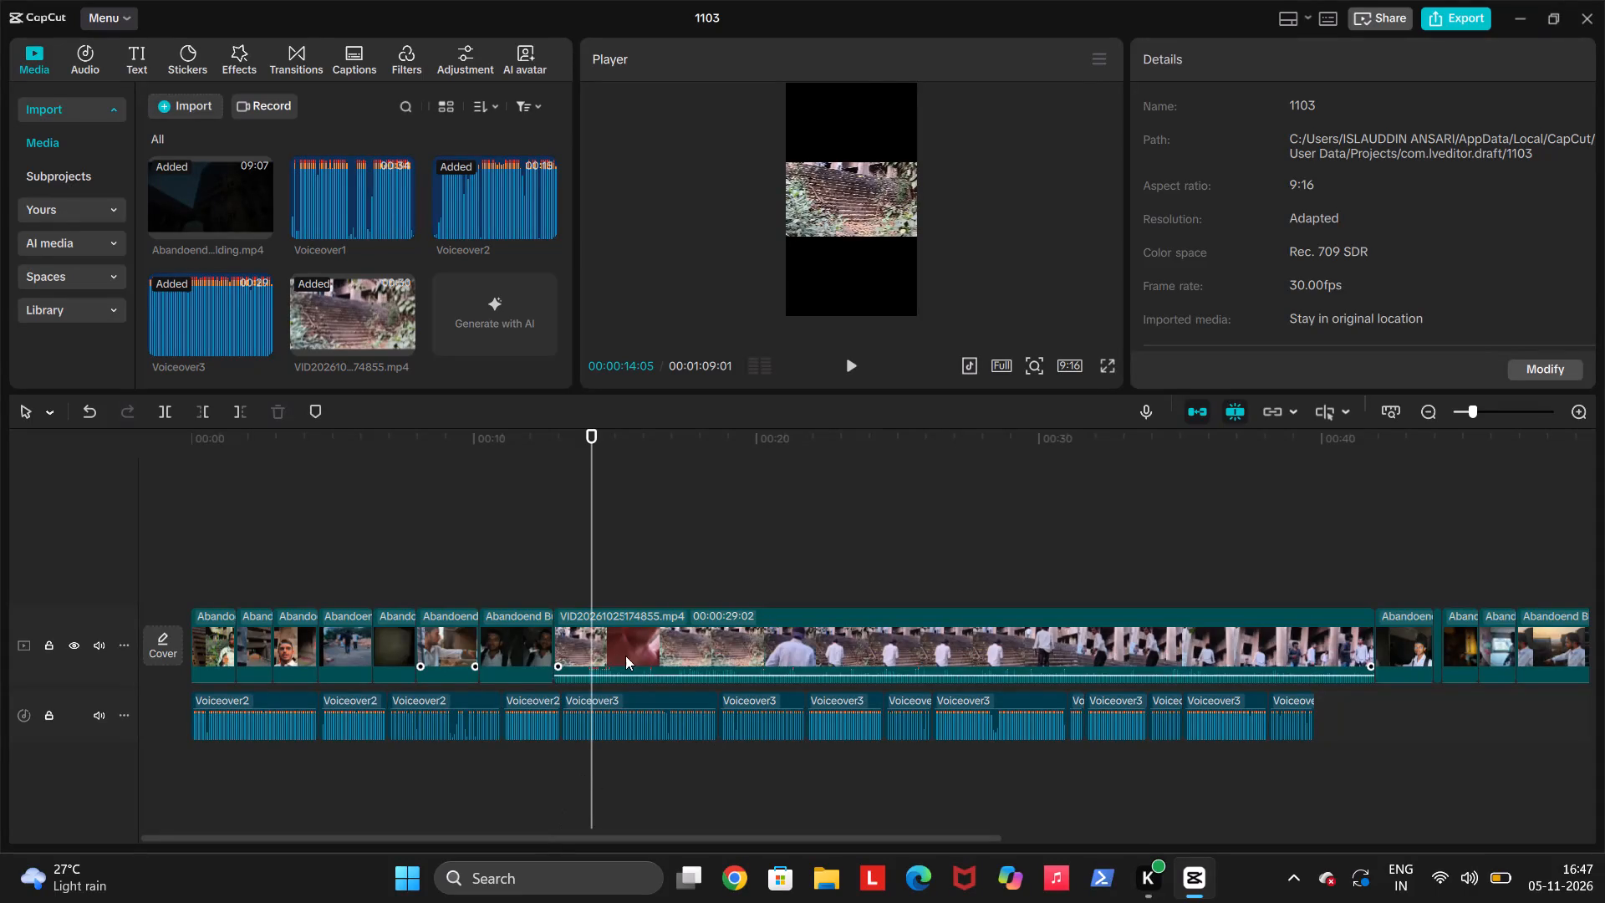
Trim the start of the VID20261025174855.mp4 staircase clip up to 00:00:25:12, closing the gap.
left_click(645, 567)
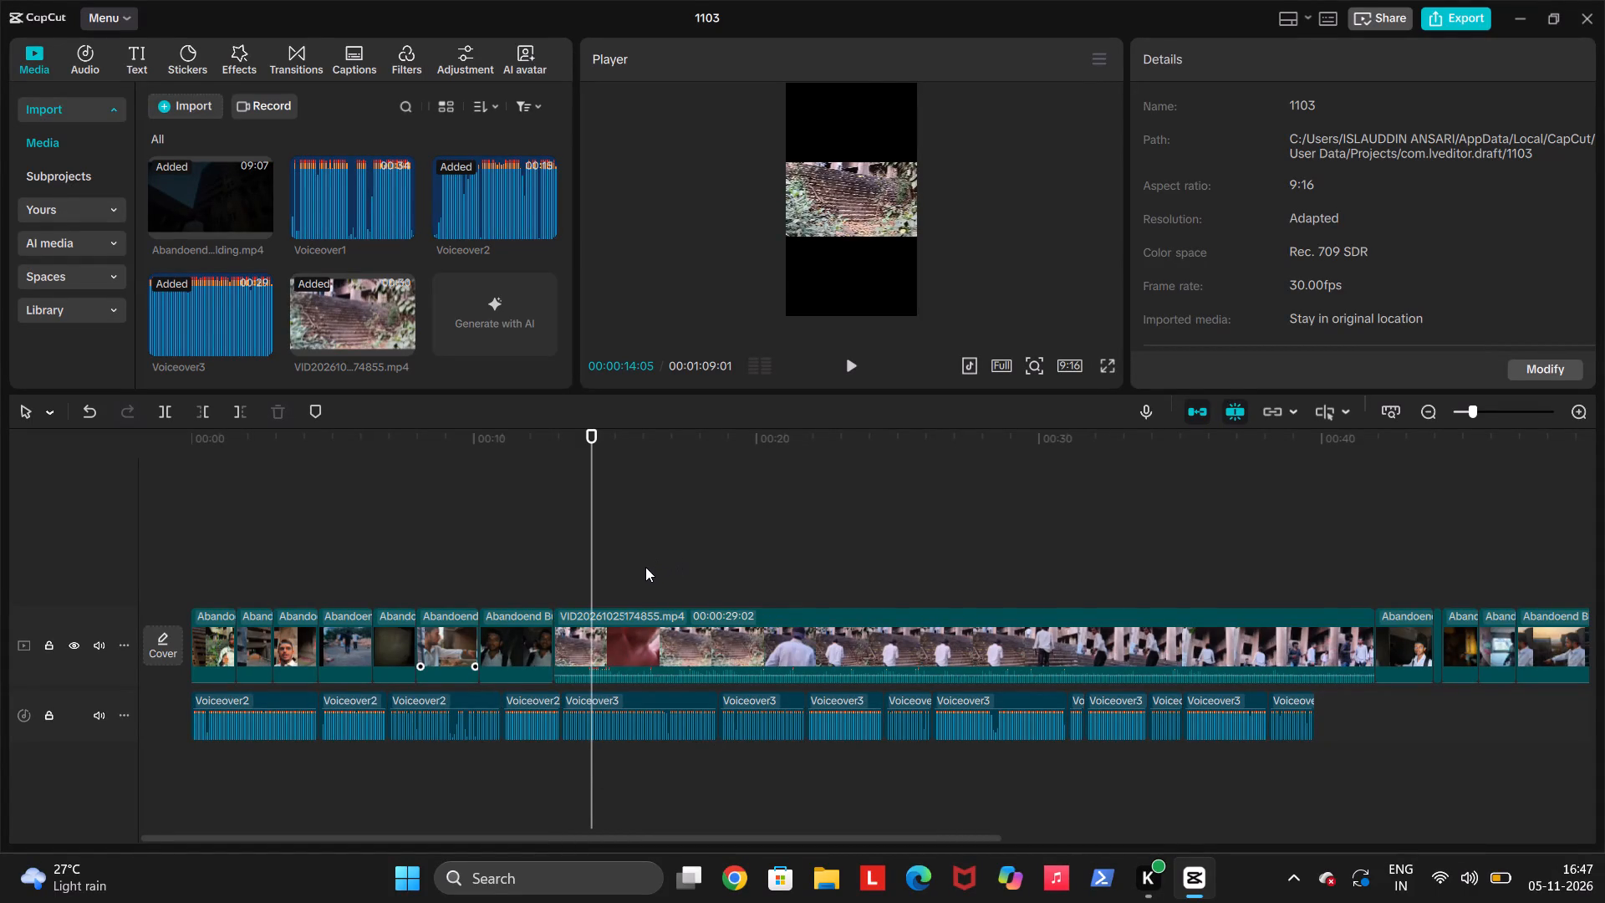
left_click(732, 580)
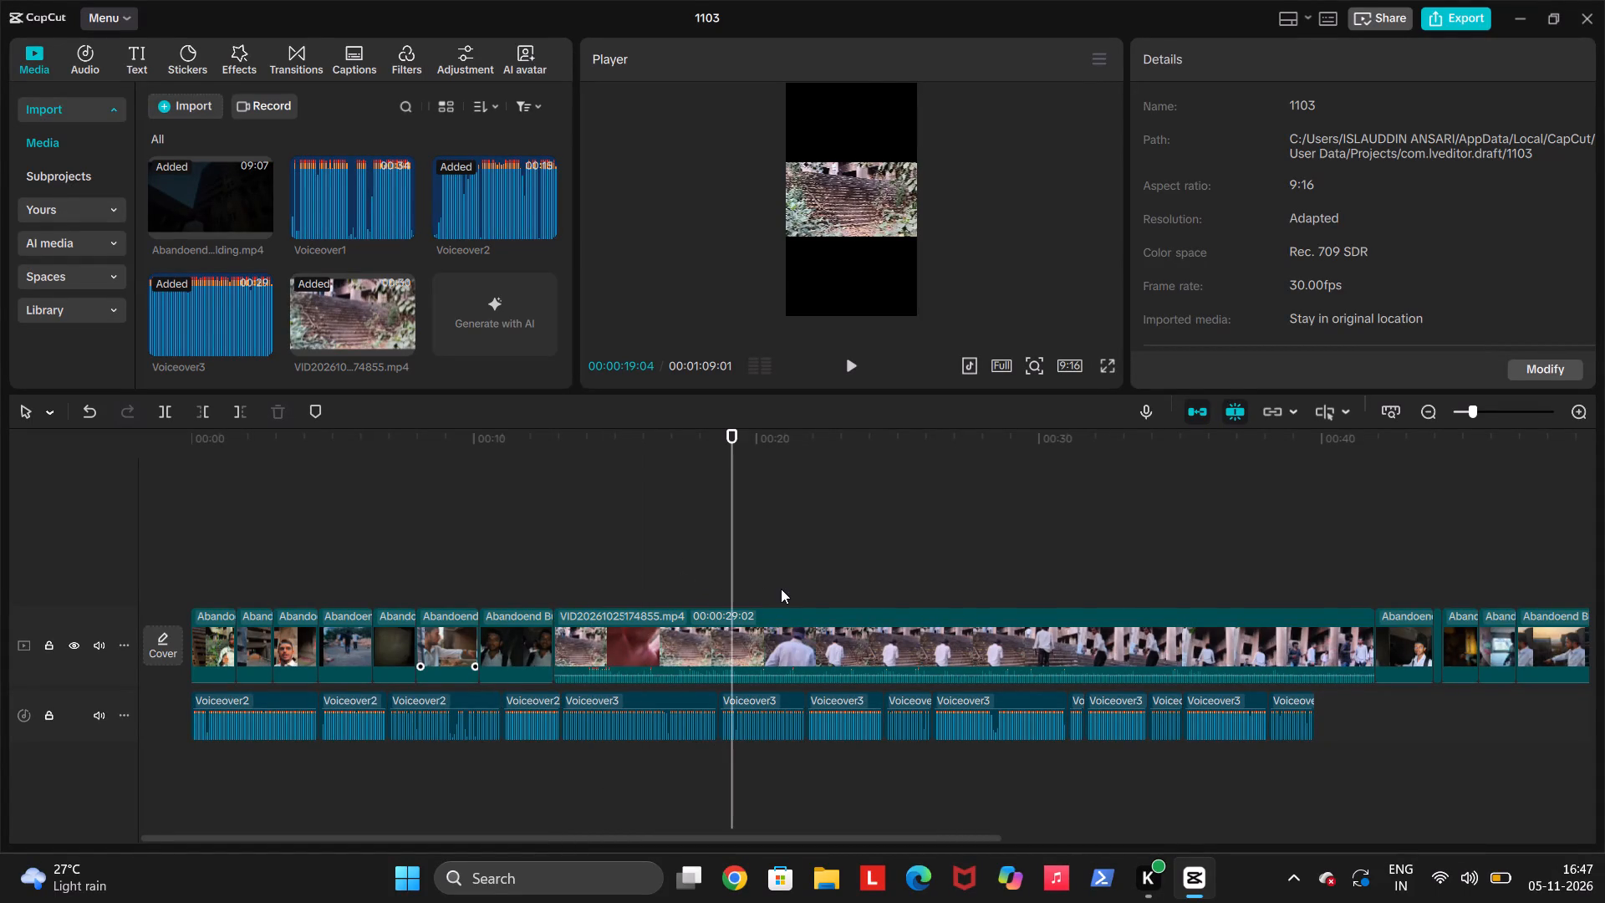
left_click(781, 589)
left_click(847, 587)
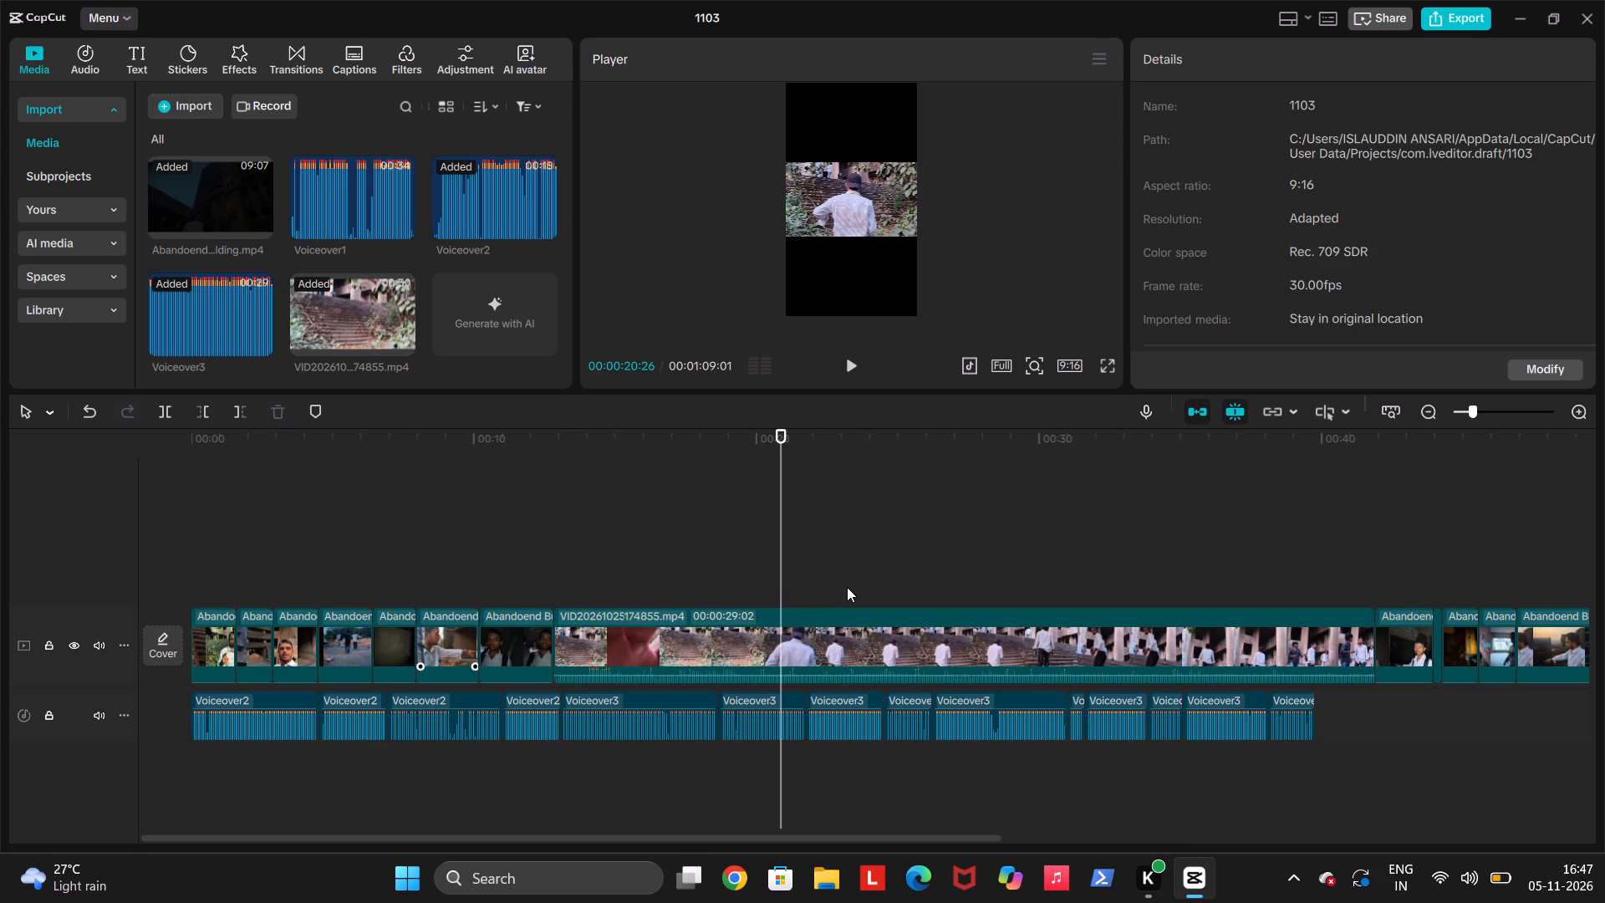
left_click(909, 578)
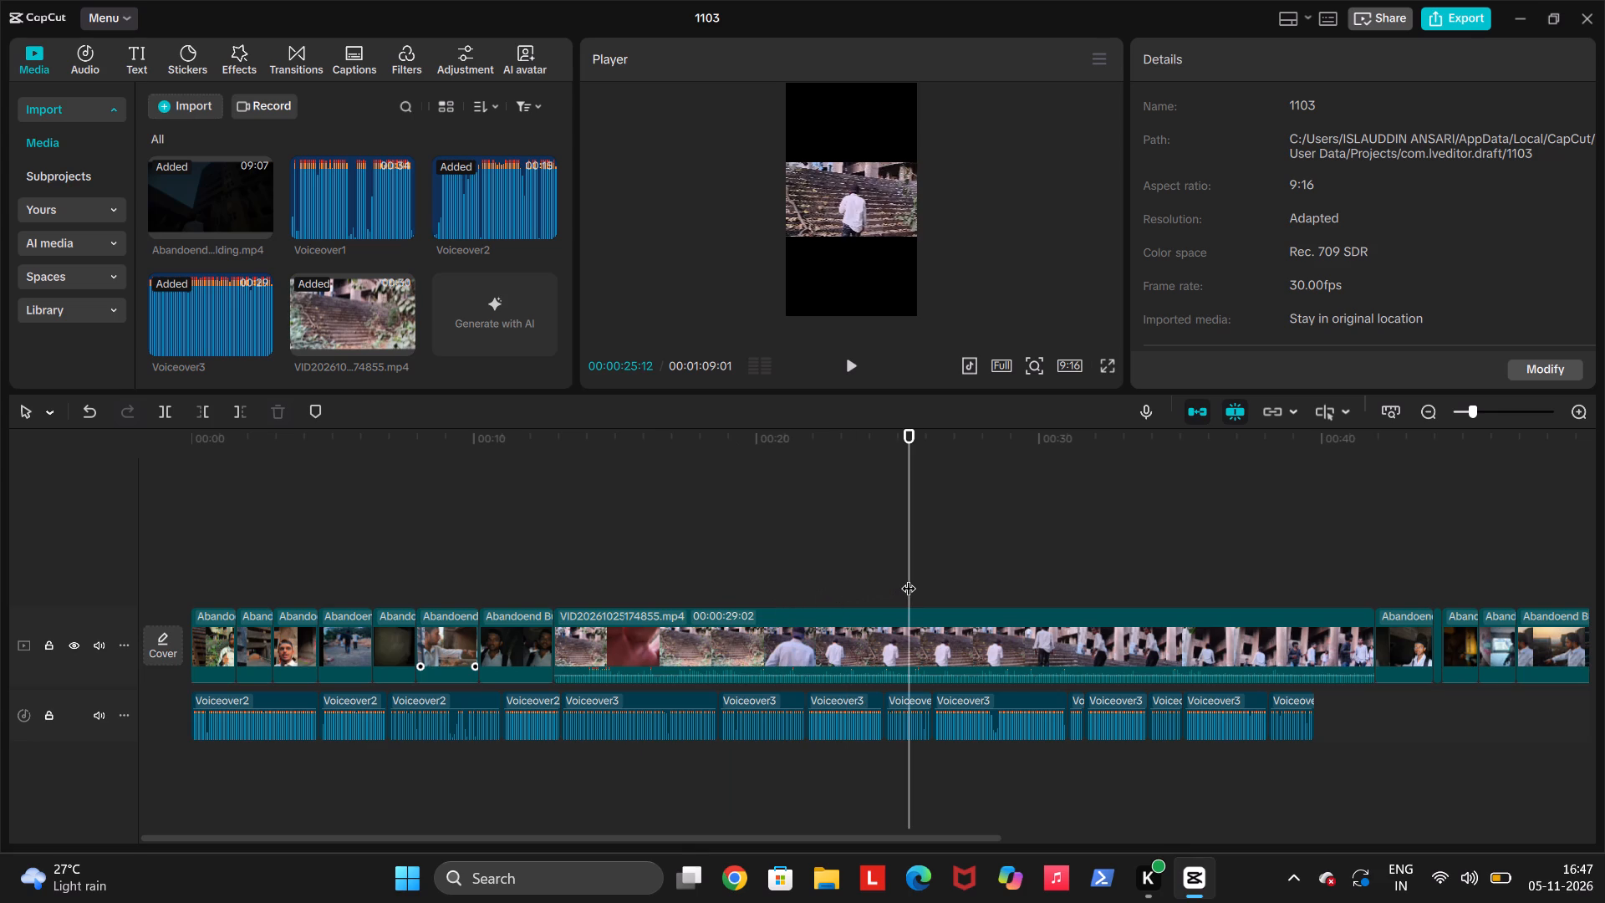
left_click(866, 620)
key("q")
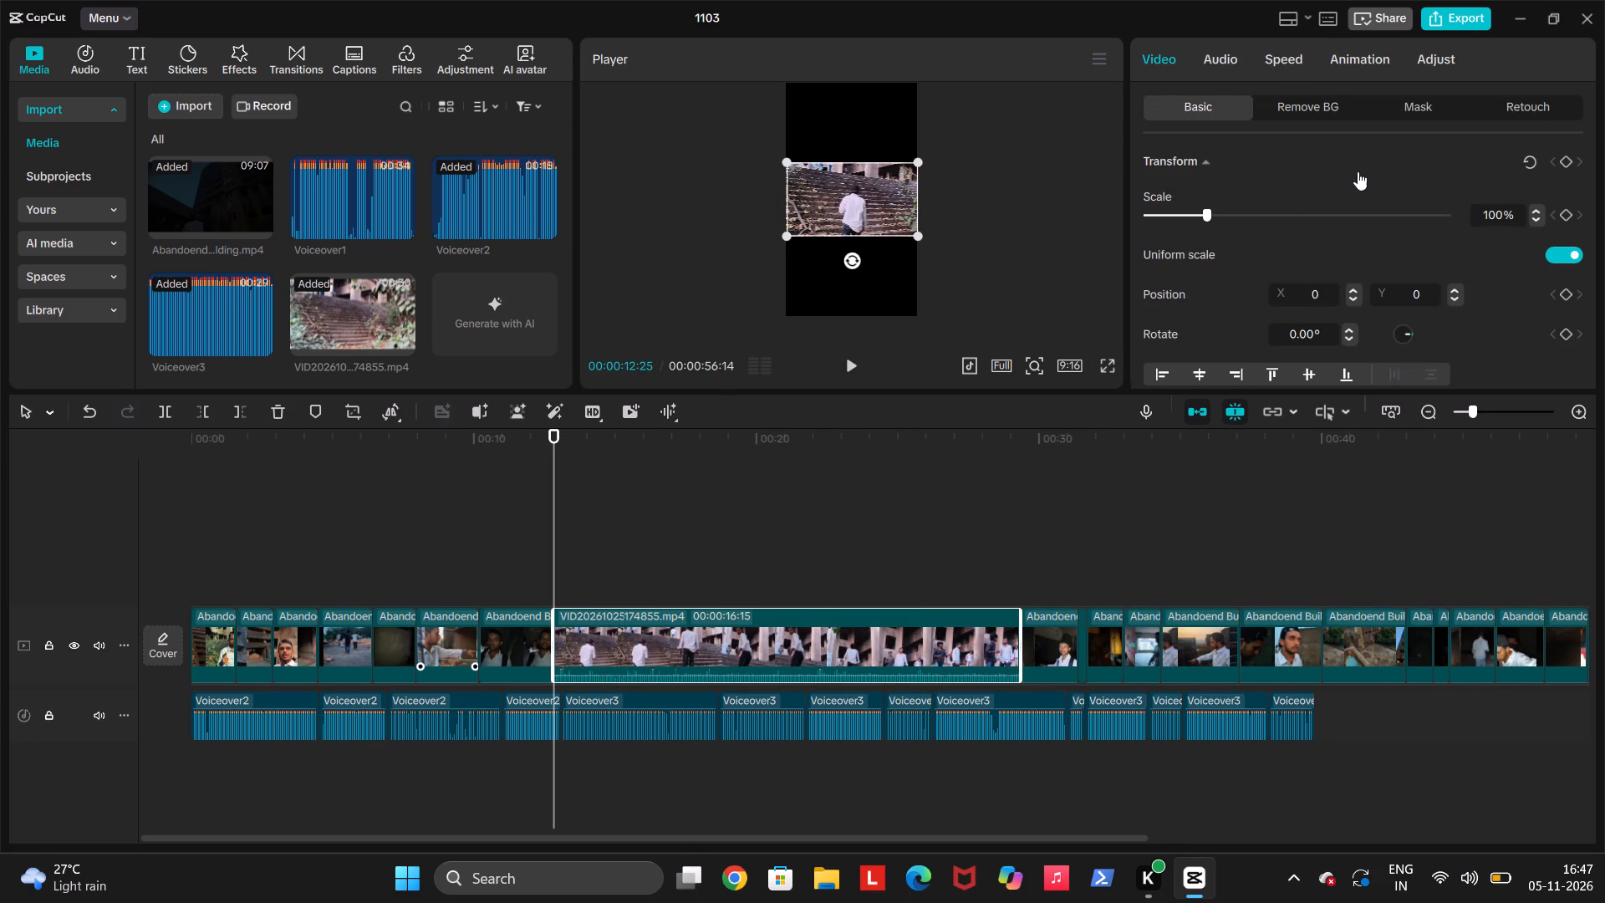
Mute the trimmed staircase clip by lowering its volume to -∞ dB.
left_click(1223, 64)
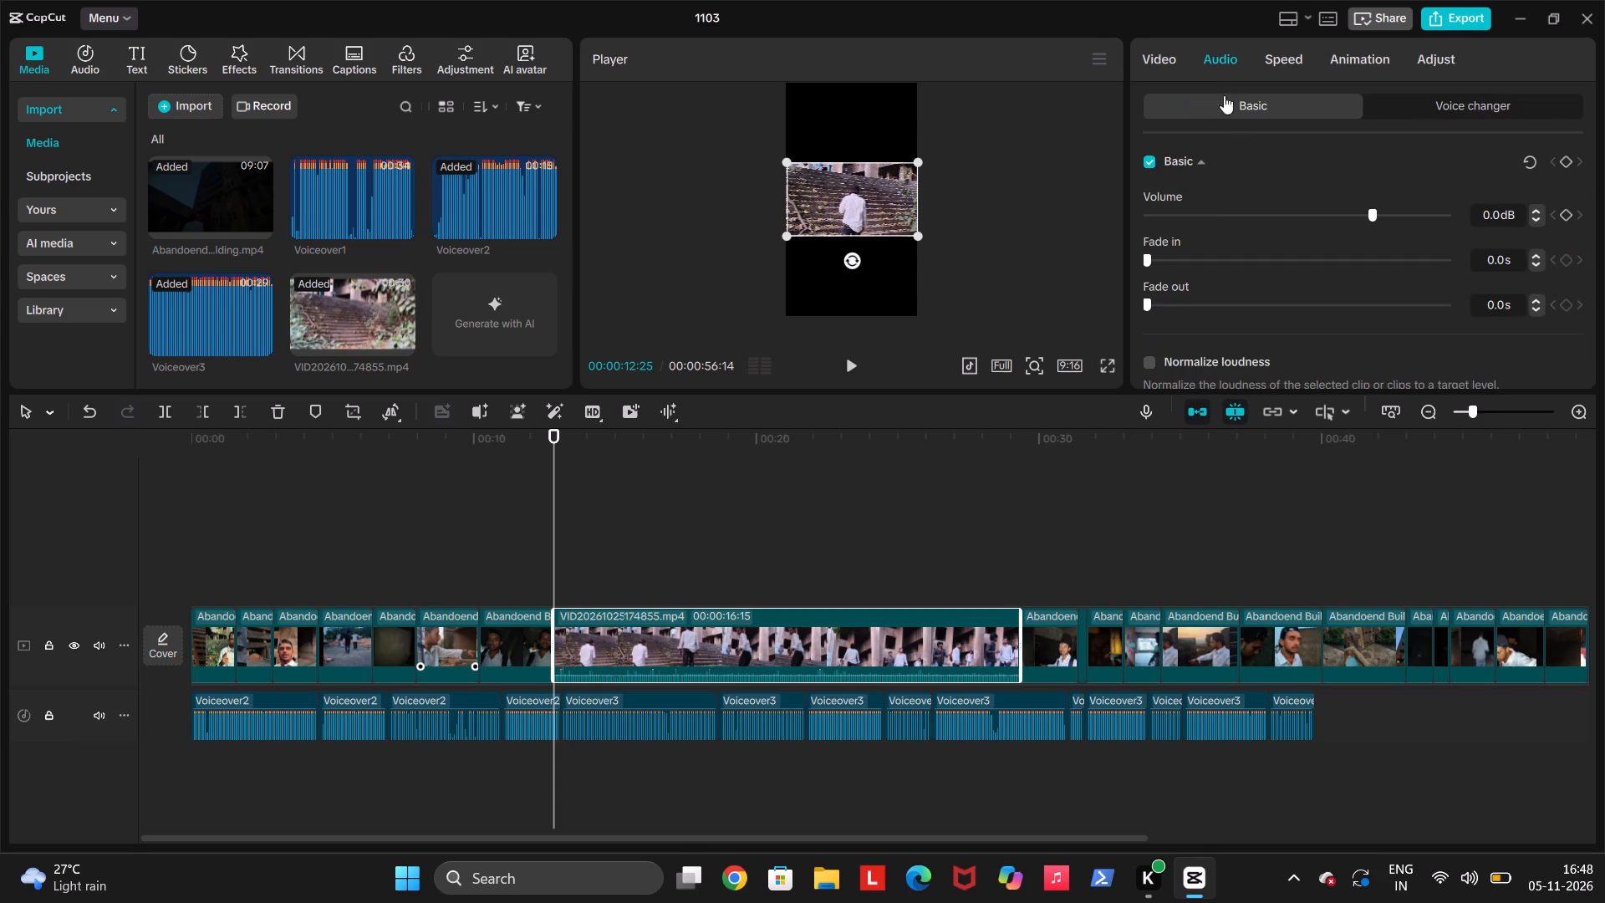
left_click(1147, 217)
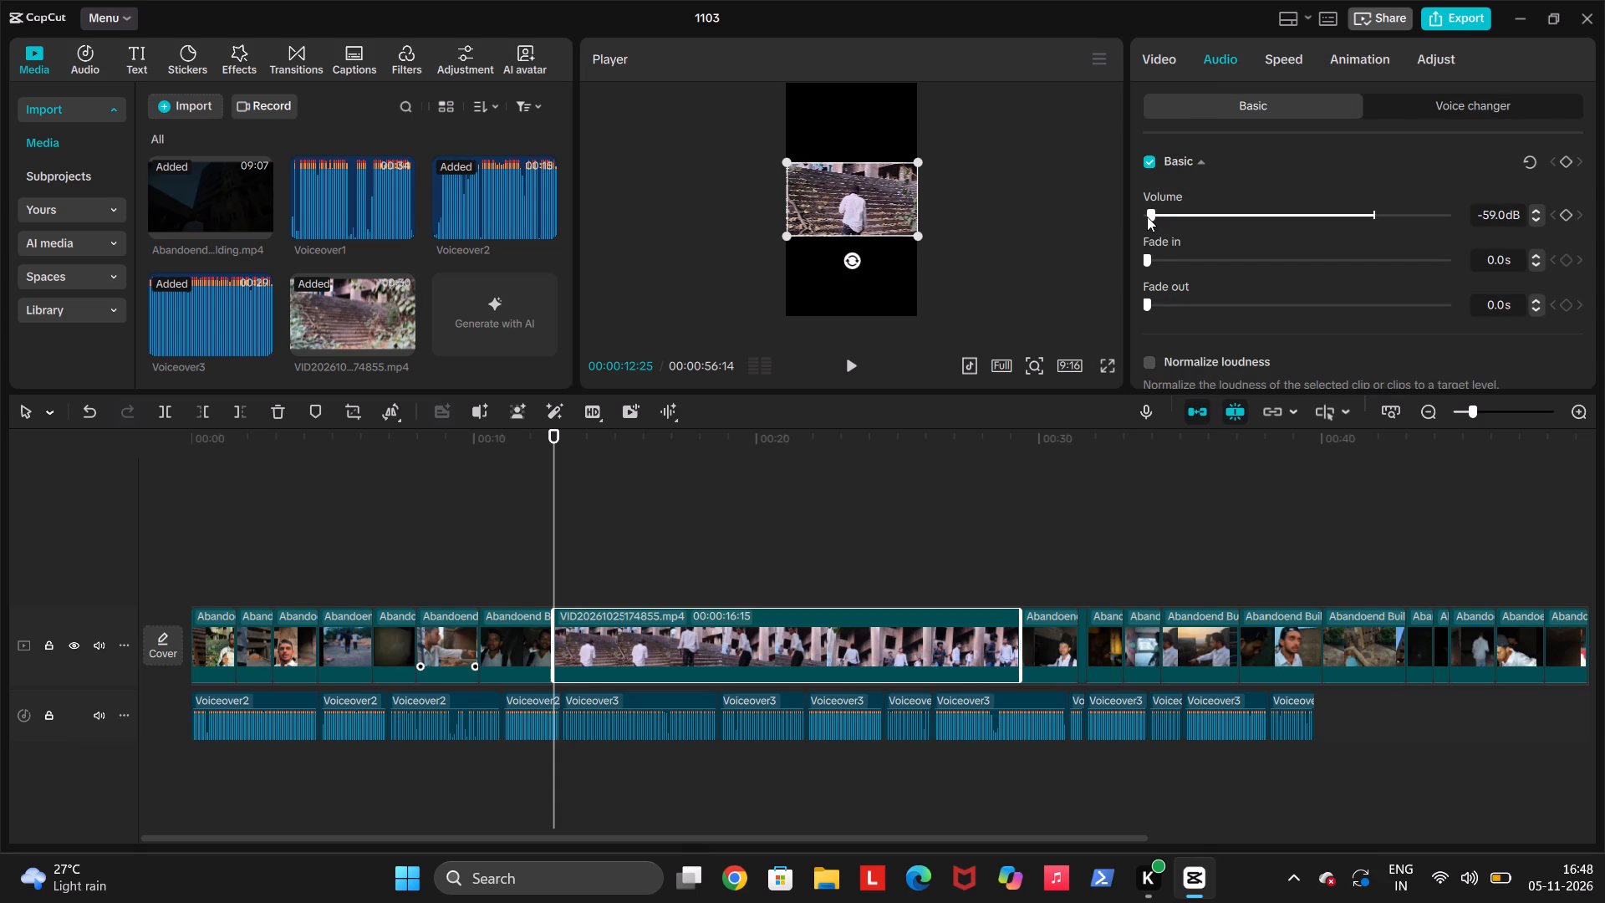
left_click_drag(1147, 217, 1105, 212)
Play the staircase clip against the voiceover and split it at 00:00:18:12.
key("space")
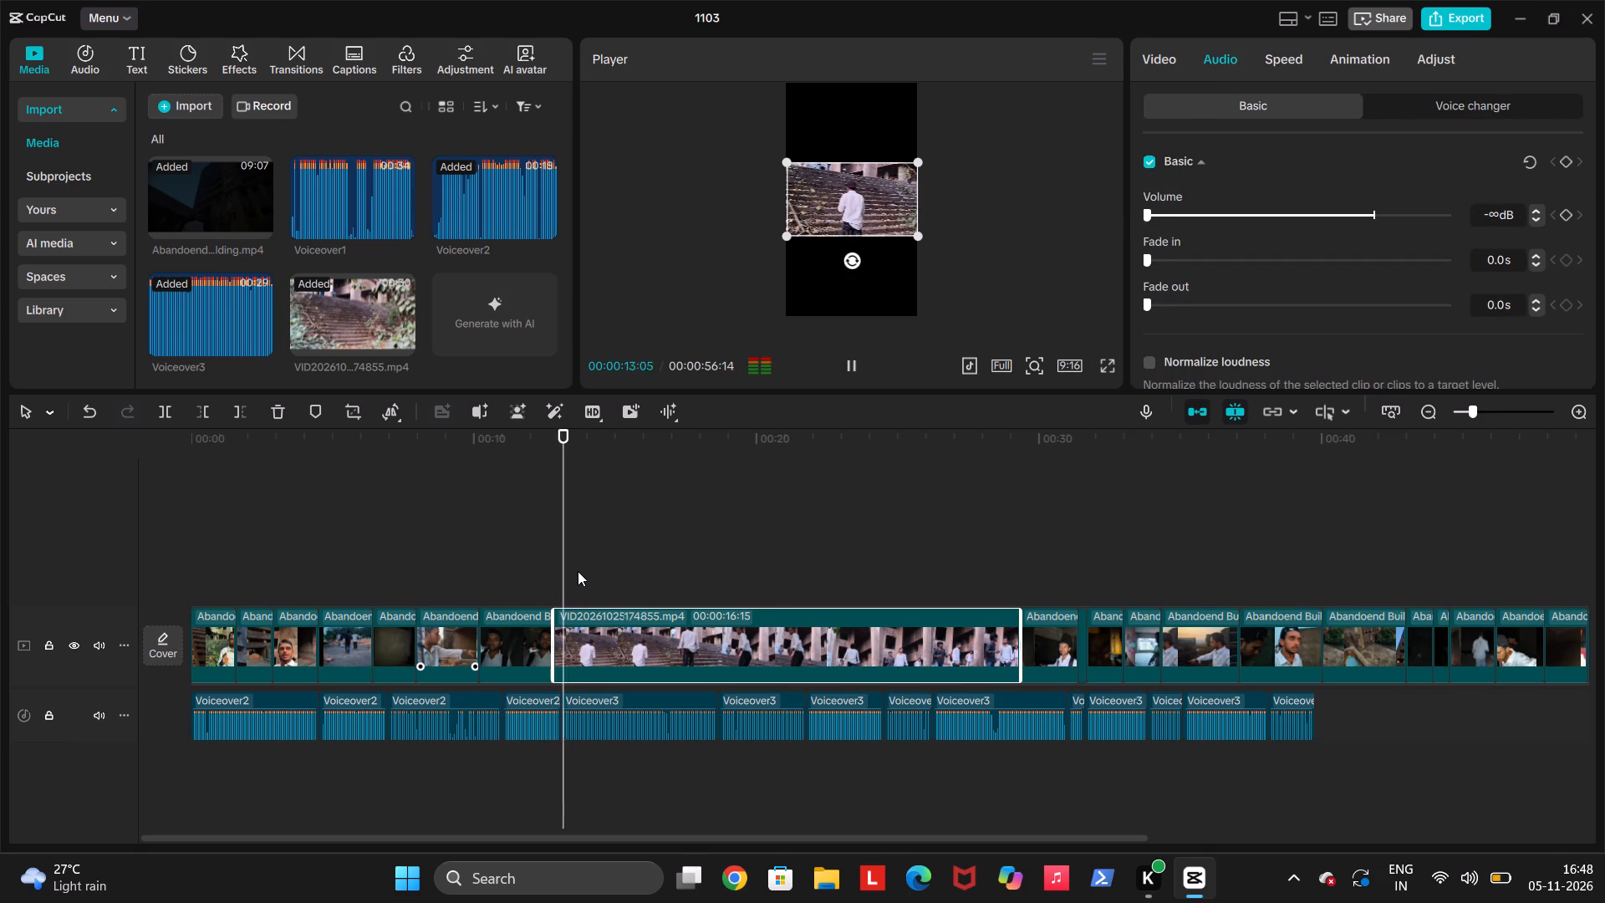
key("space")
key("space")
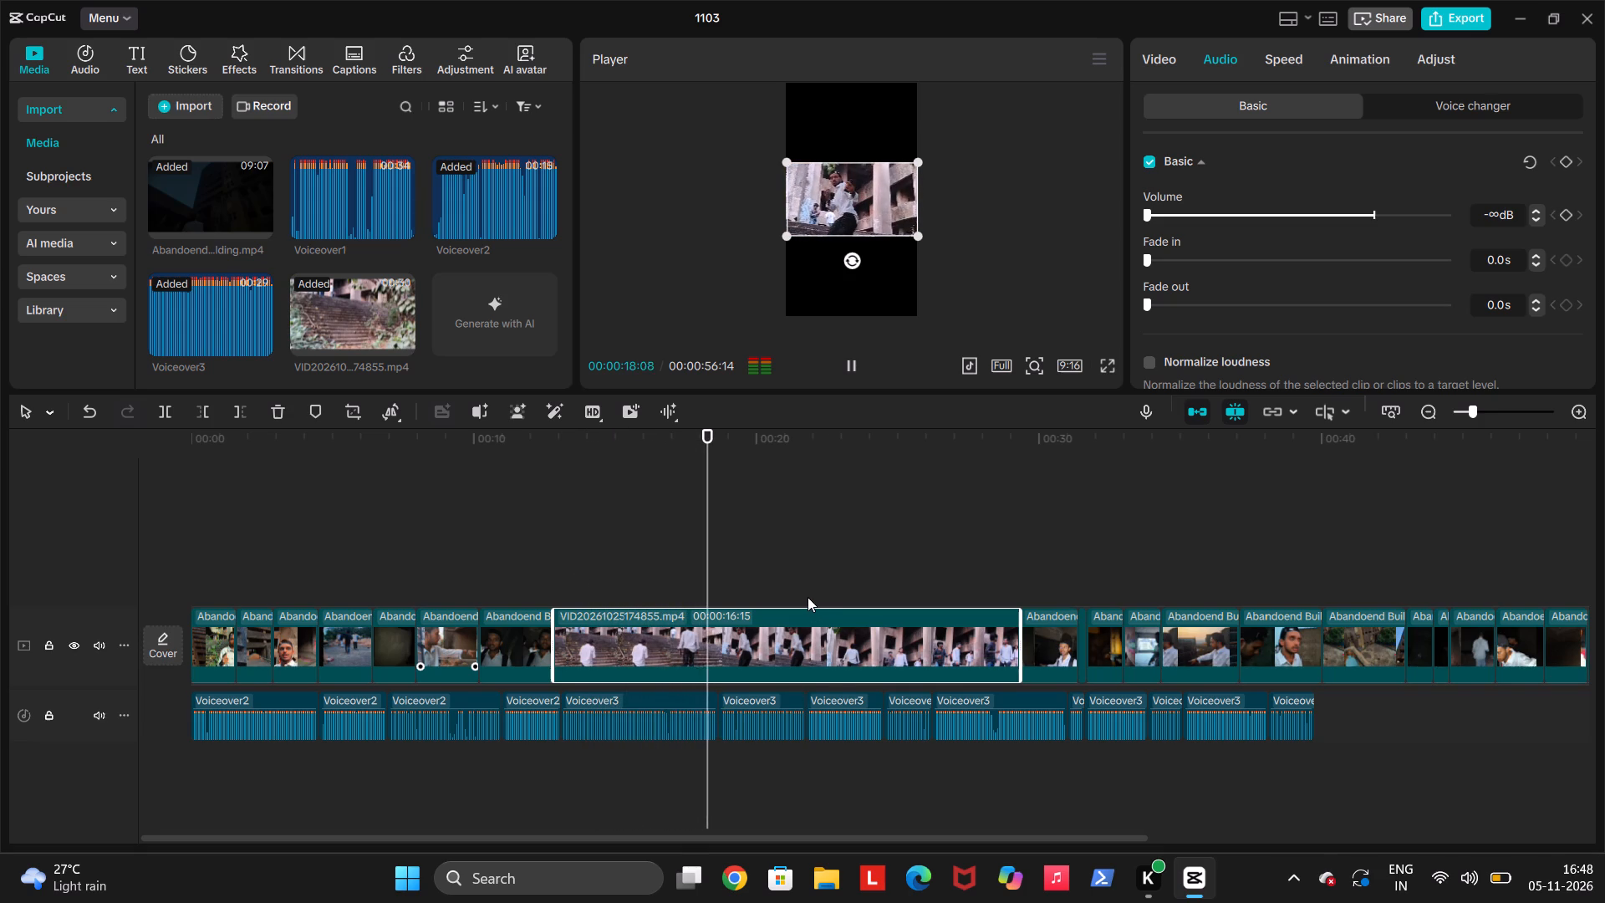
key("space")
key("ctrl+b")
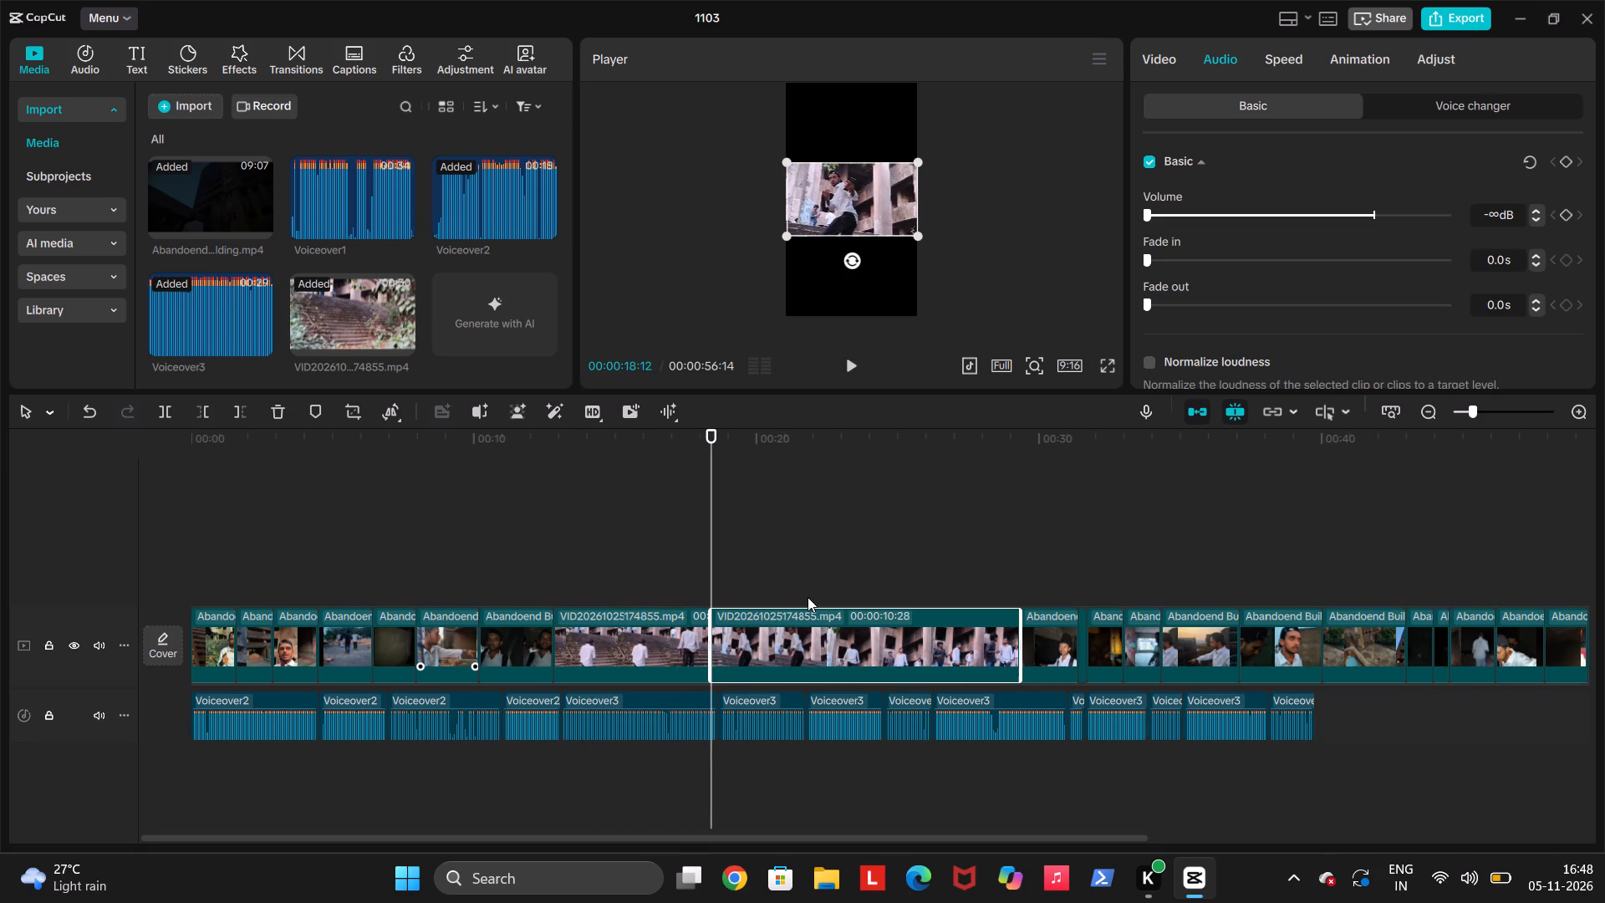
Play the second staircase piece and trim off everything in it after 00:00:25:09.
key("space")
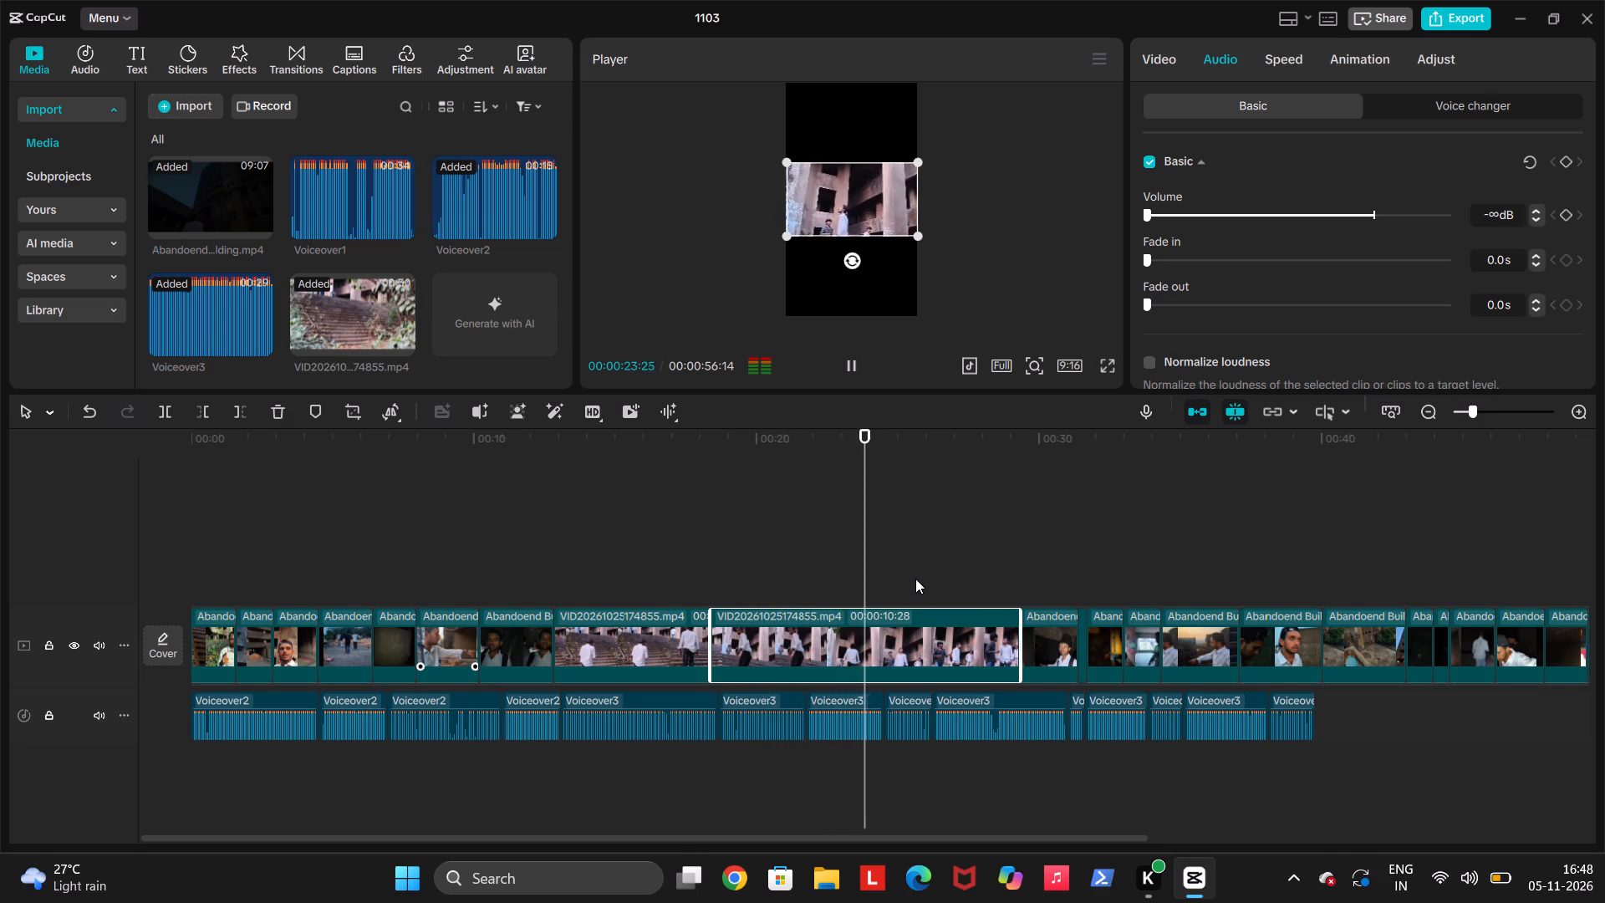
key("space")
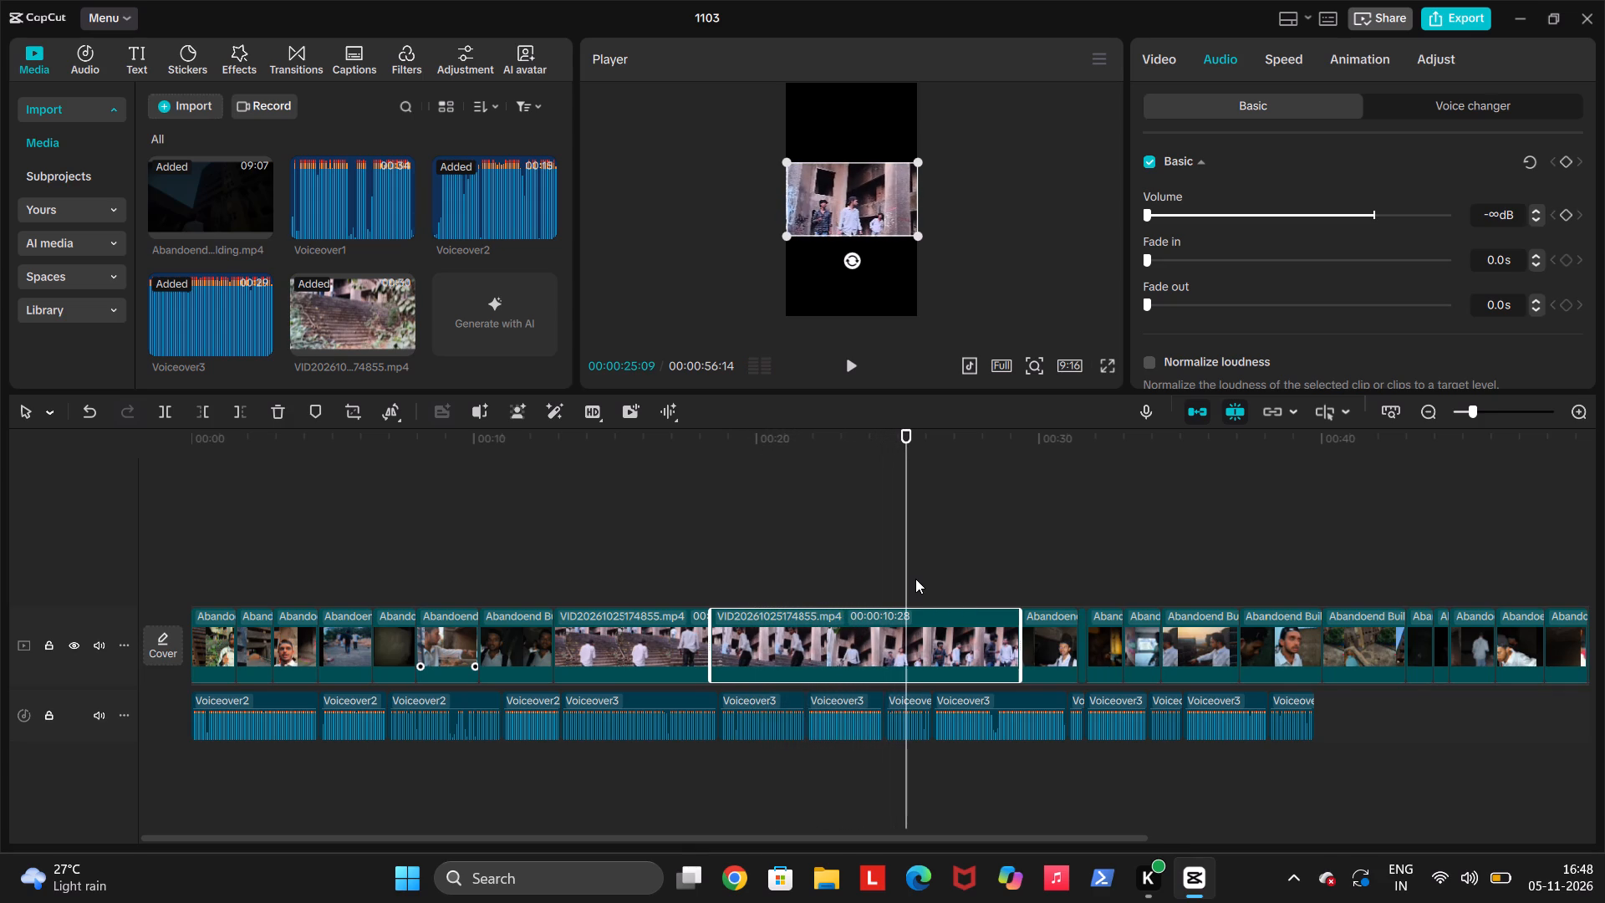
key("w")
Replay the first staircase piece and trim its end back to 00:00:14:23.
left_click(594, 584)
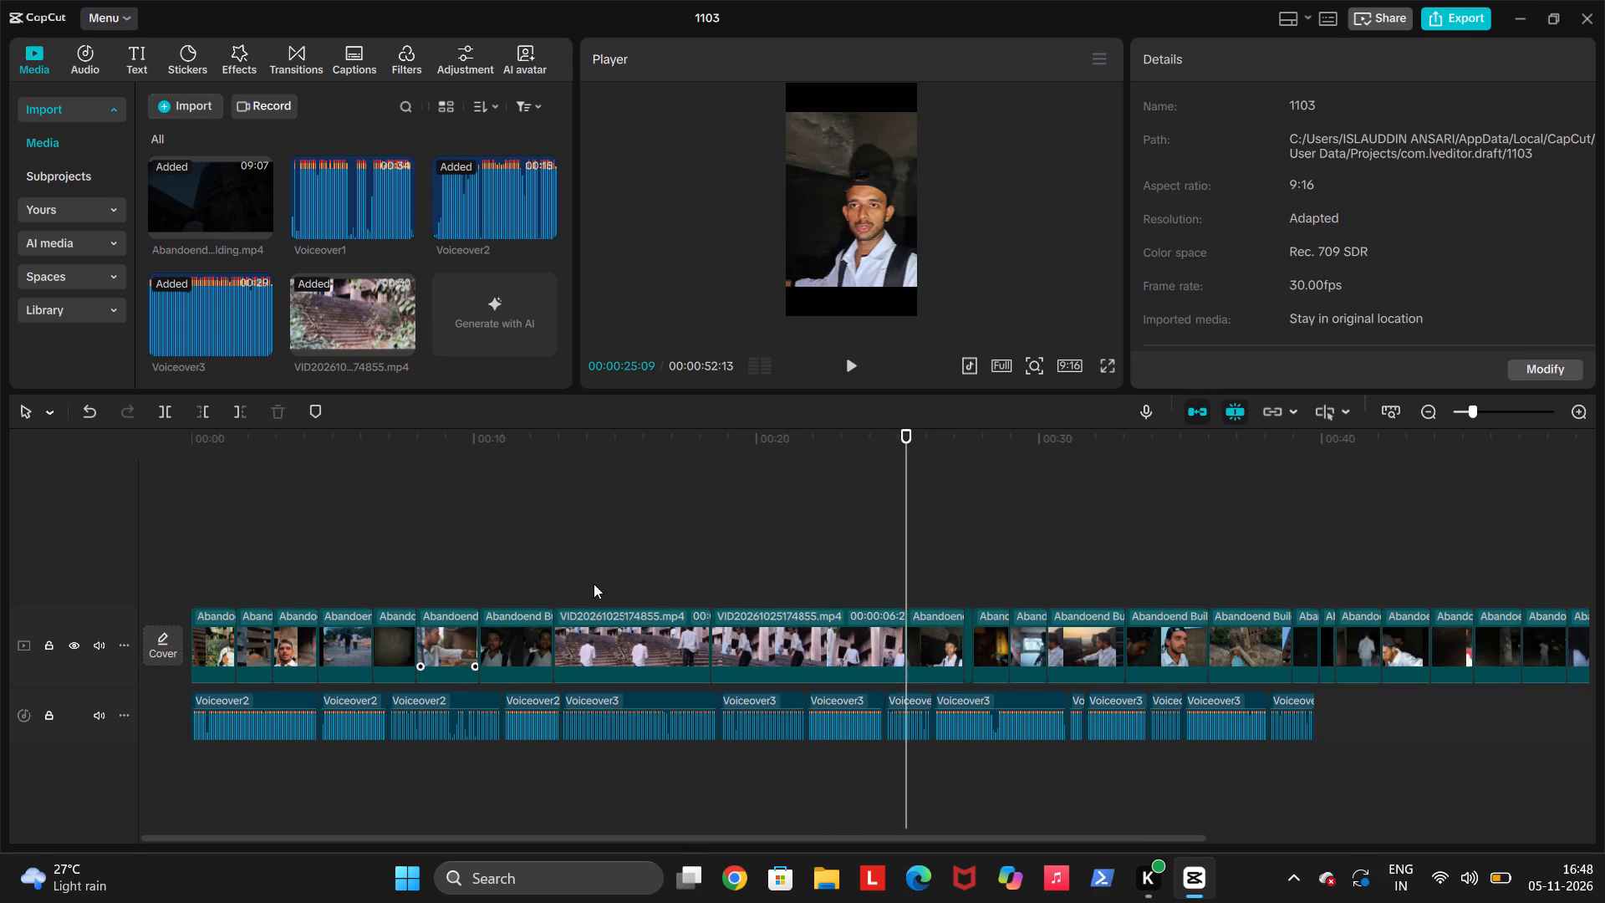
key("space")
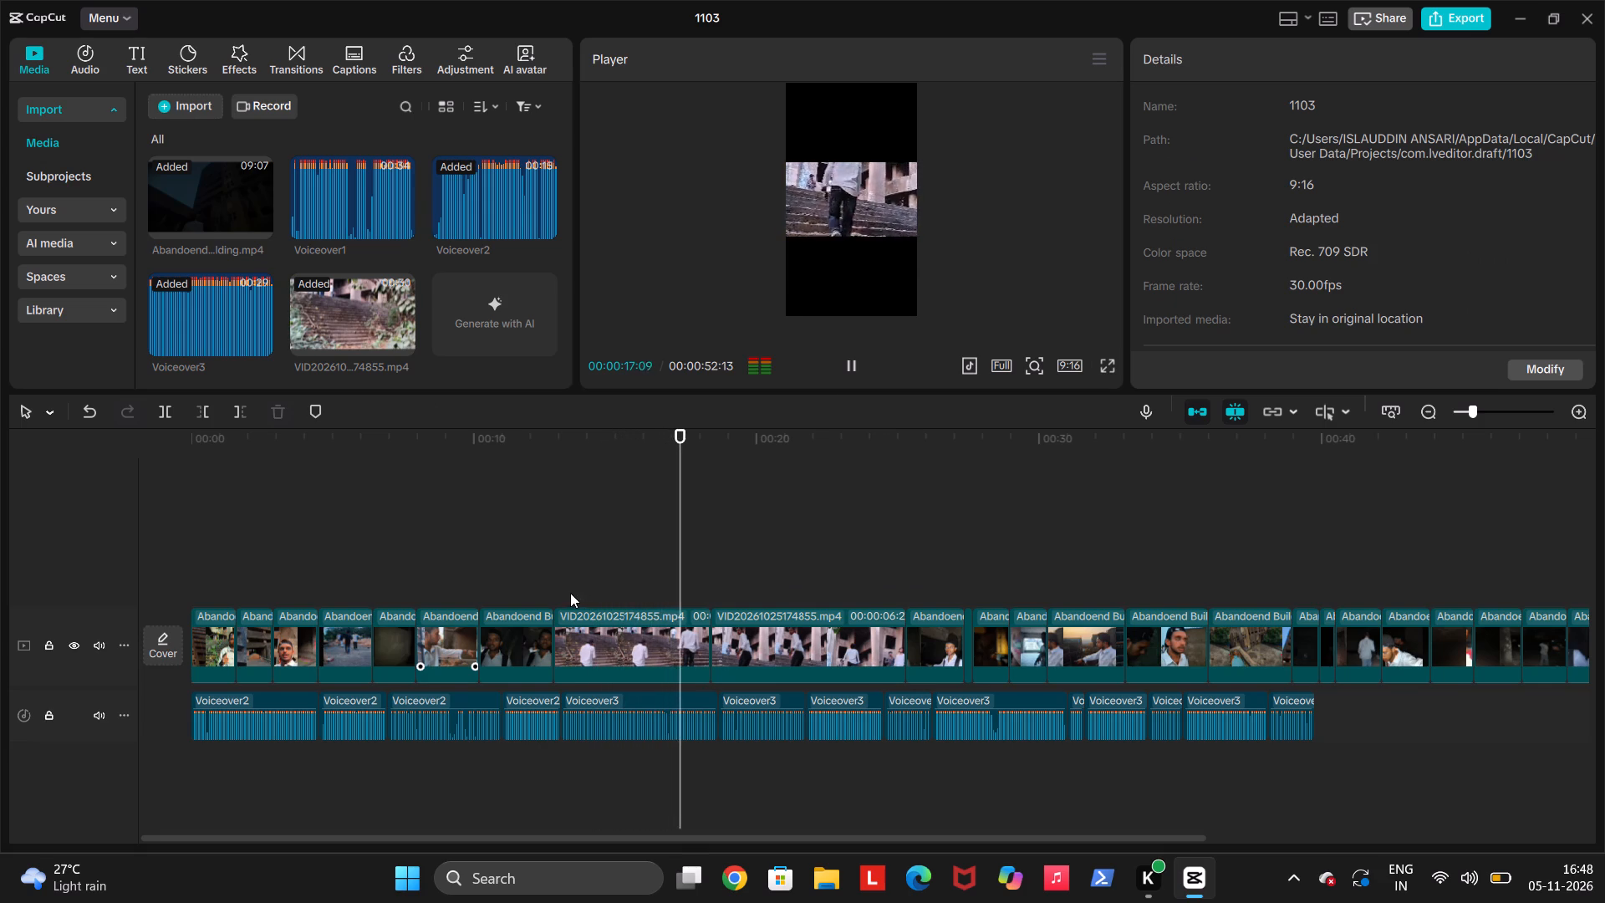
left_click(570, 593)
key("space")
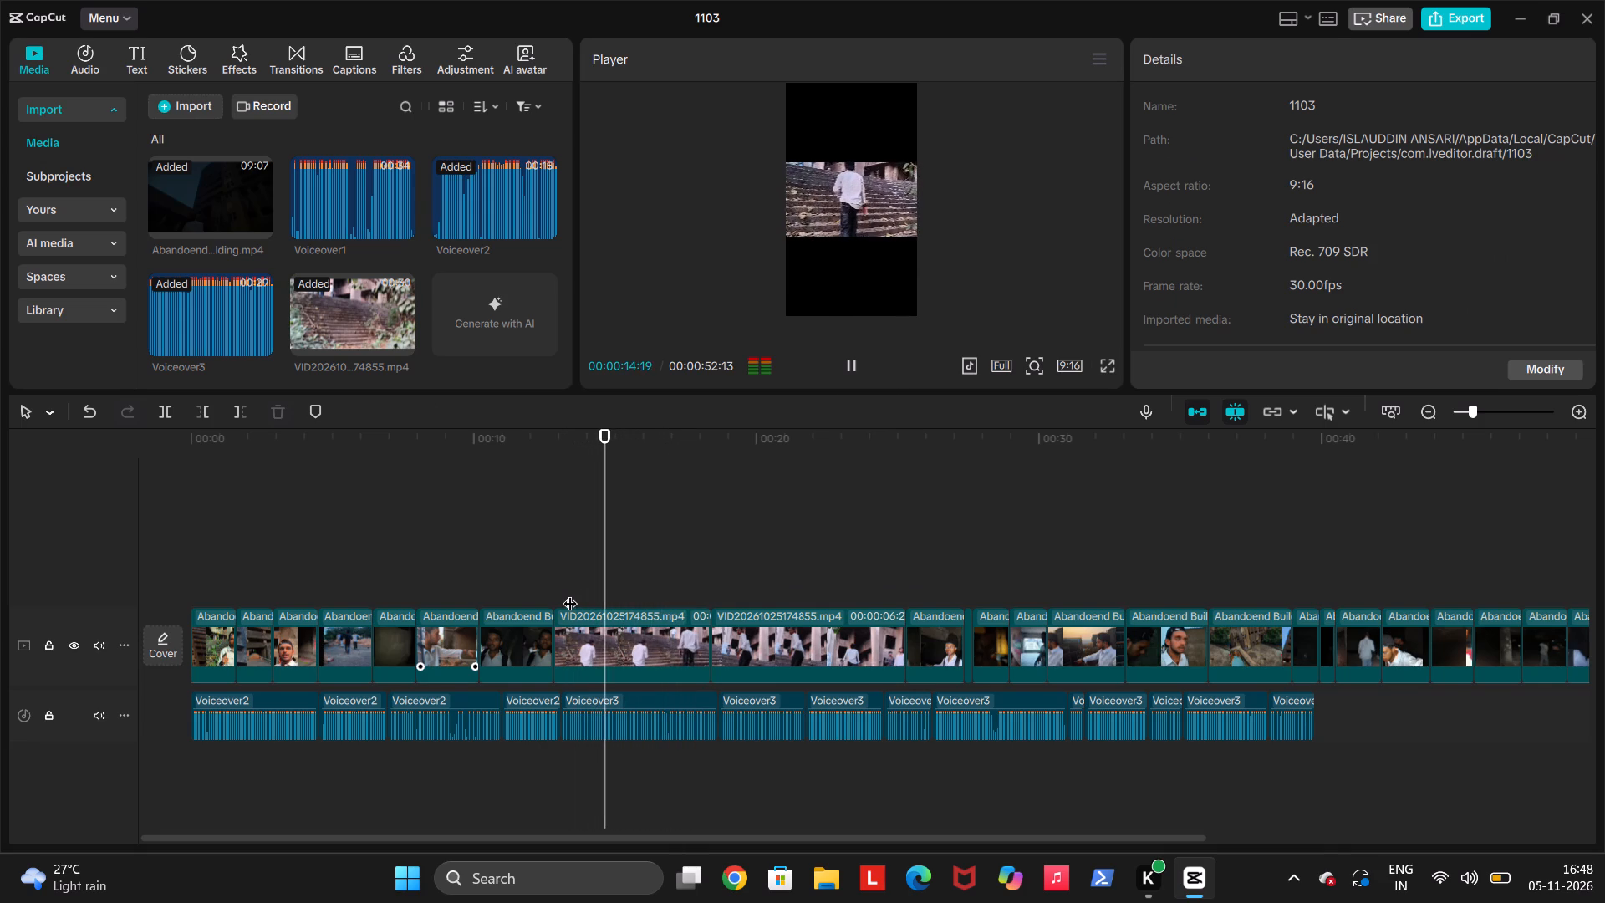
key("space")
type("w")
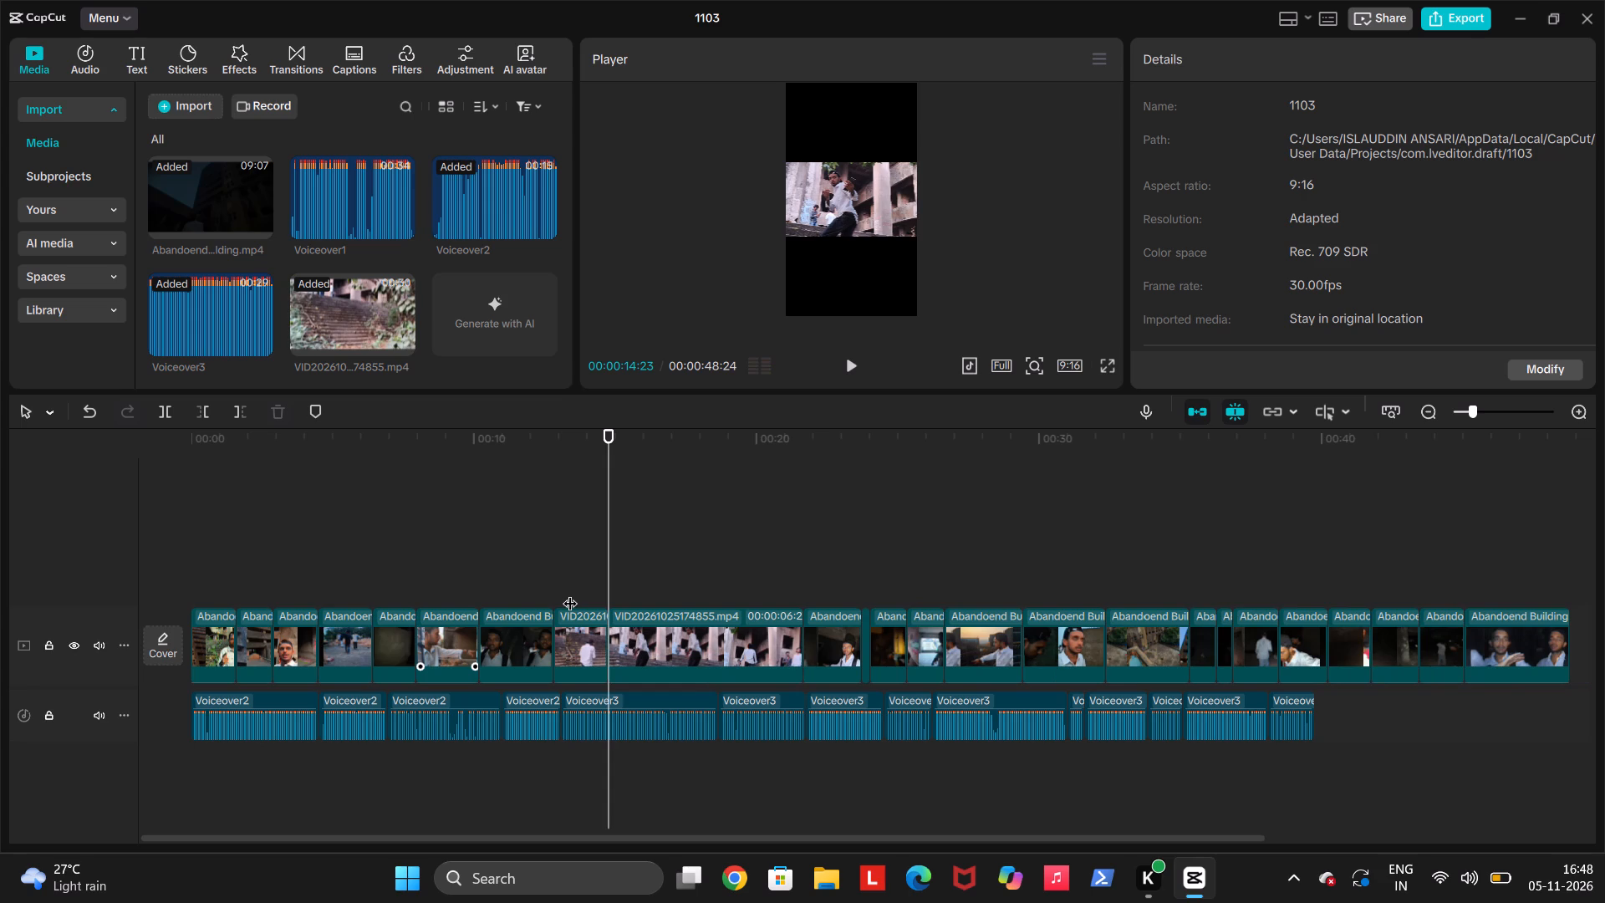
Review the cut between the staircase pieces and shorten the first piece to end at 00:00:14:07.
key("space")
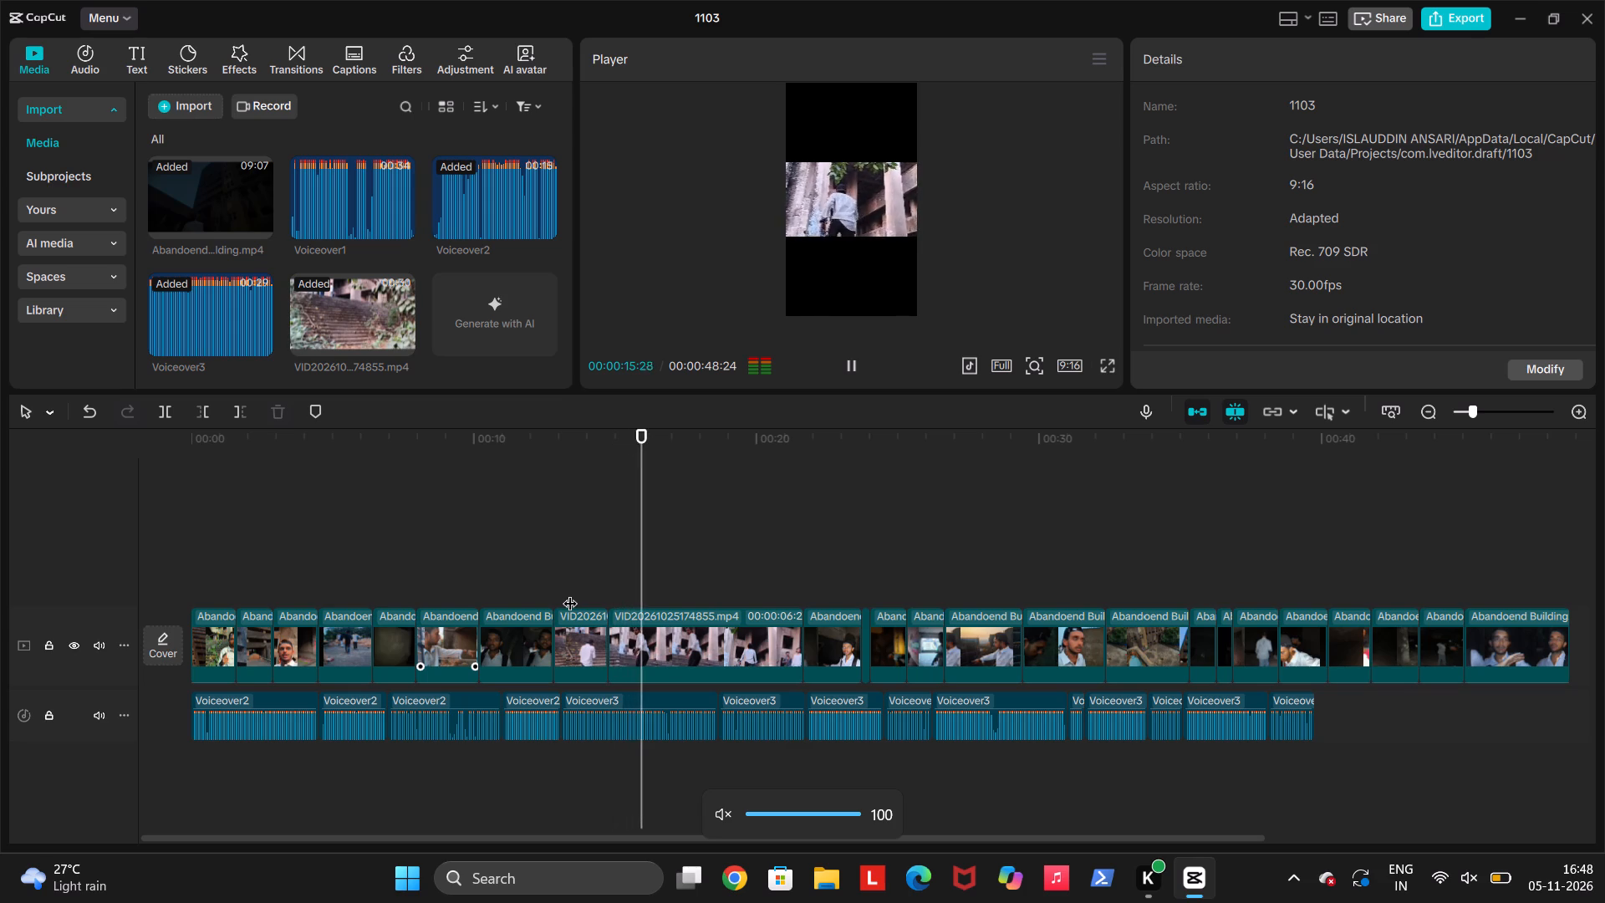
left_click(570, 593)
key("Up")
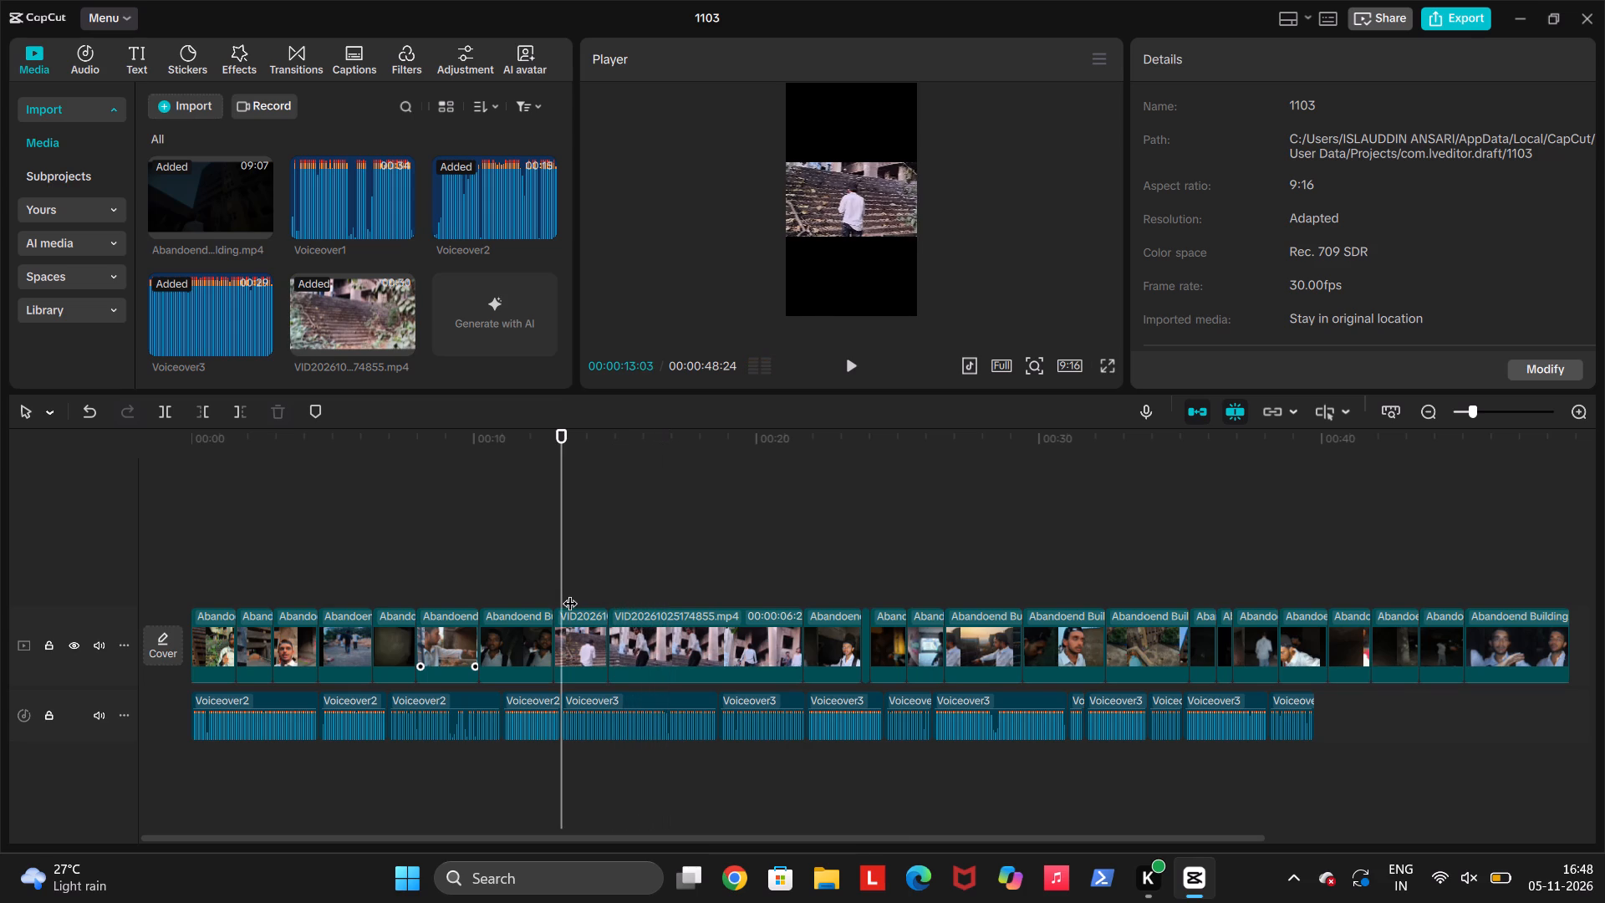
key("Up")
key("space")
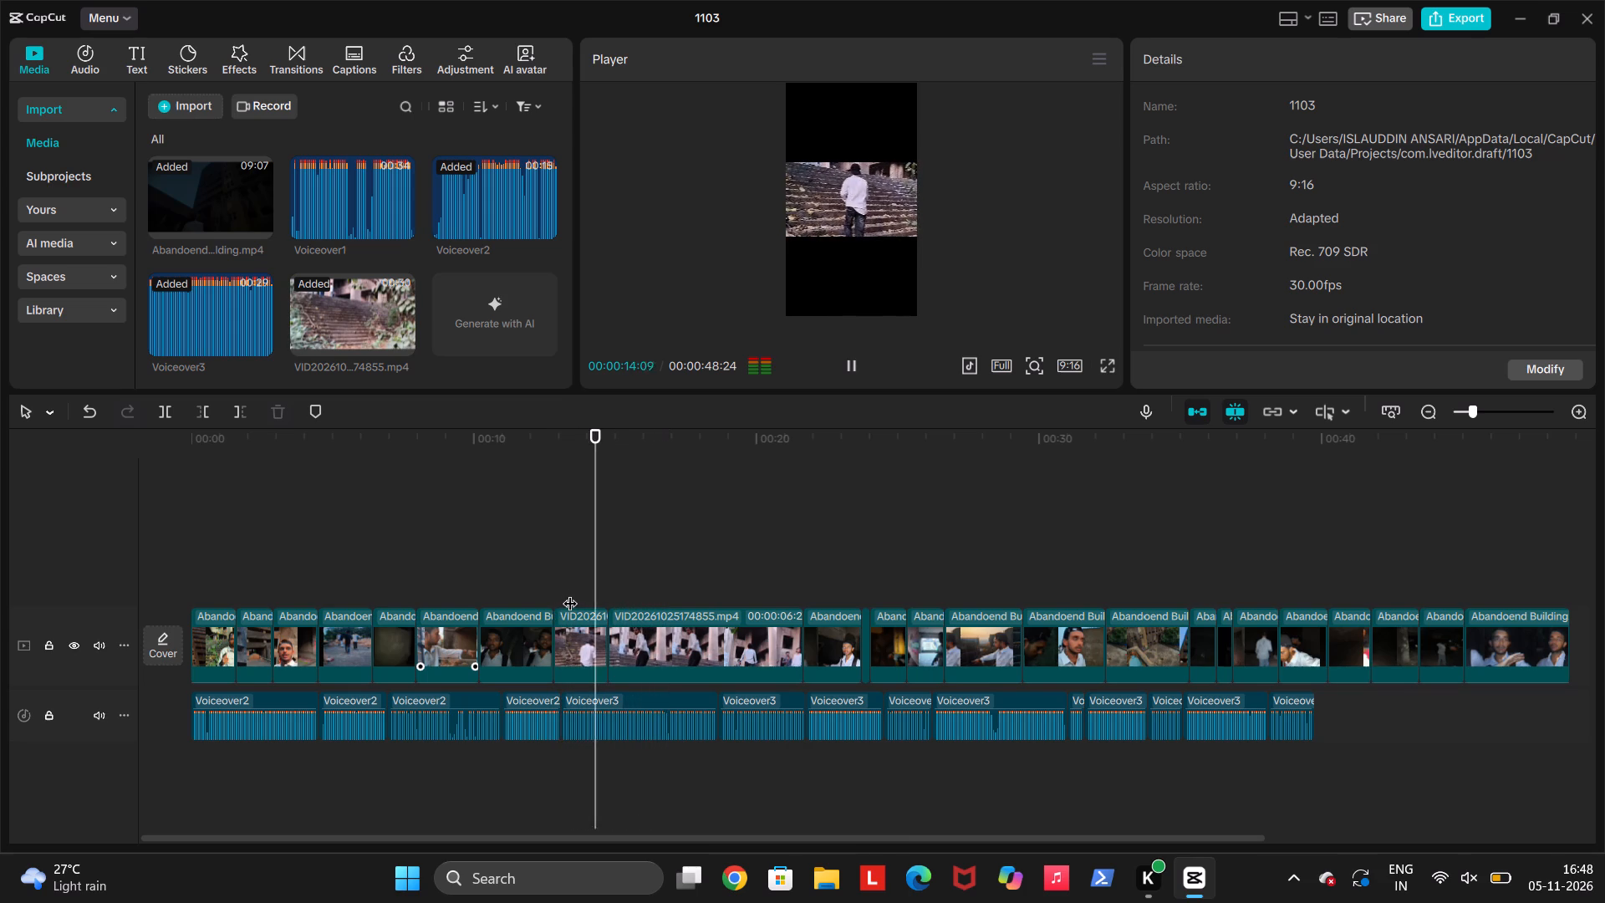
key("space")
left_click(582, 616)
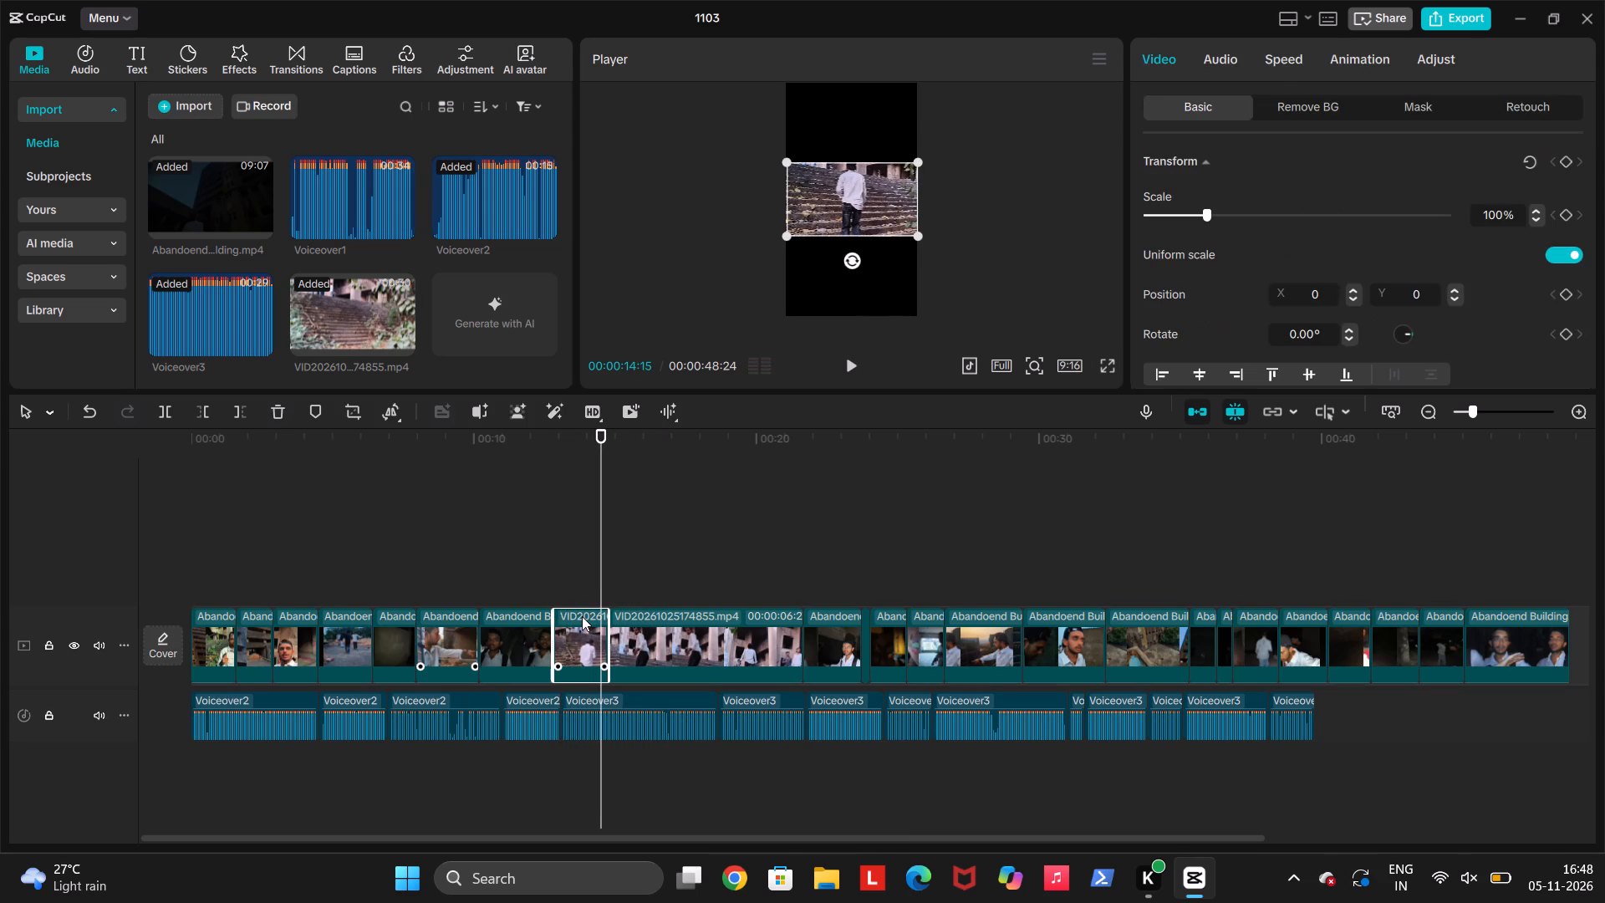
key("Left")
key("Left")
key("Left")
key("Left")
key("Left")
key("Left")
key("Left")
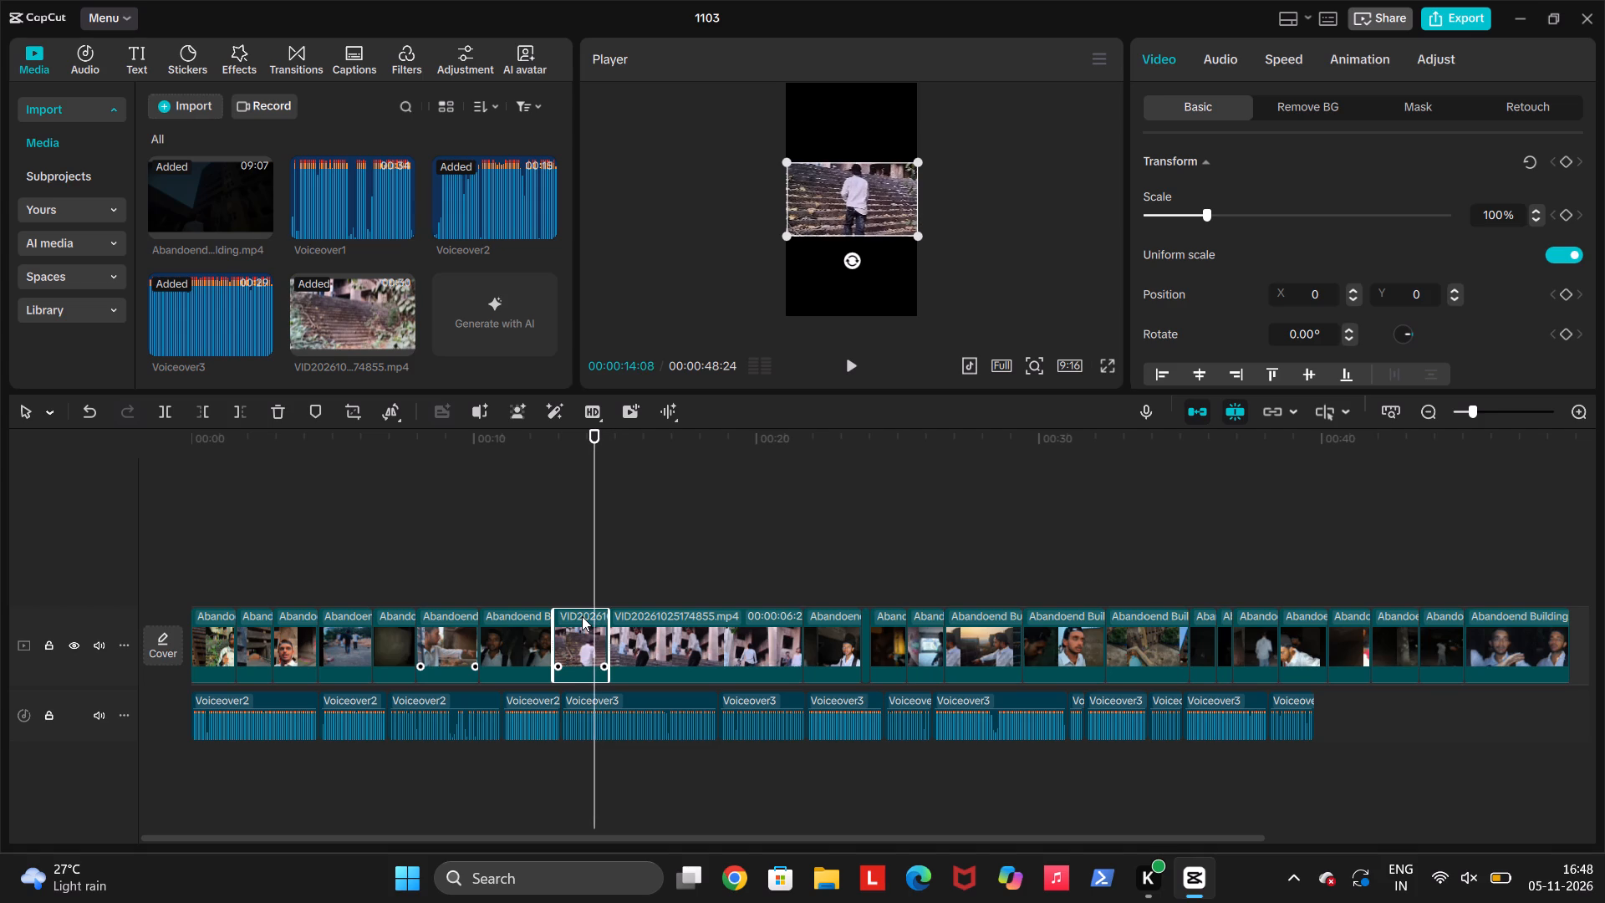
key("Left")
key("w")
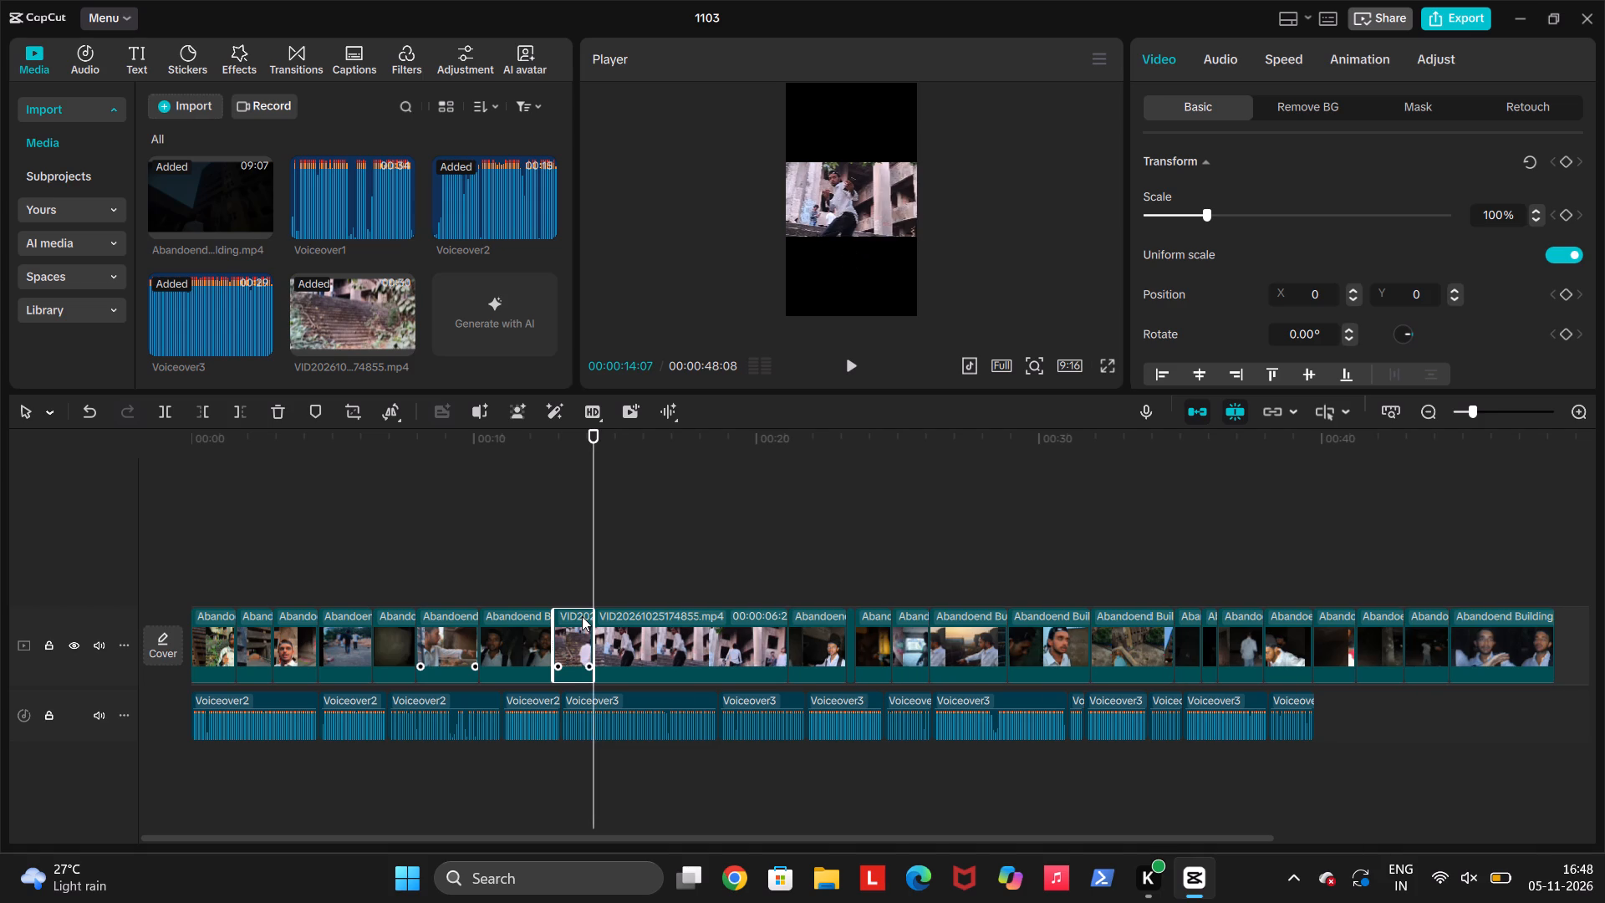
Crop the first staircase piece to a 3:4 ratio, keeping the crop frame centred.
left_click(358, 408)
left_click(758, 747)
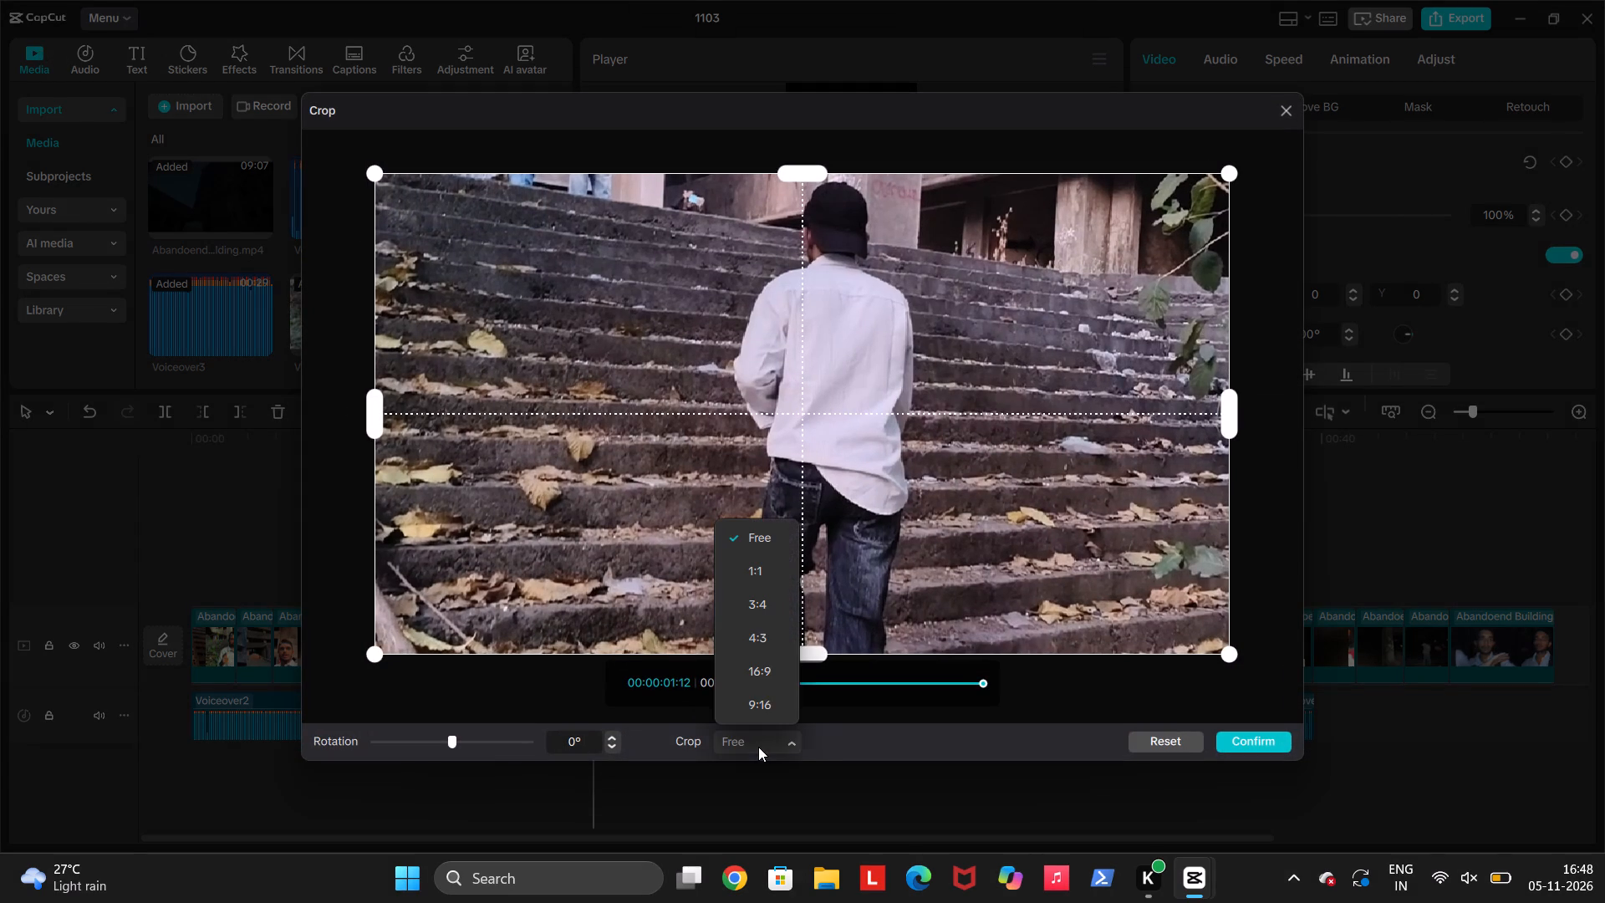
left_click(762, 641)
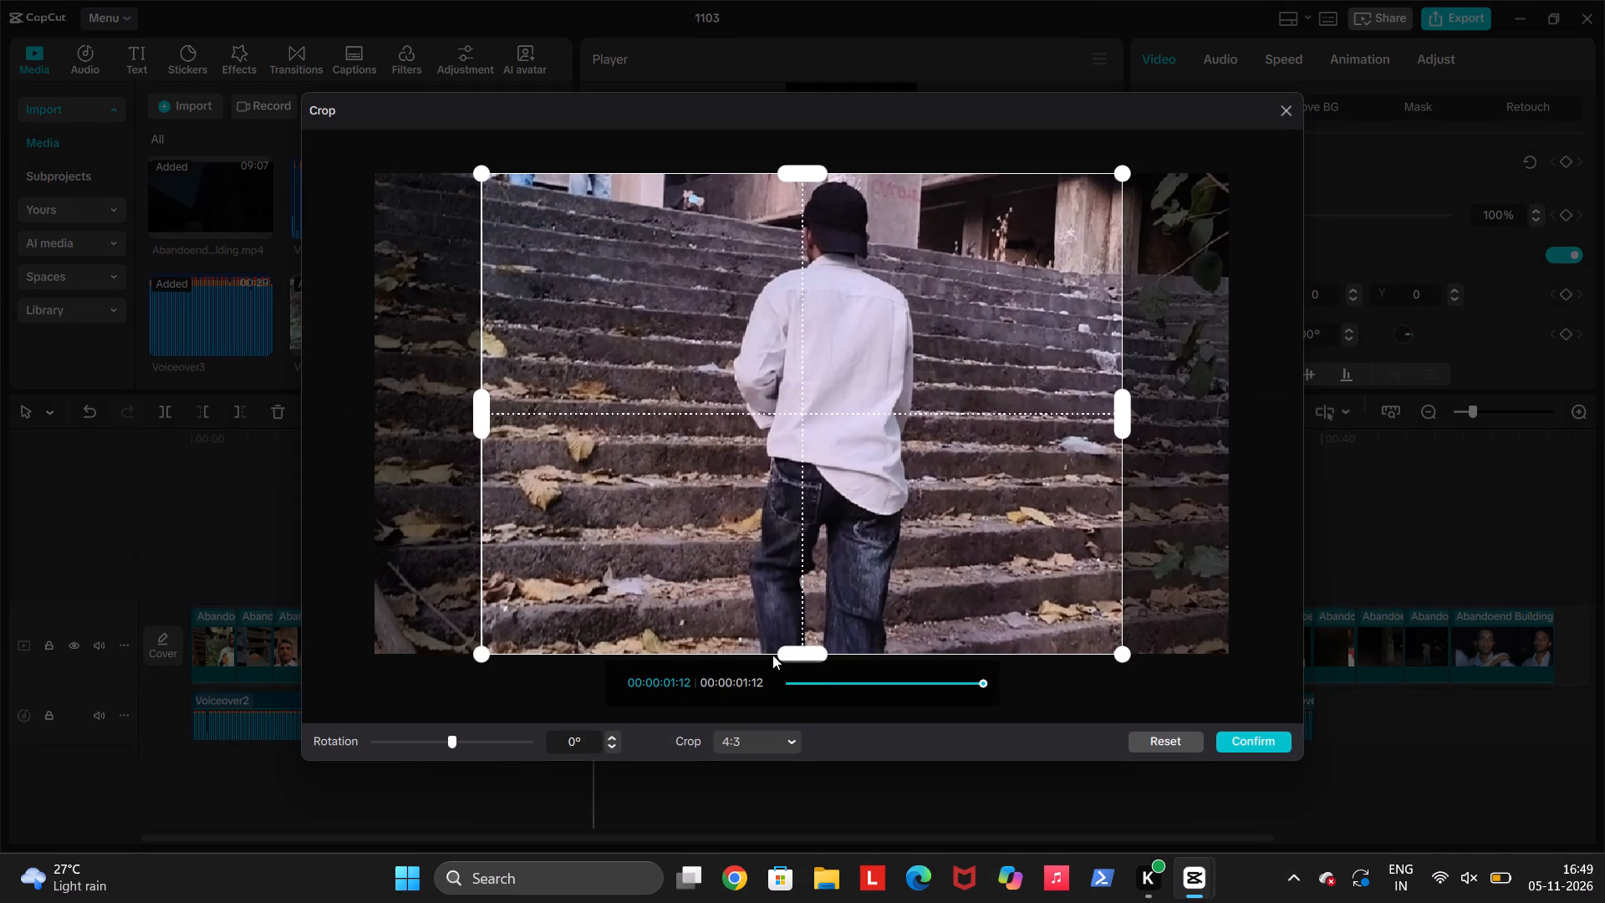
left_click(769, 734)
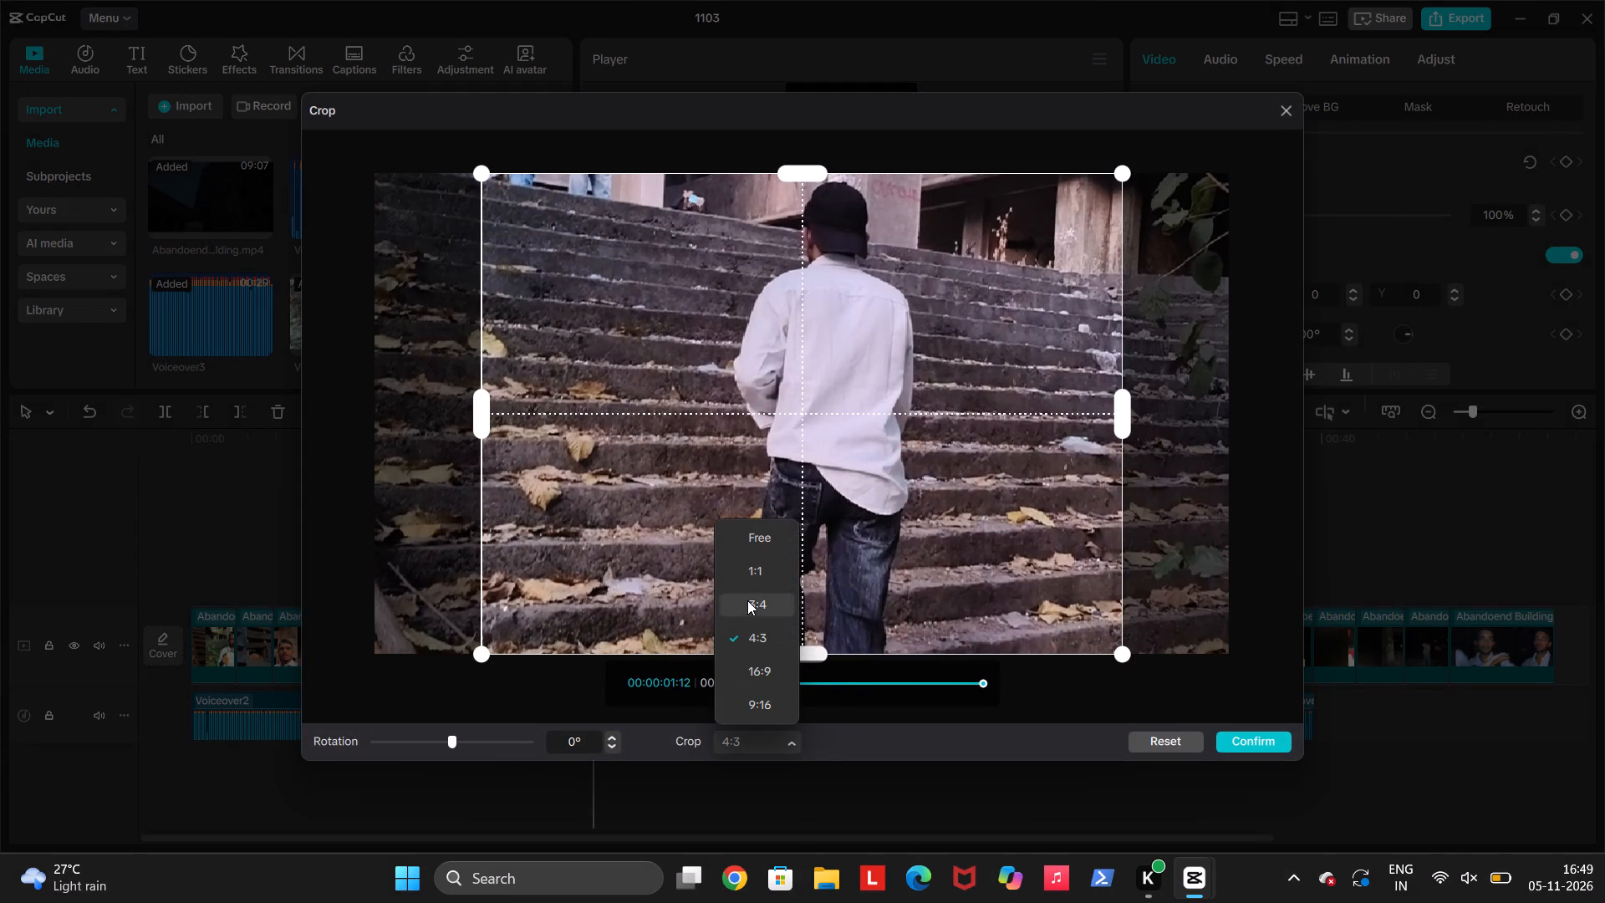
left_click(747, 600)
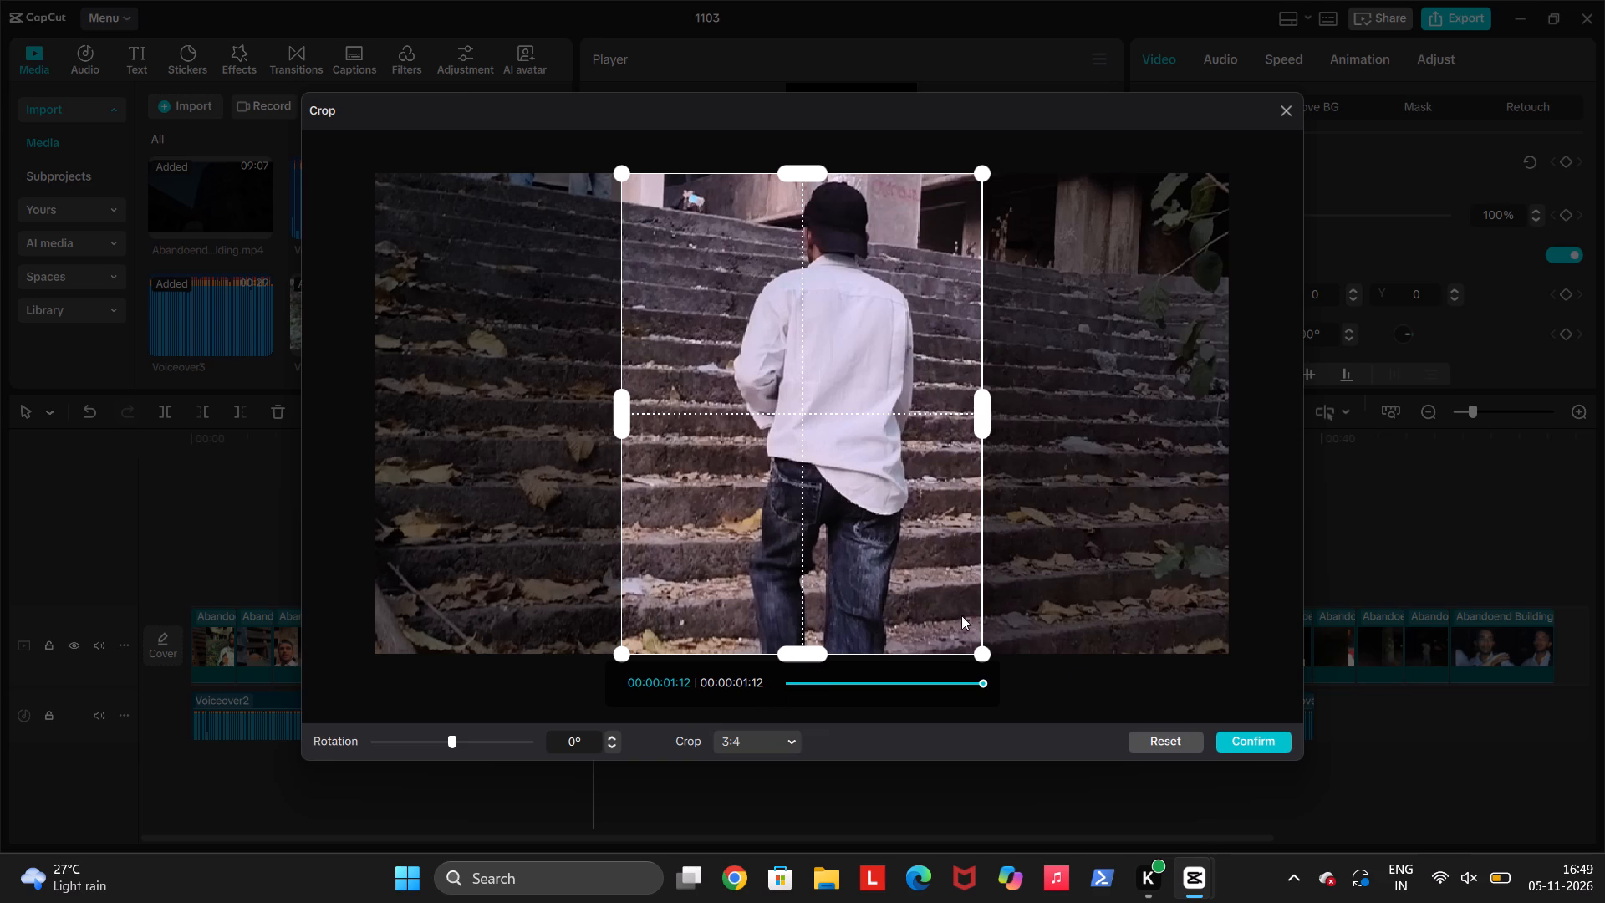
left_click(1230, 736)
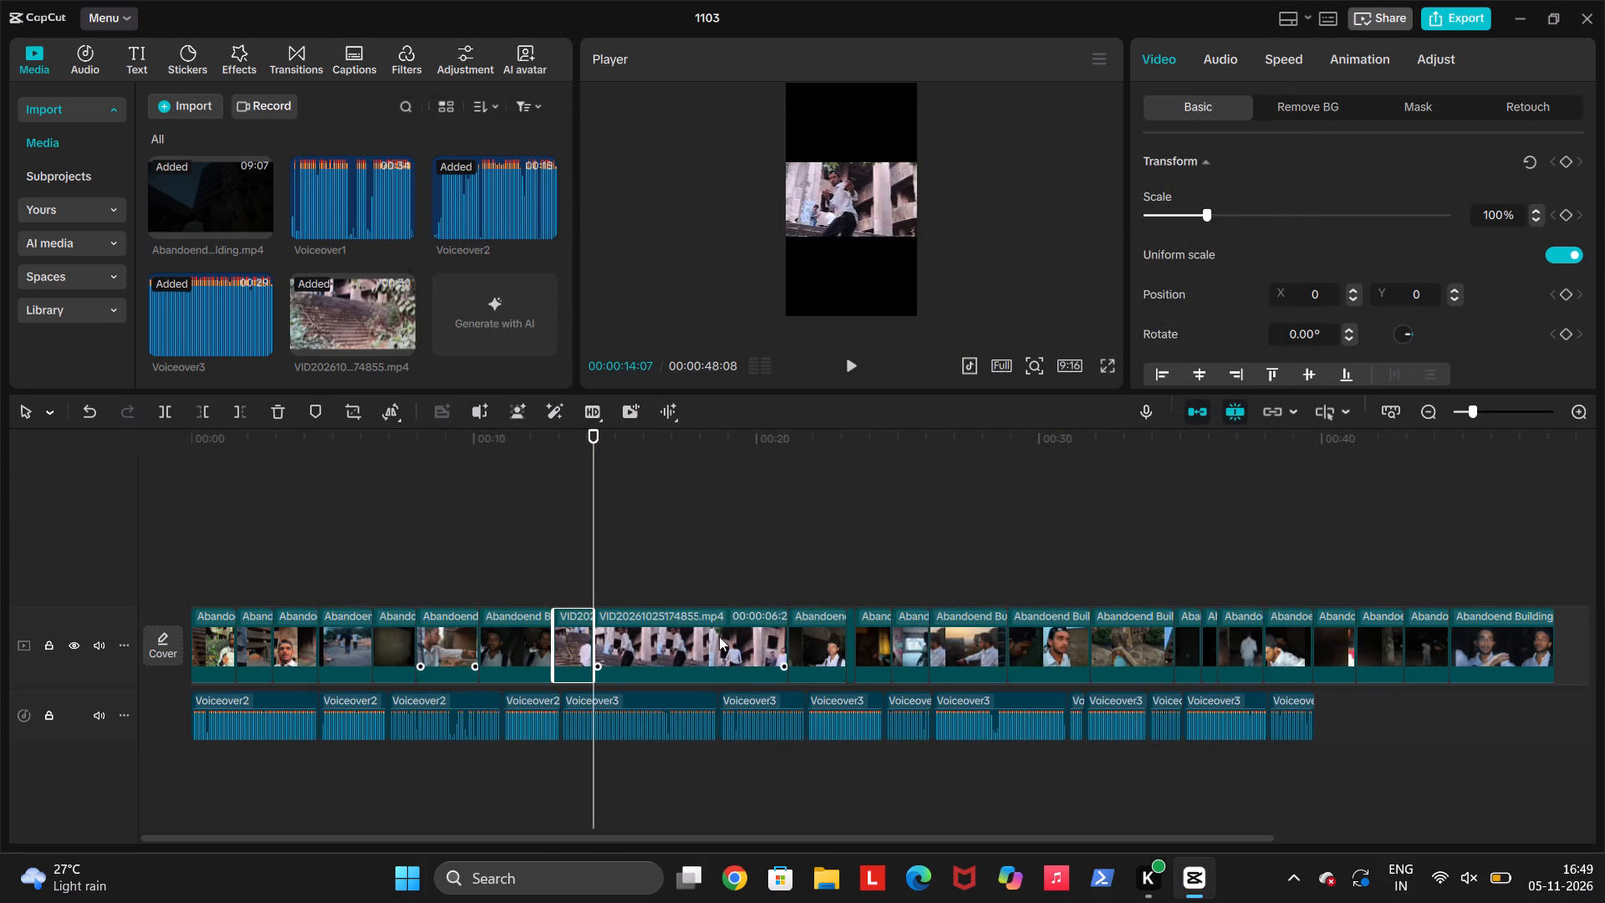
Play through the cropped piece and trim the start of the second staircase piece up to 00:00:15:20.
left_click(497, 578)
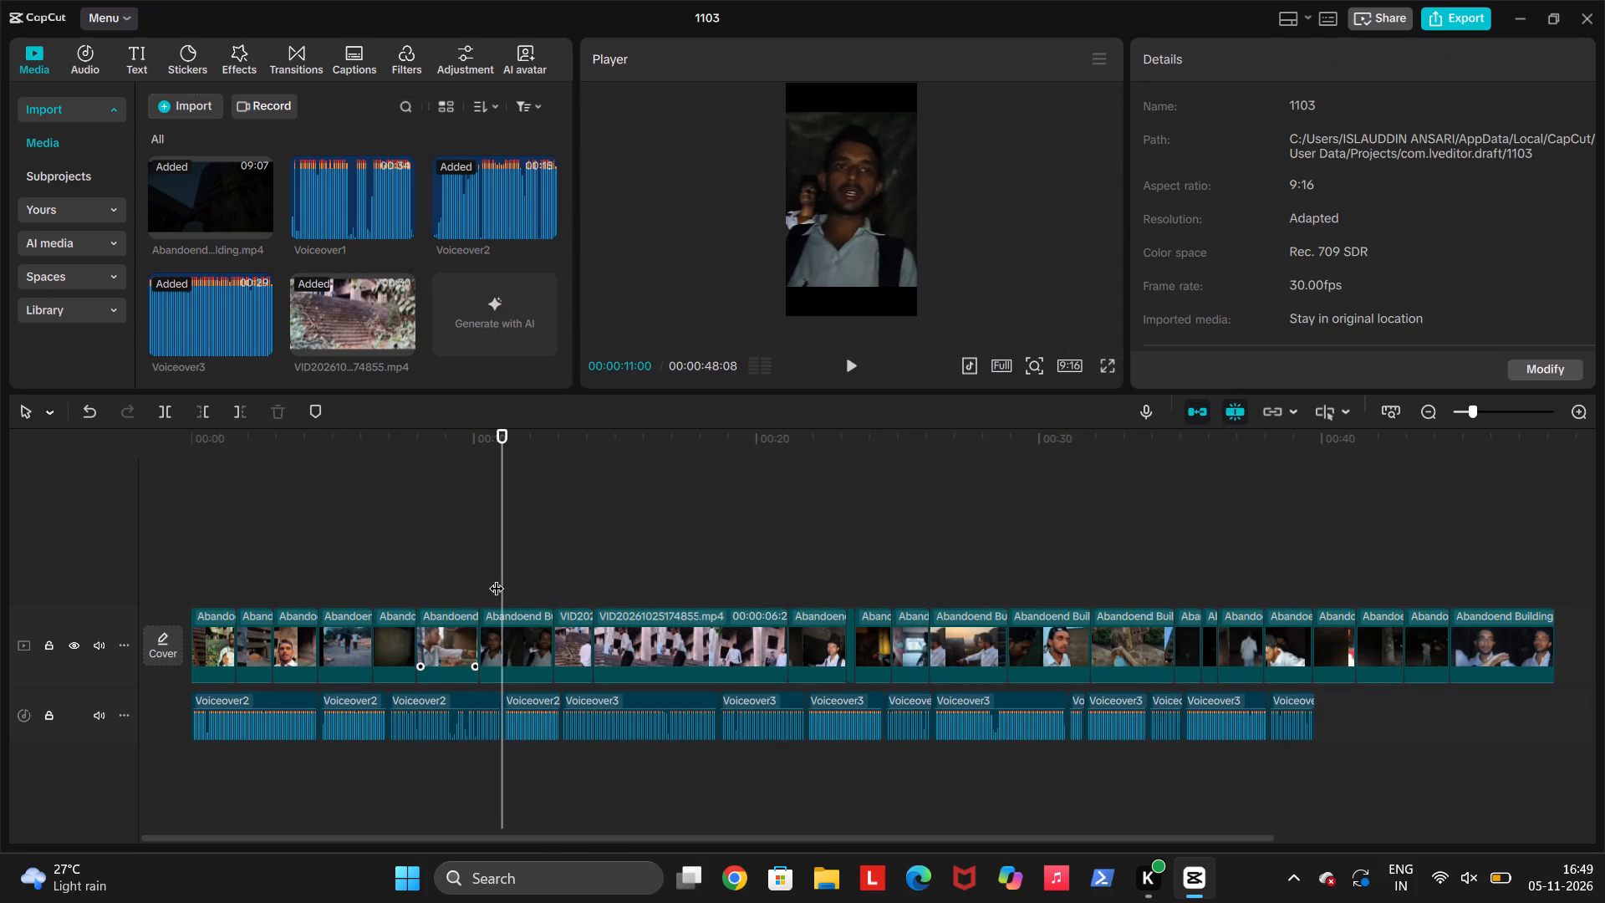
left_click(560, 576)
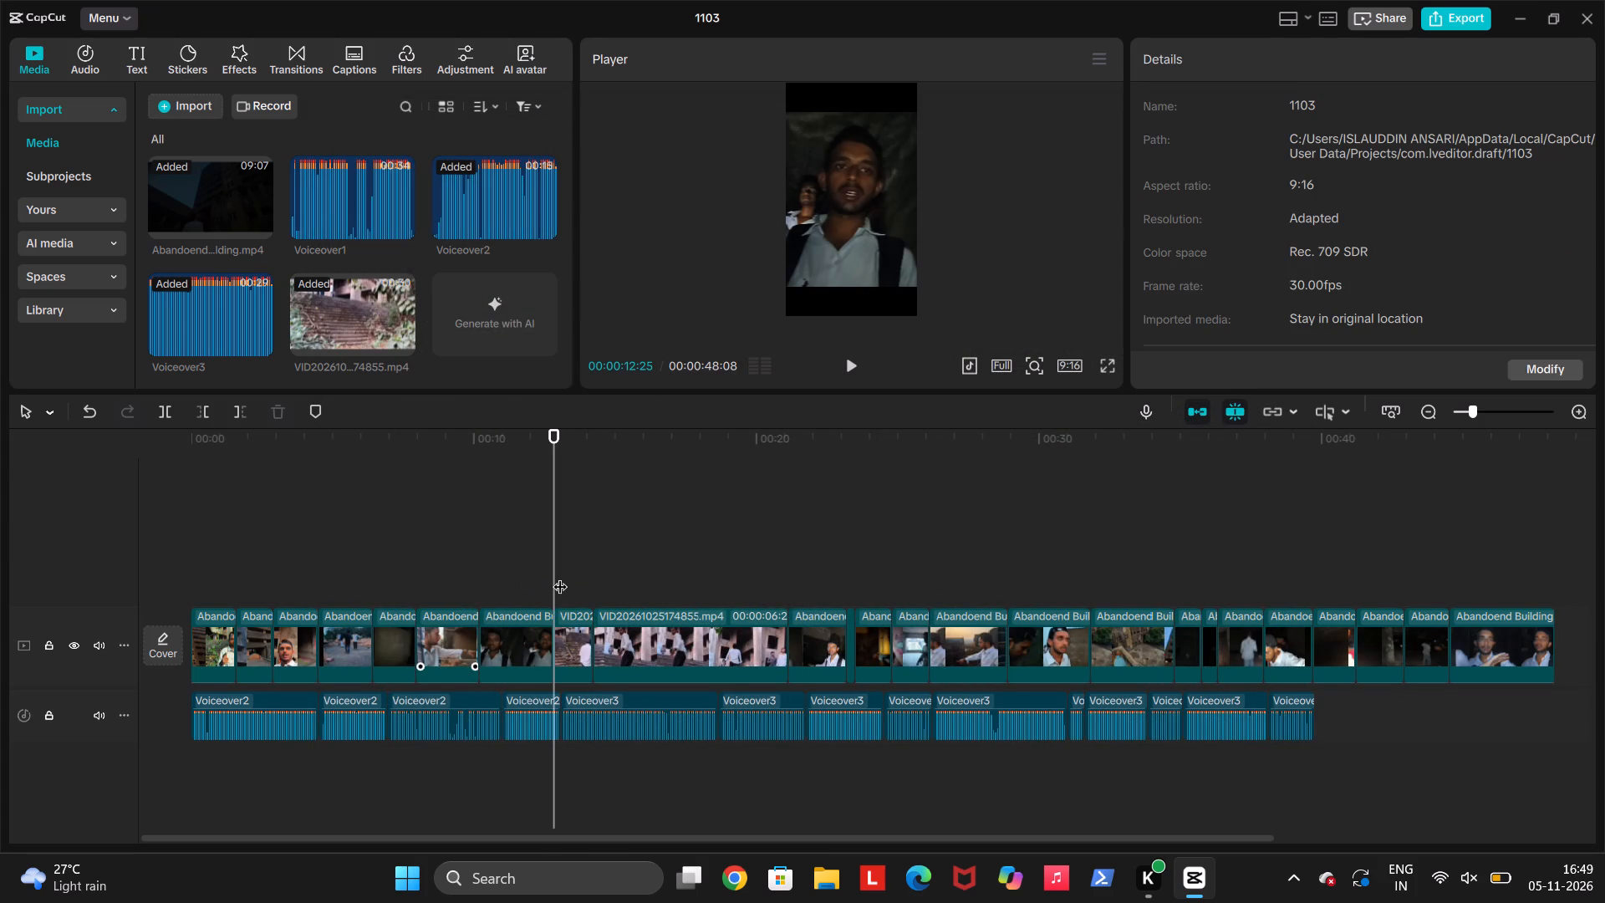
key("space")
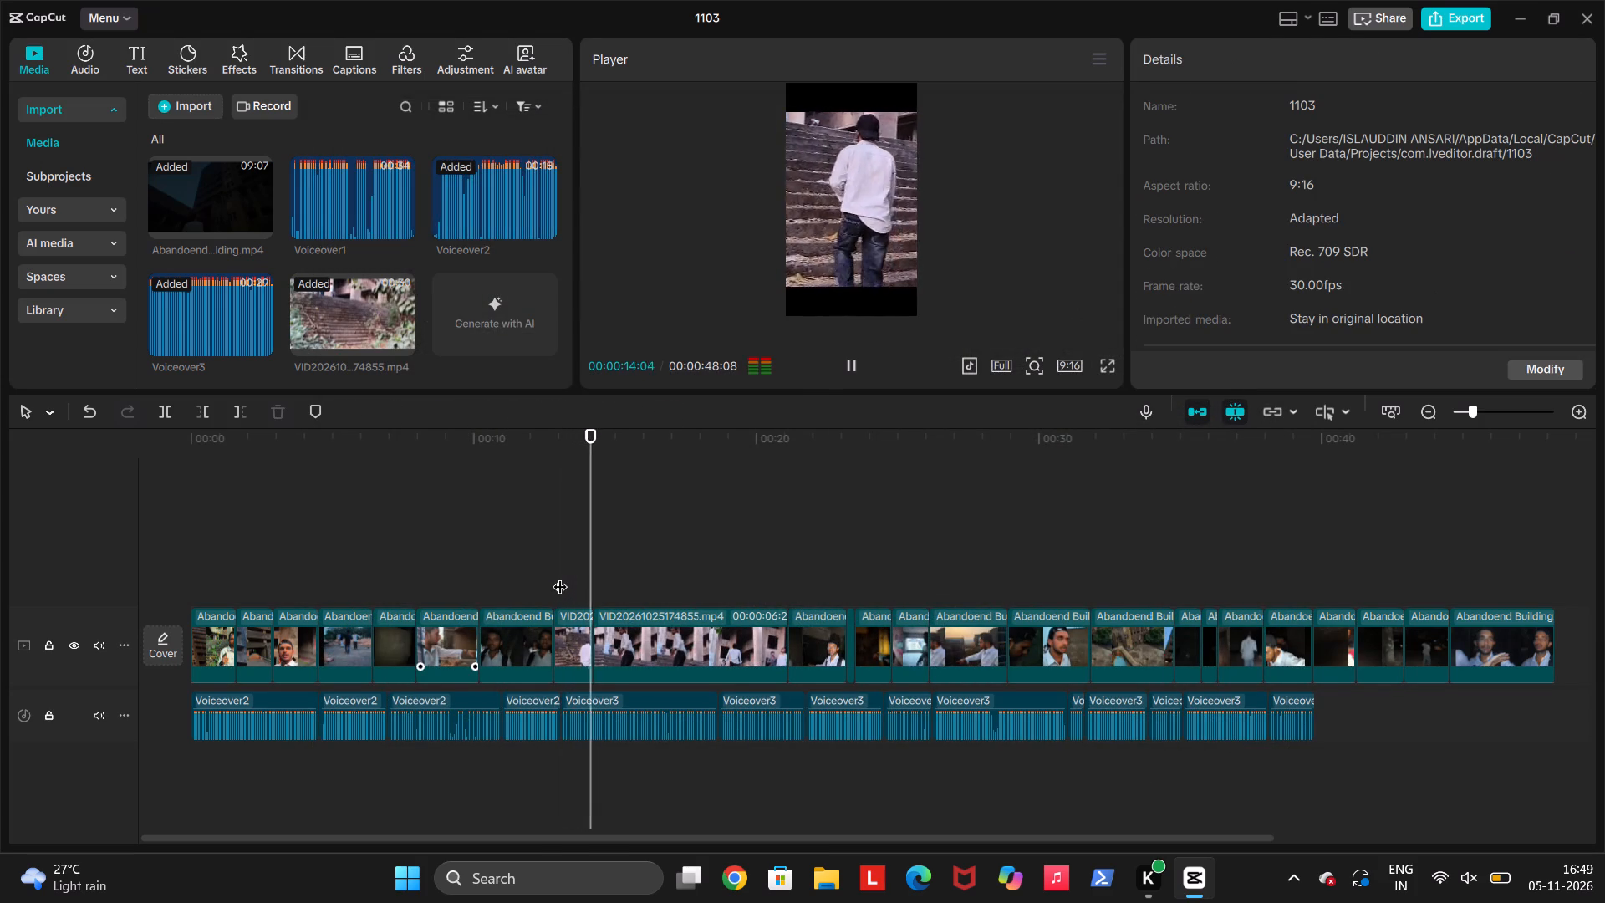
key("space")
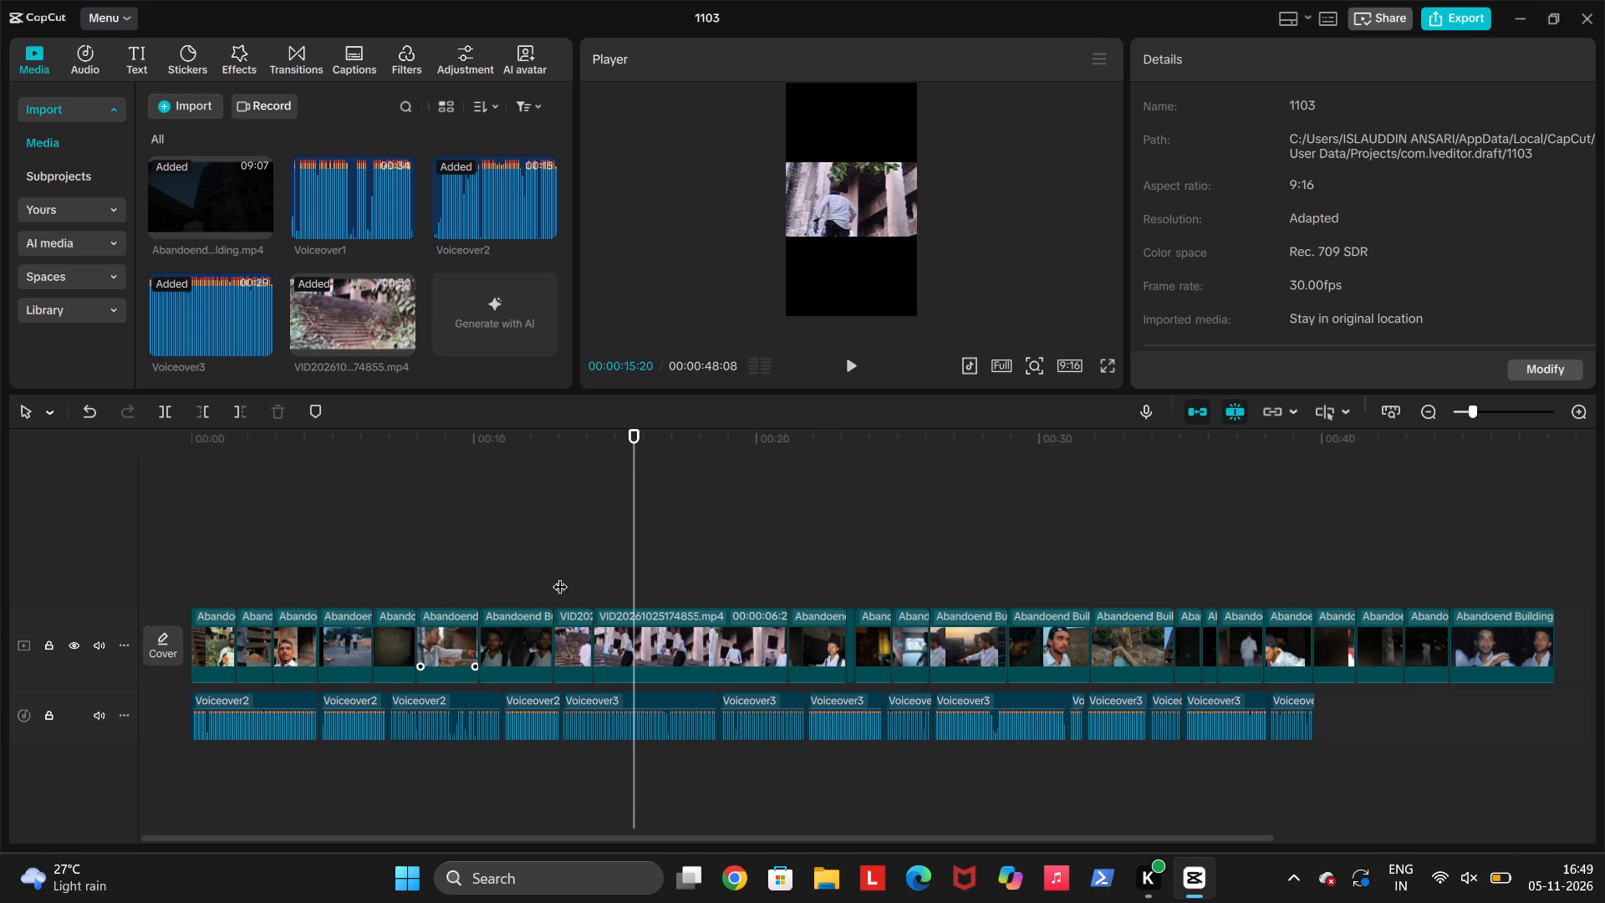
type("q")
Play through the second staircase piece and trim its end back to 00:00:18:27.
key("space")
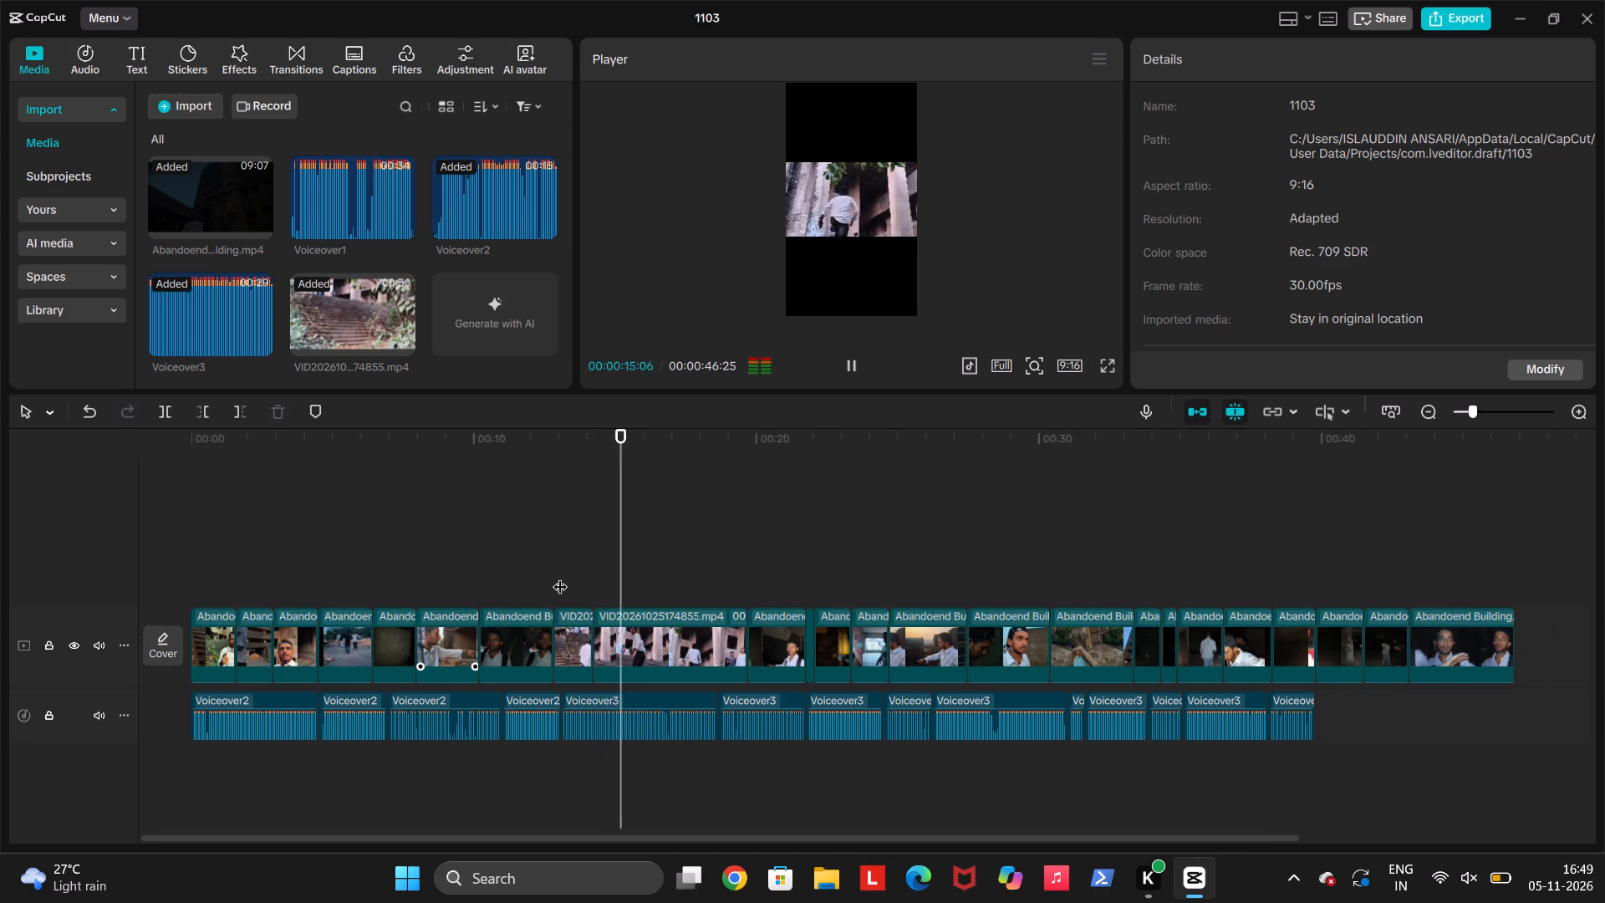
key("space")
key("space")
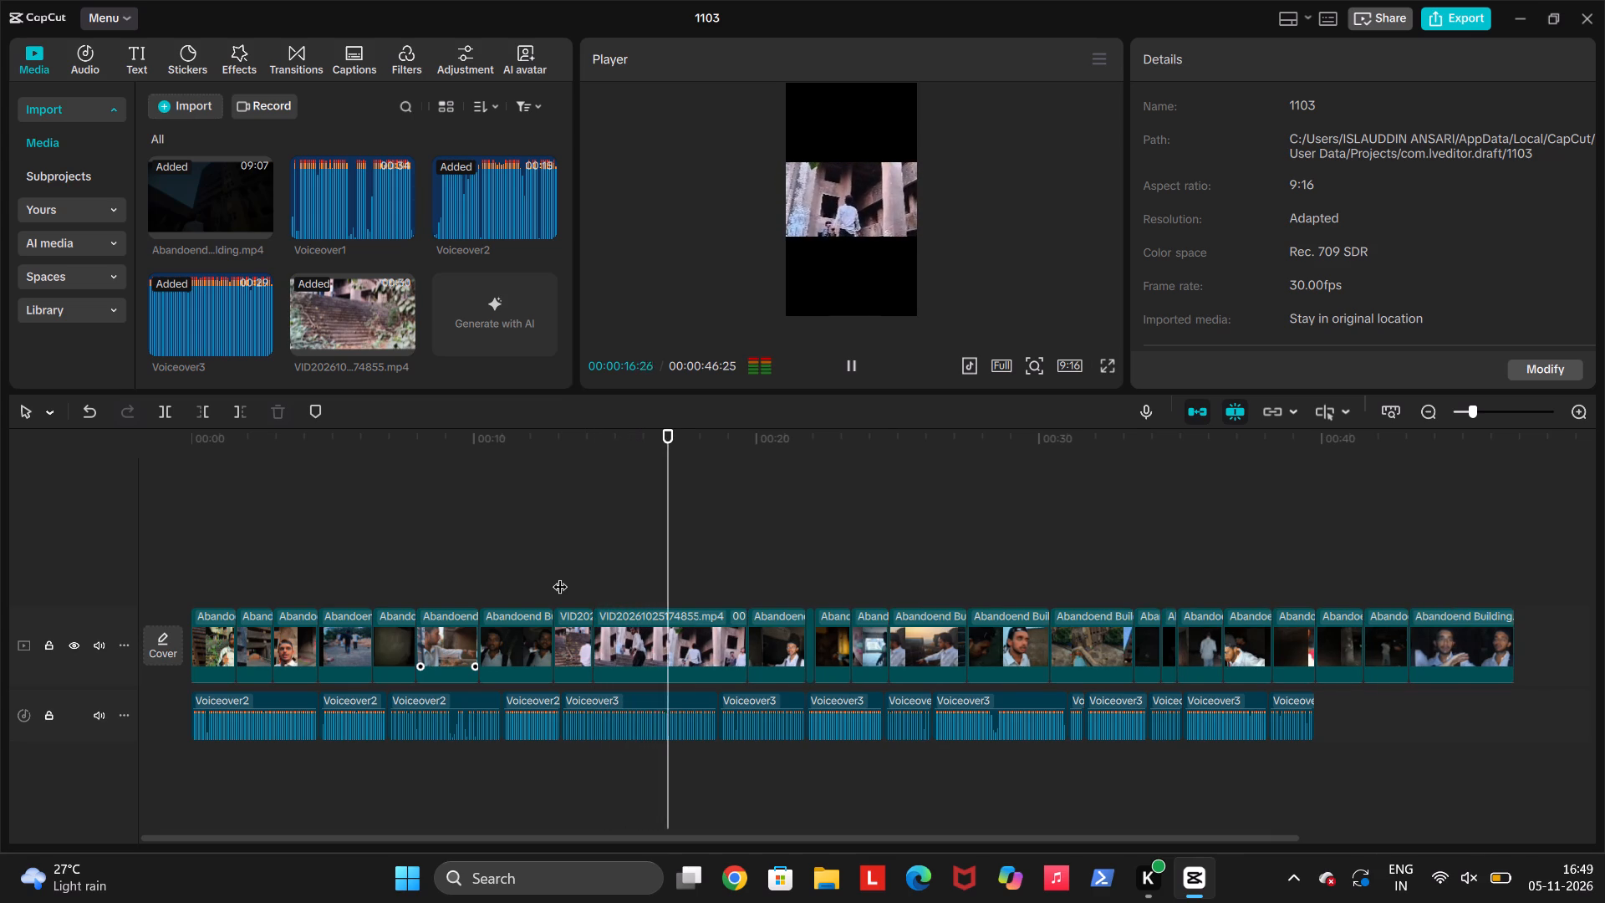
key("space")
key("space")
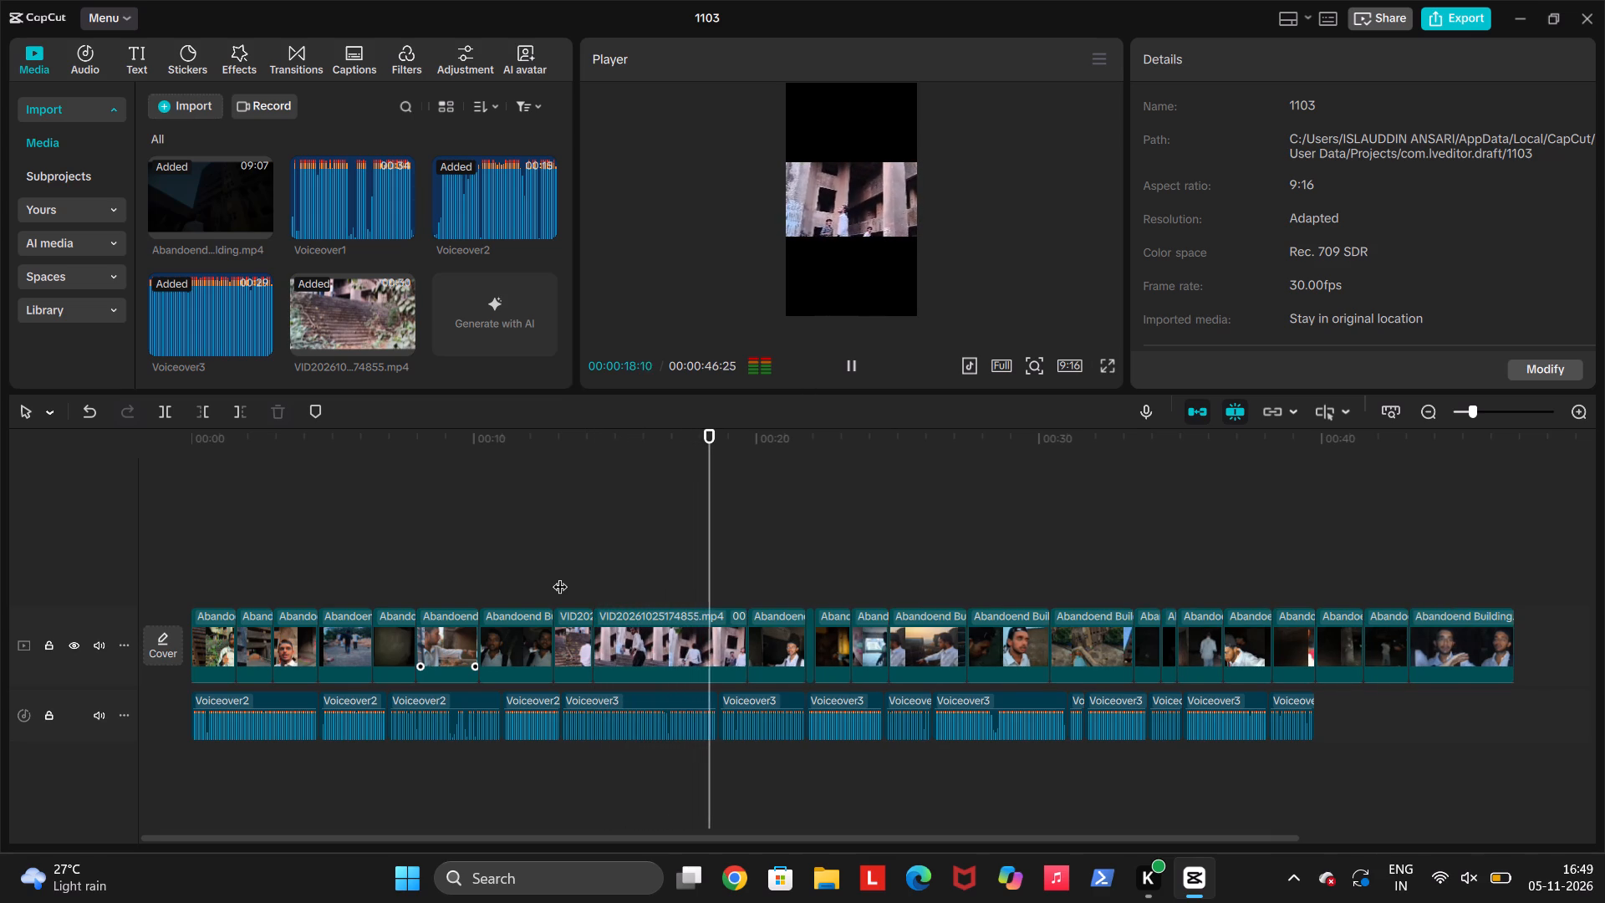
key("space")
key("space")
key("space")
key("w")
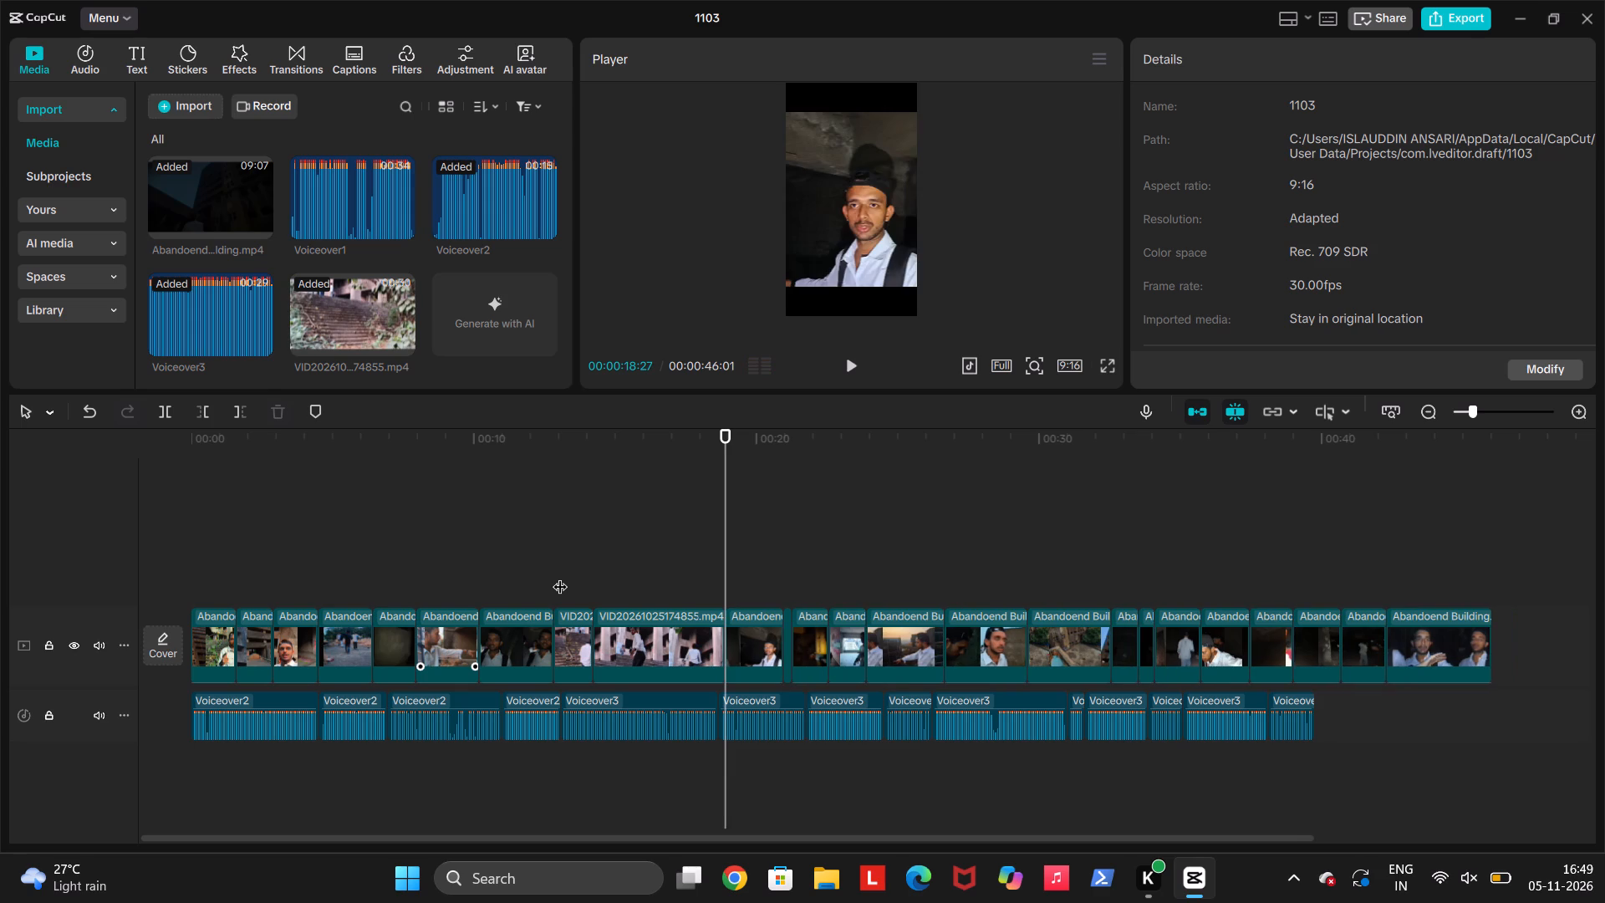
Replay the middle of the second staircase piece and split it at 00:00:16:23.
left_click(655, 592)
key("space")
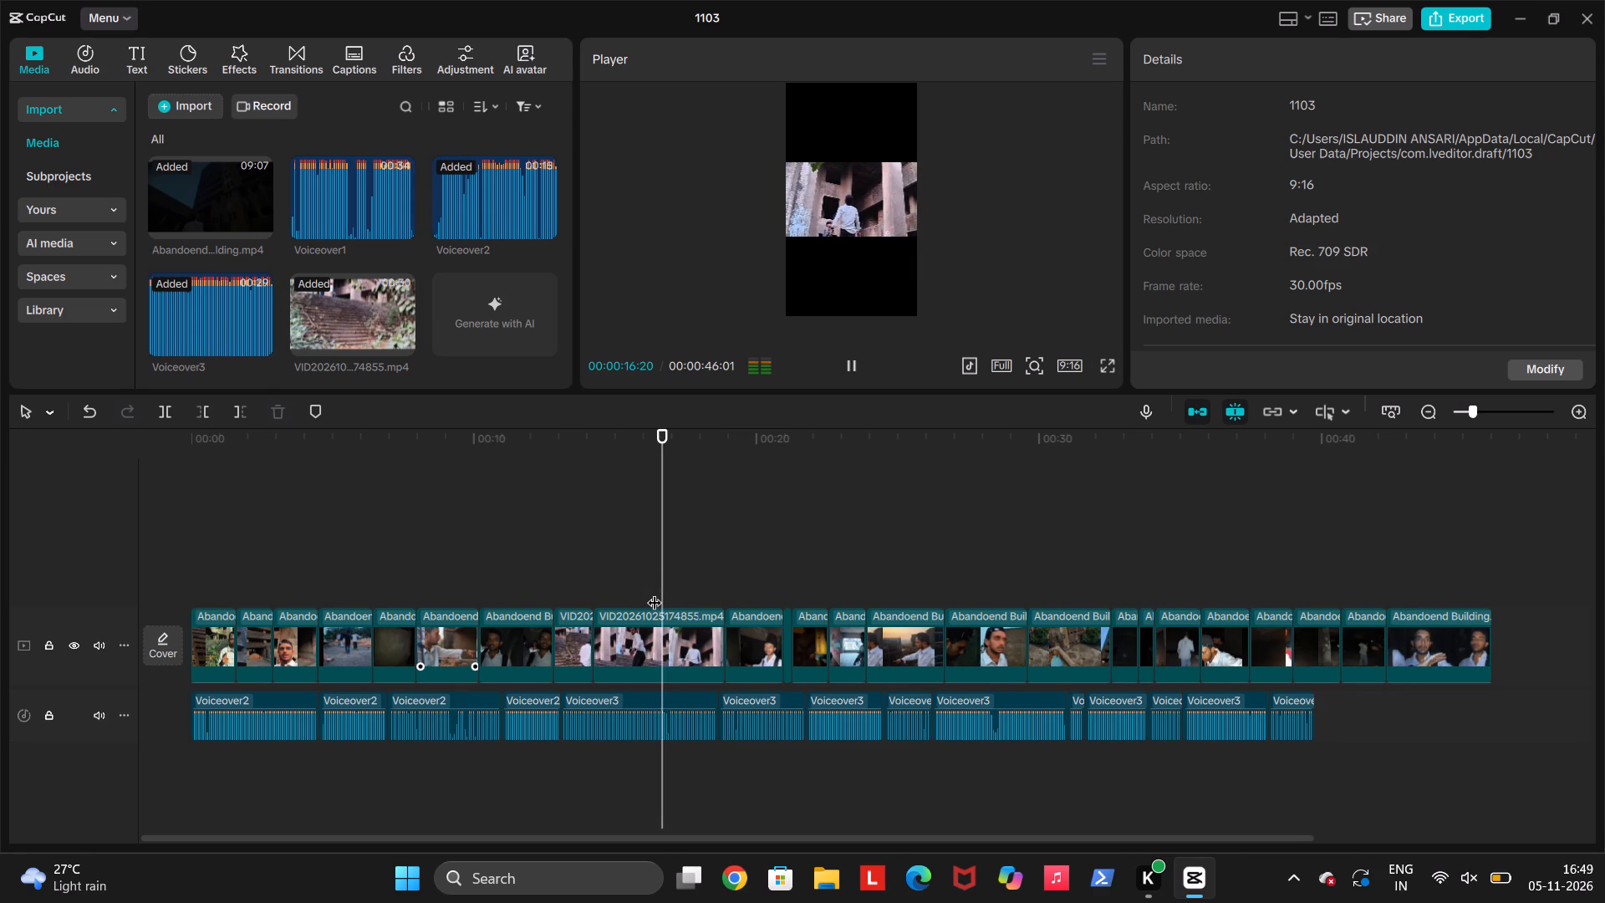
key("space")
key("ctrl+b")
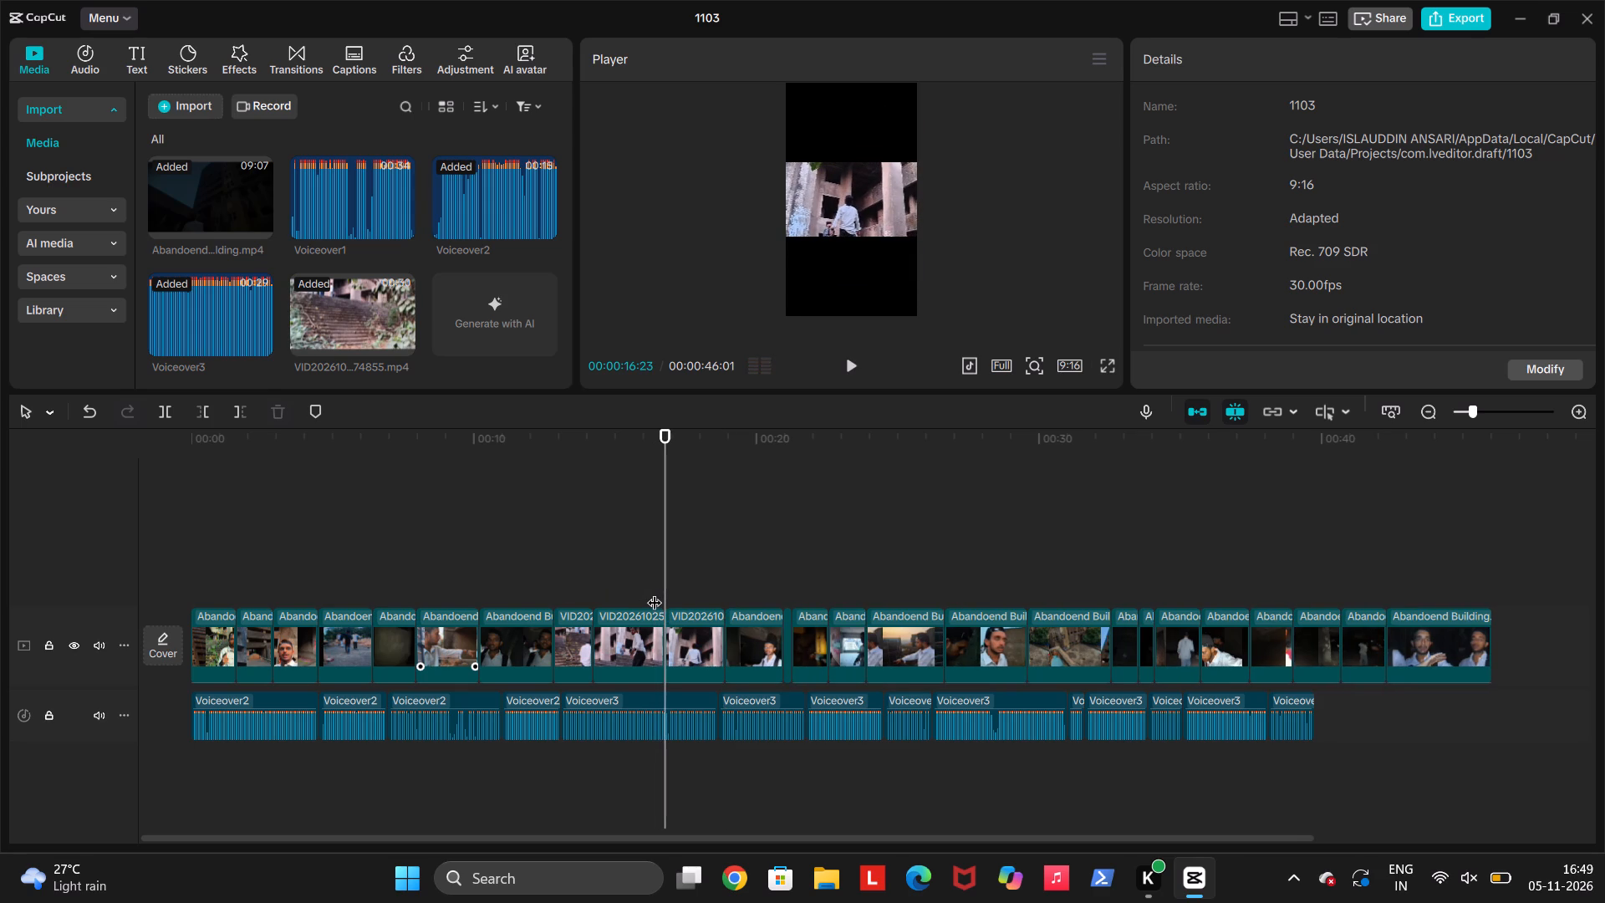
Crop the staircase part after the new split to a 3:4 ratio, keeping the crop frame centred.
left_click(694, 625)
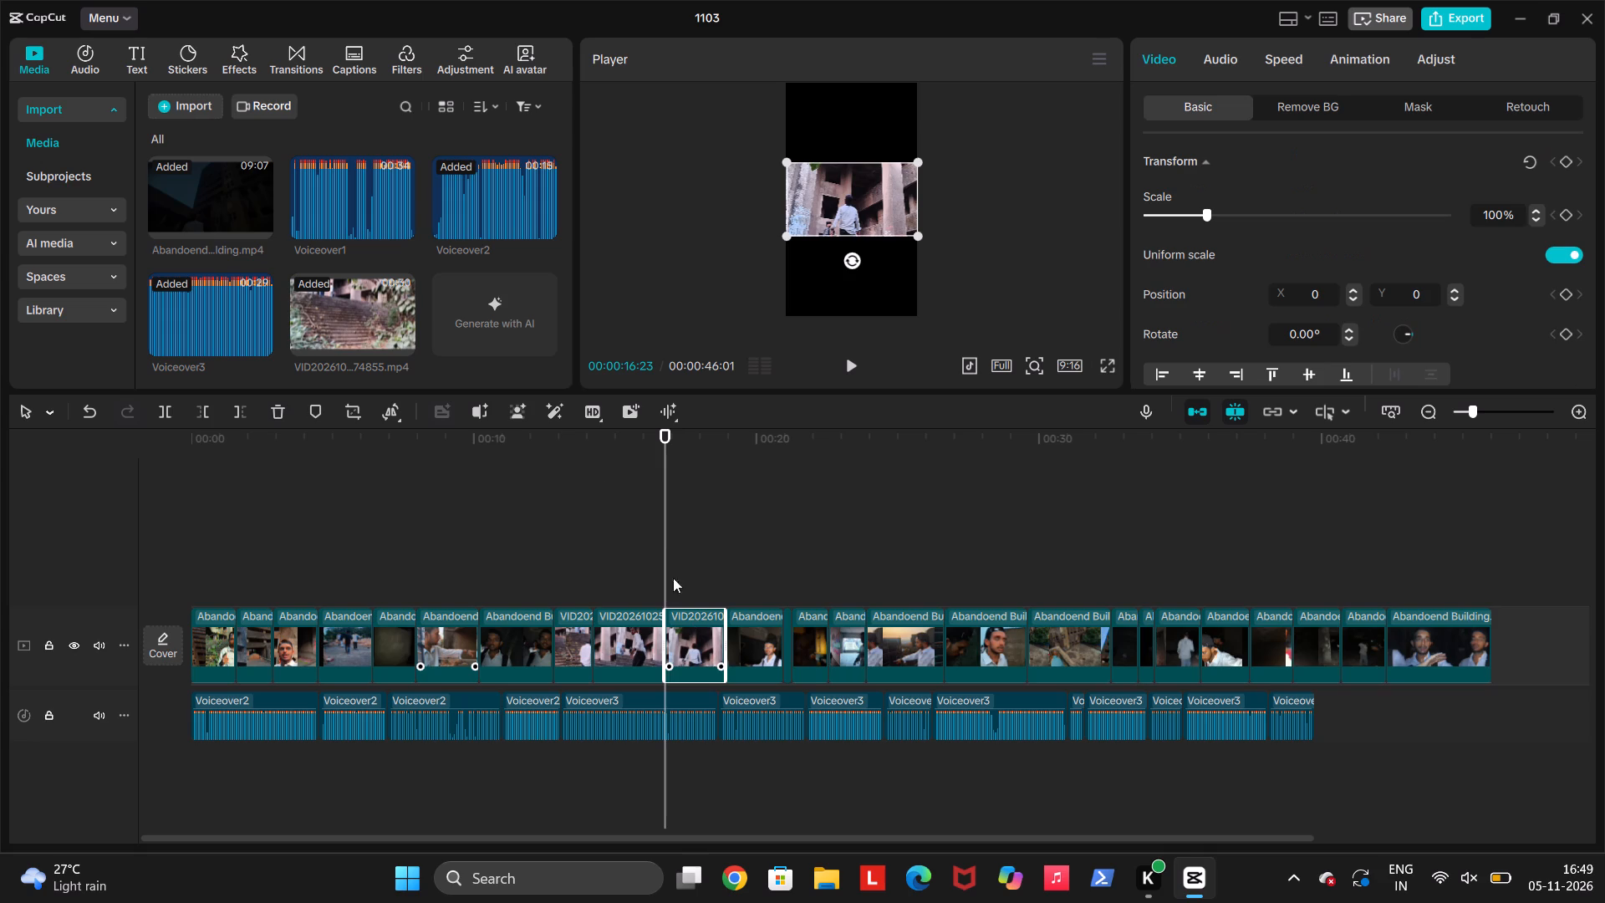
left_click(346, 411)
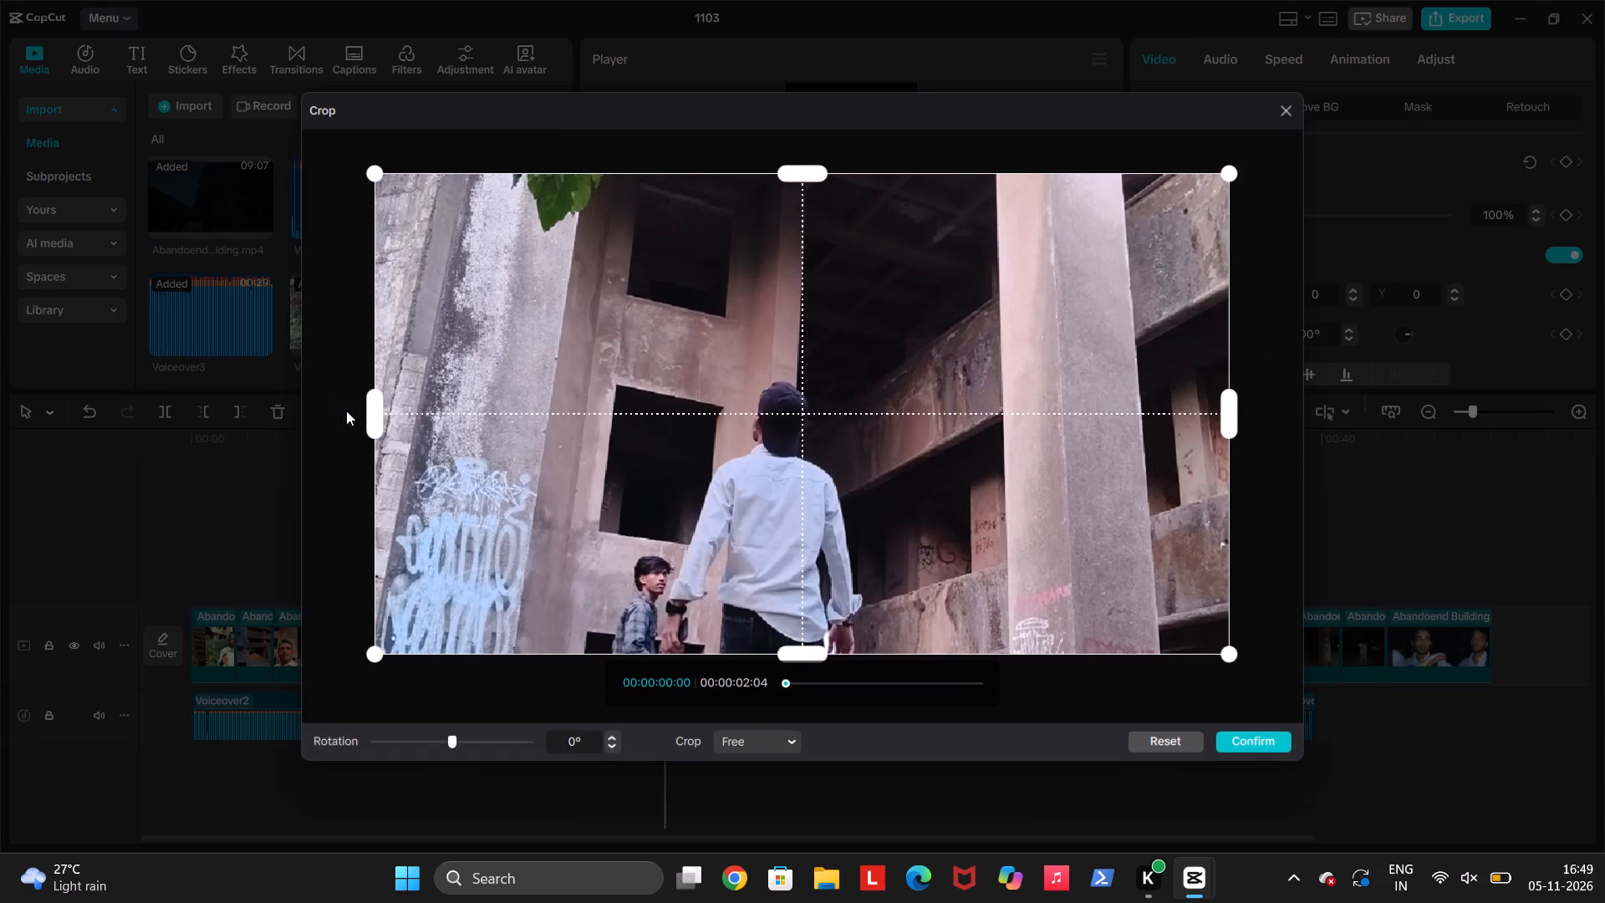
left_click(782, 736)
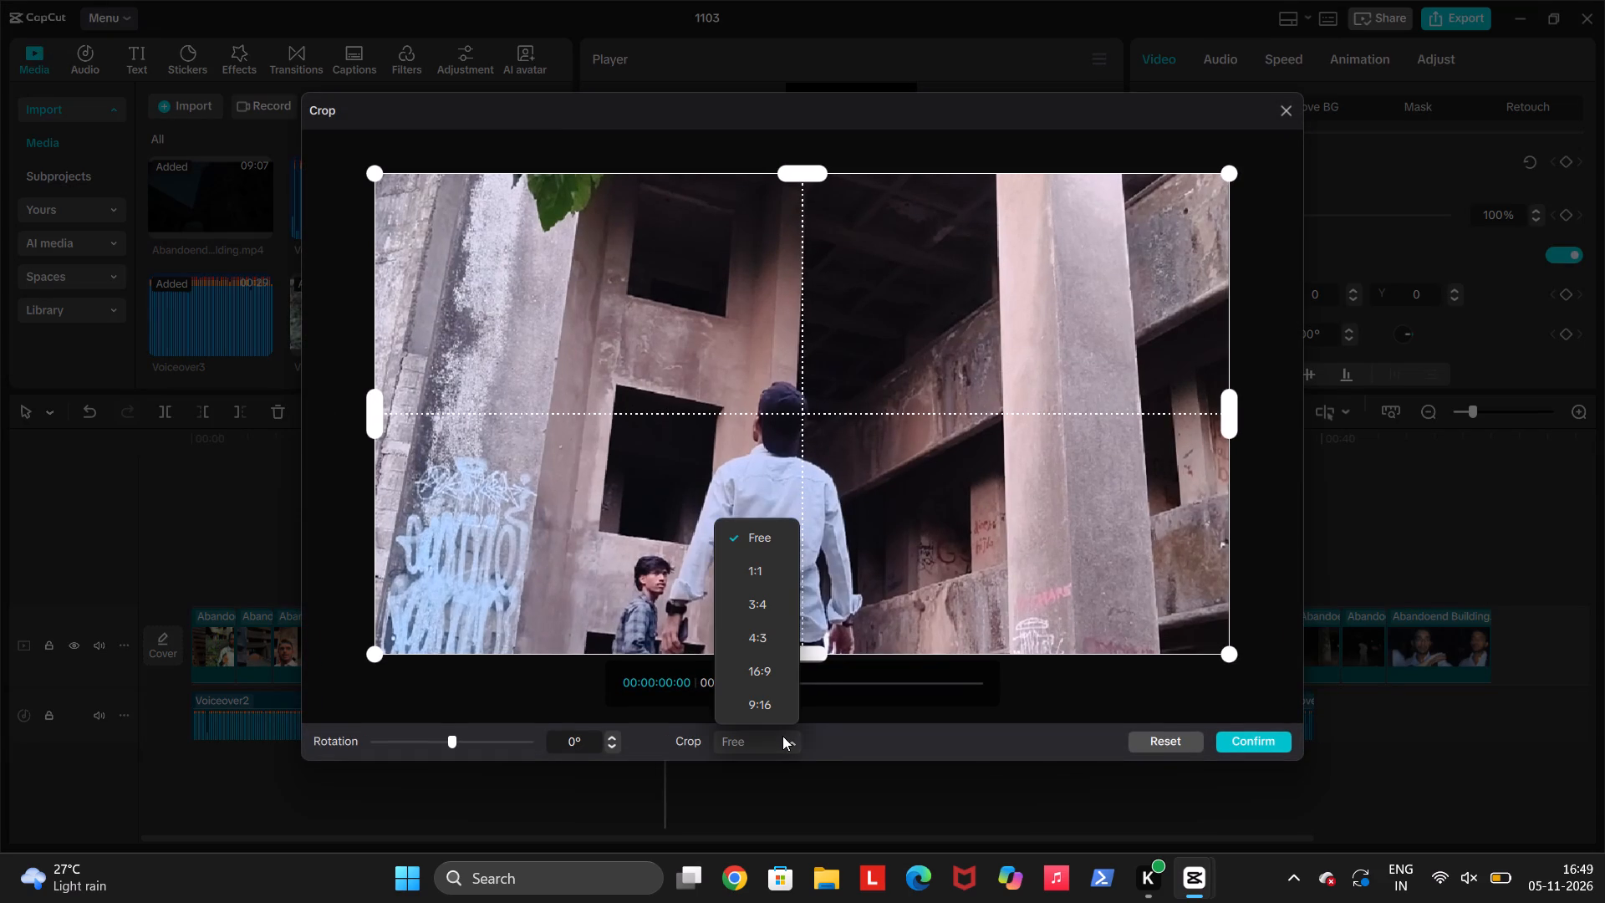
left_click(755, 616)
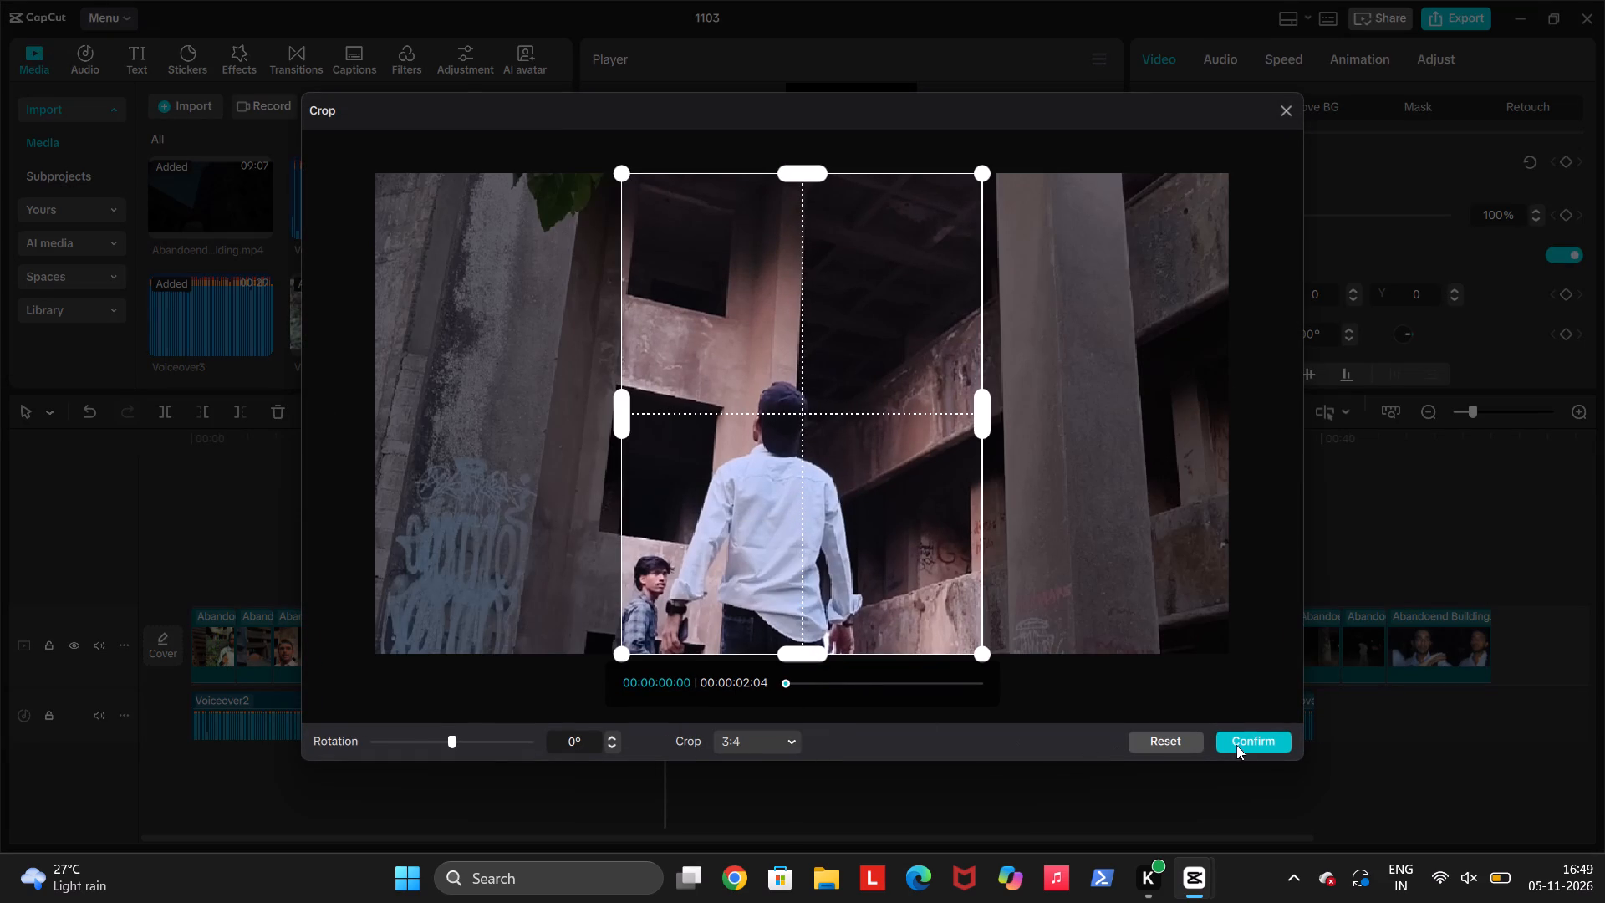
left_click(1242, 747)
Replay the three consecutive staircase pieces to check their cuts and framing, and select the last piece at 00:00:18:13.
key("space")
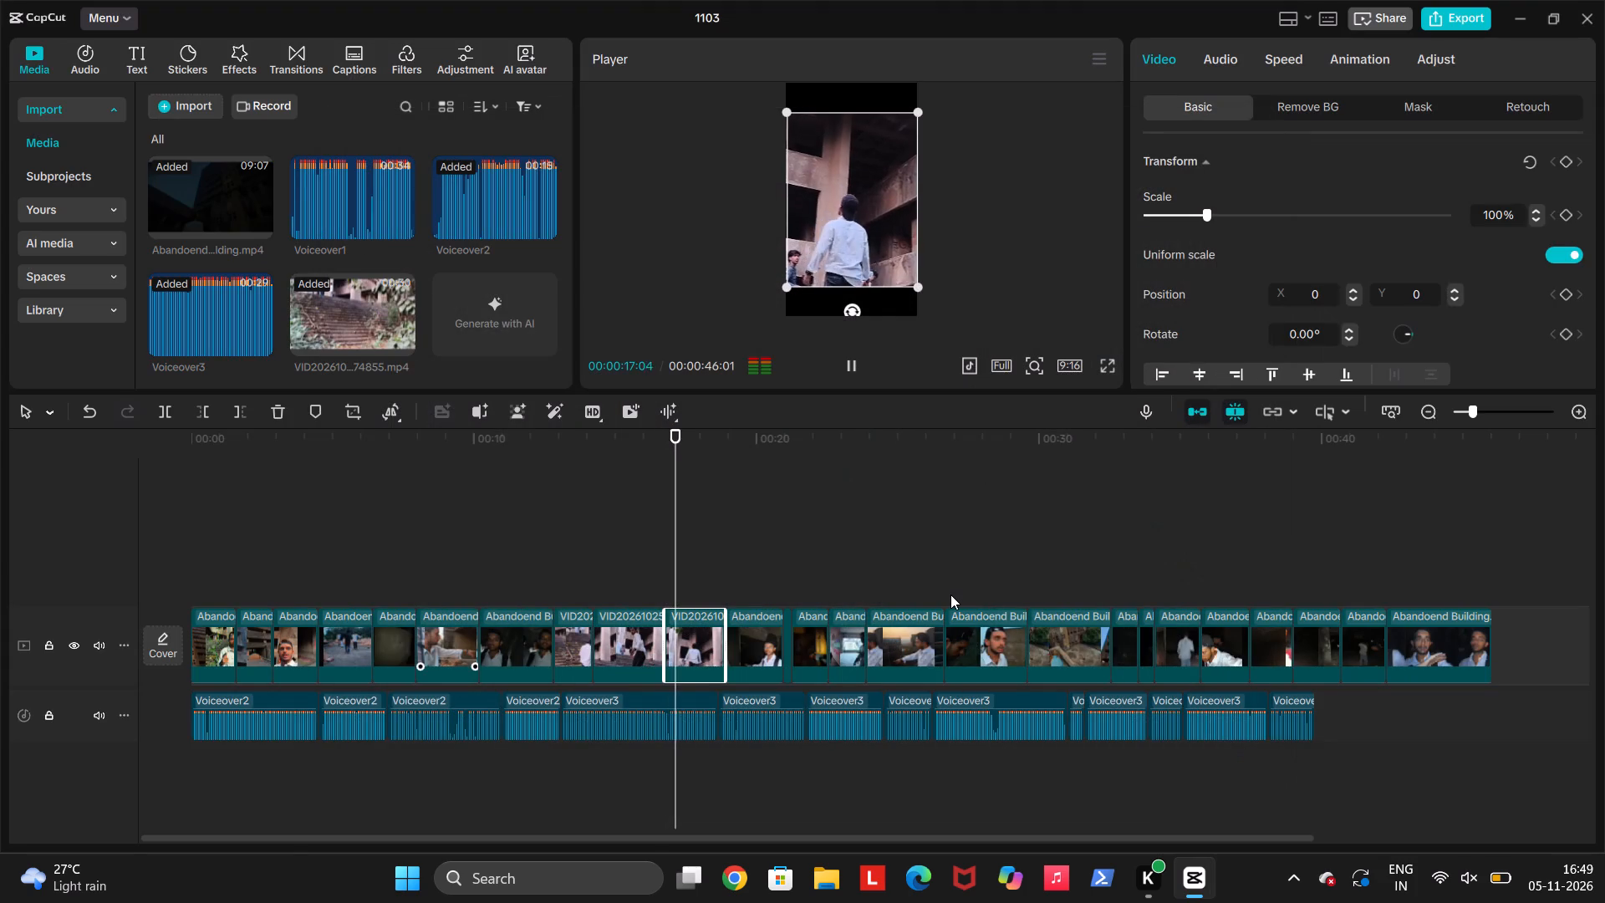
key("space")
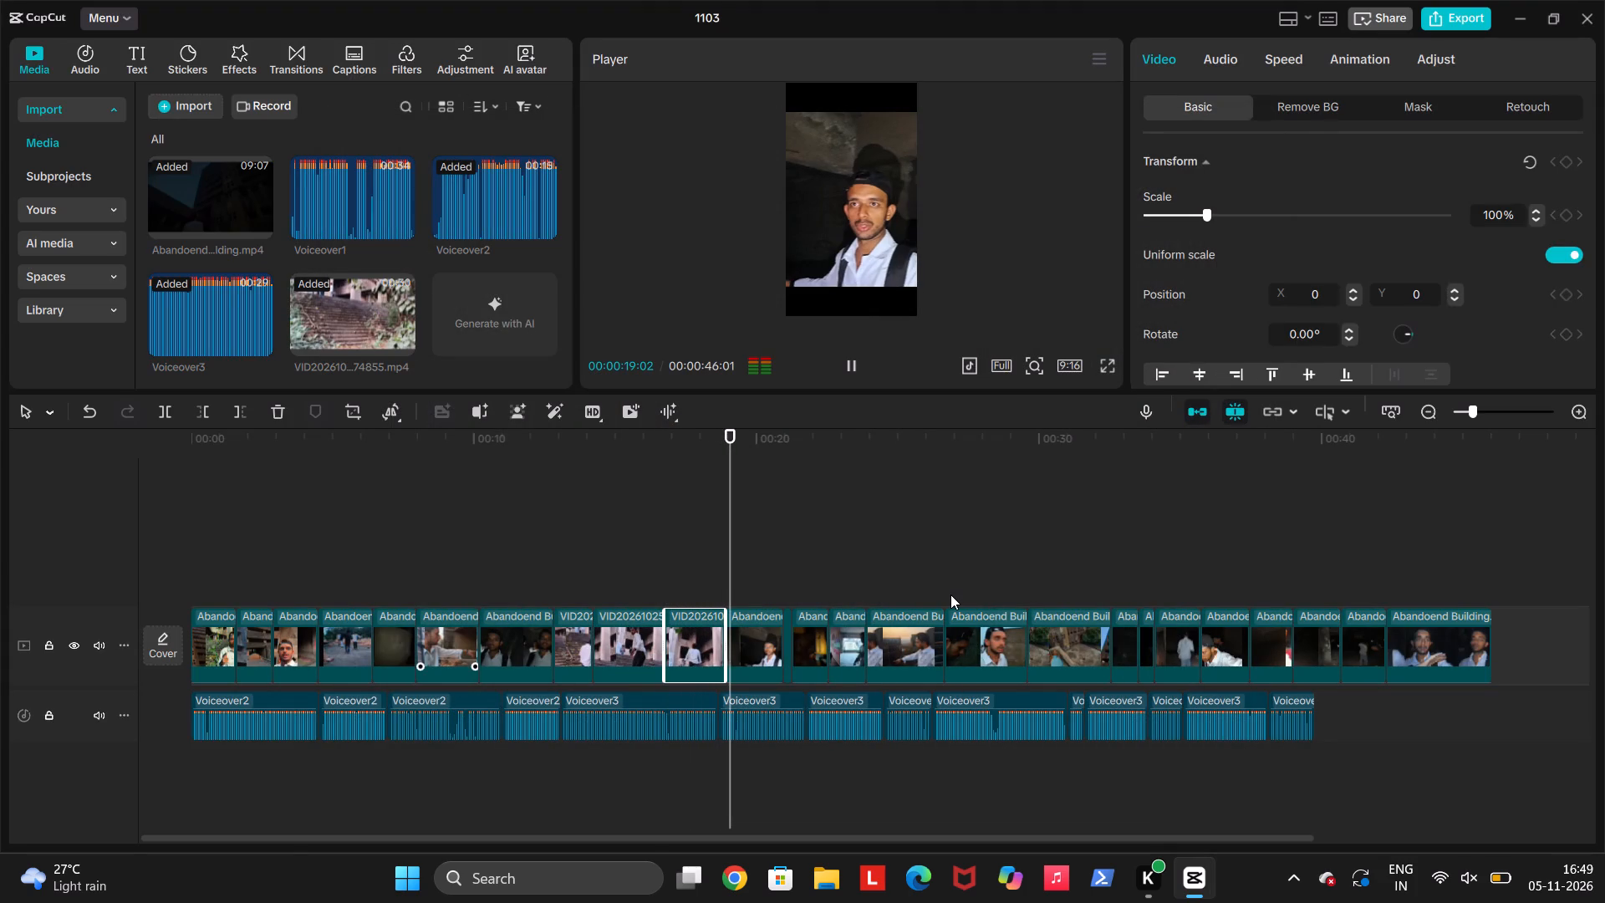
left_click(592, 579)
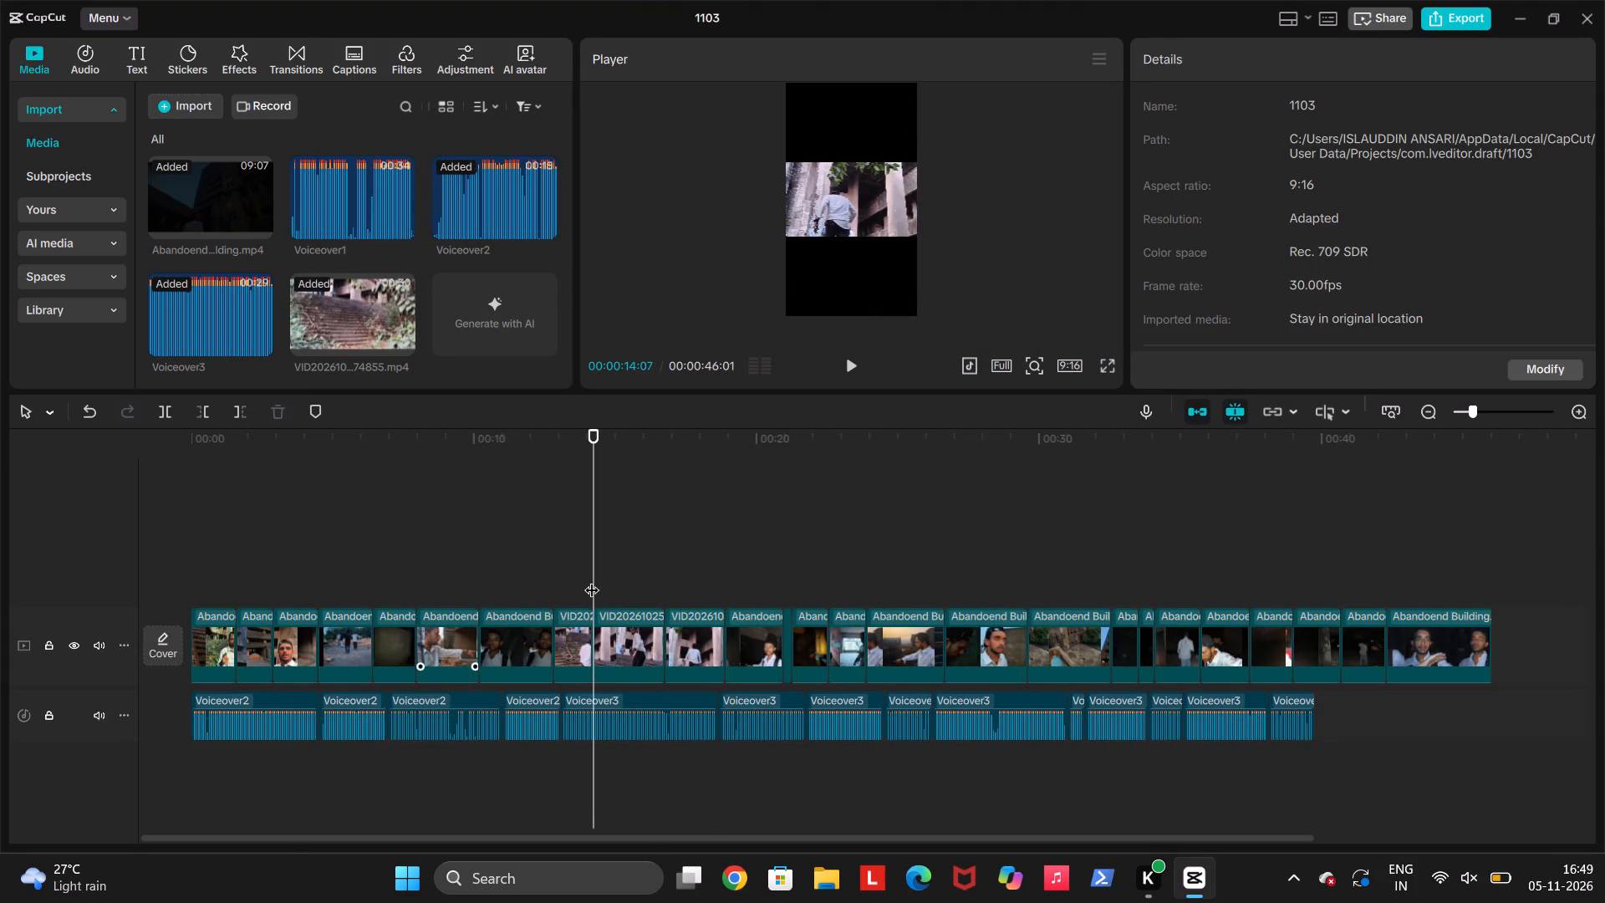
key("space")
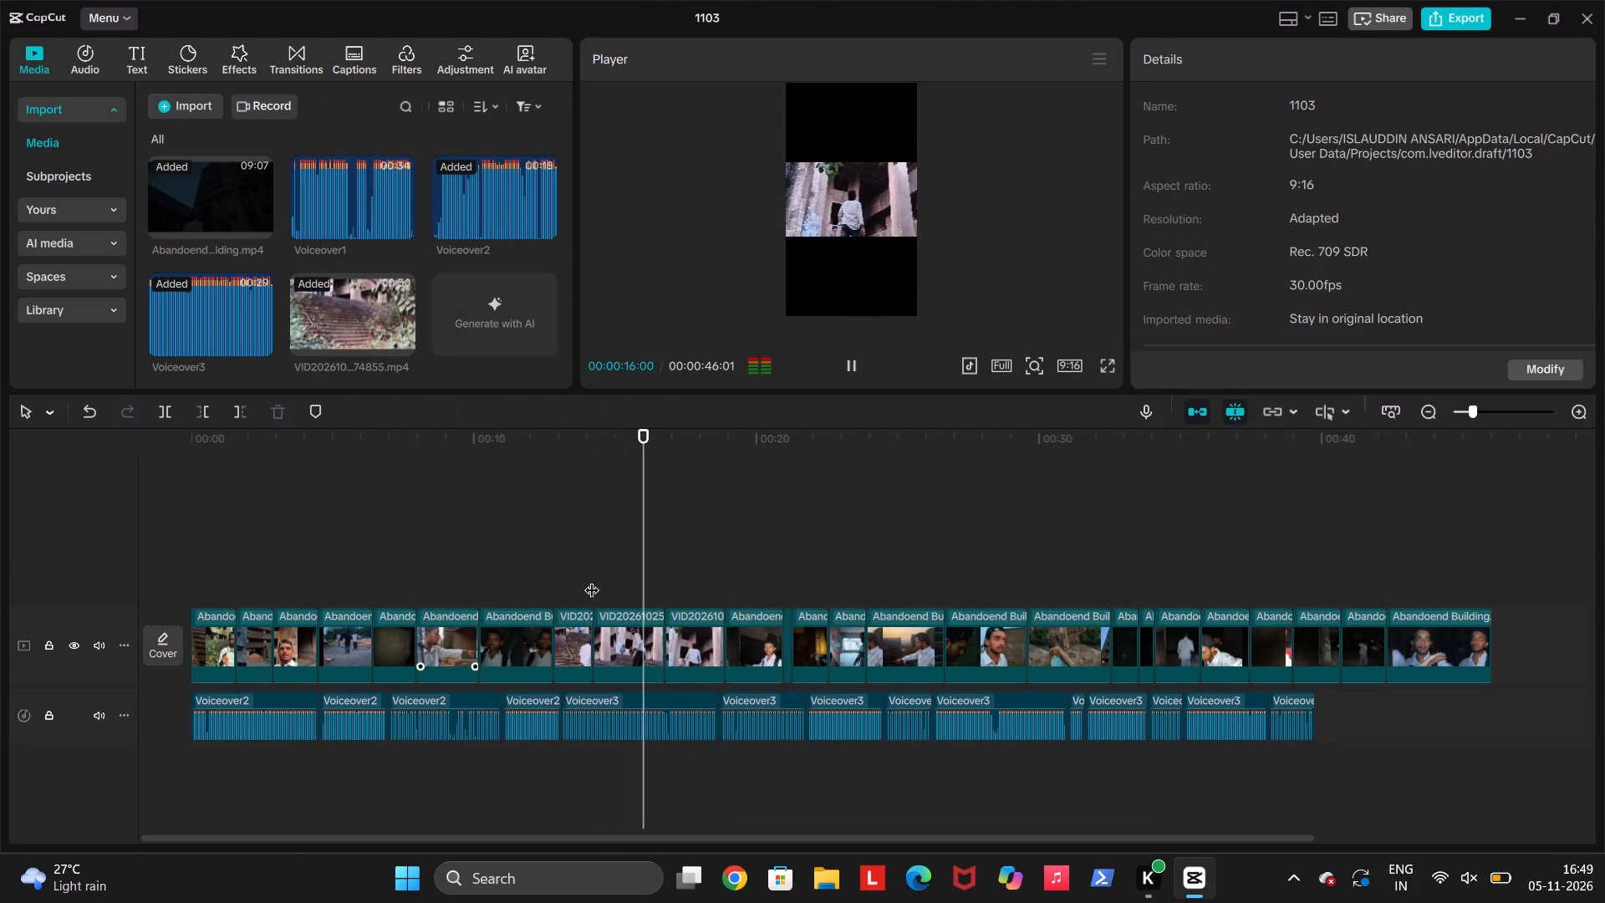
key("space")
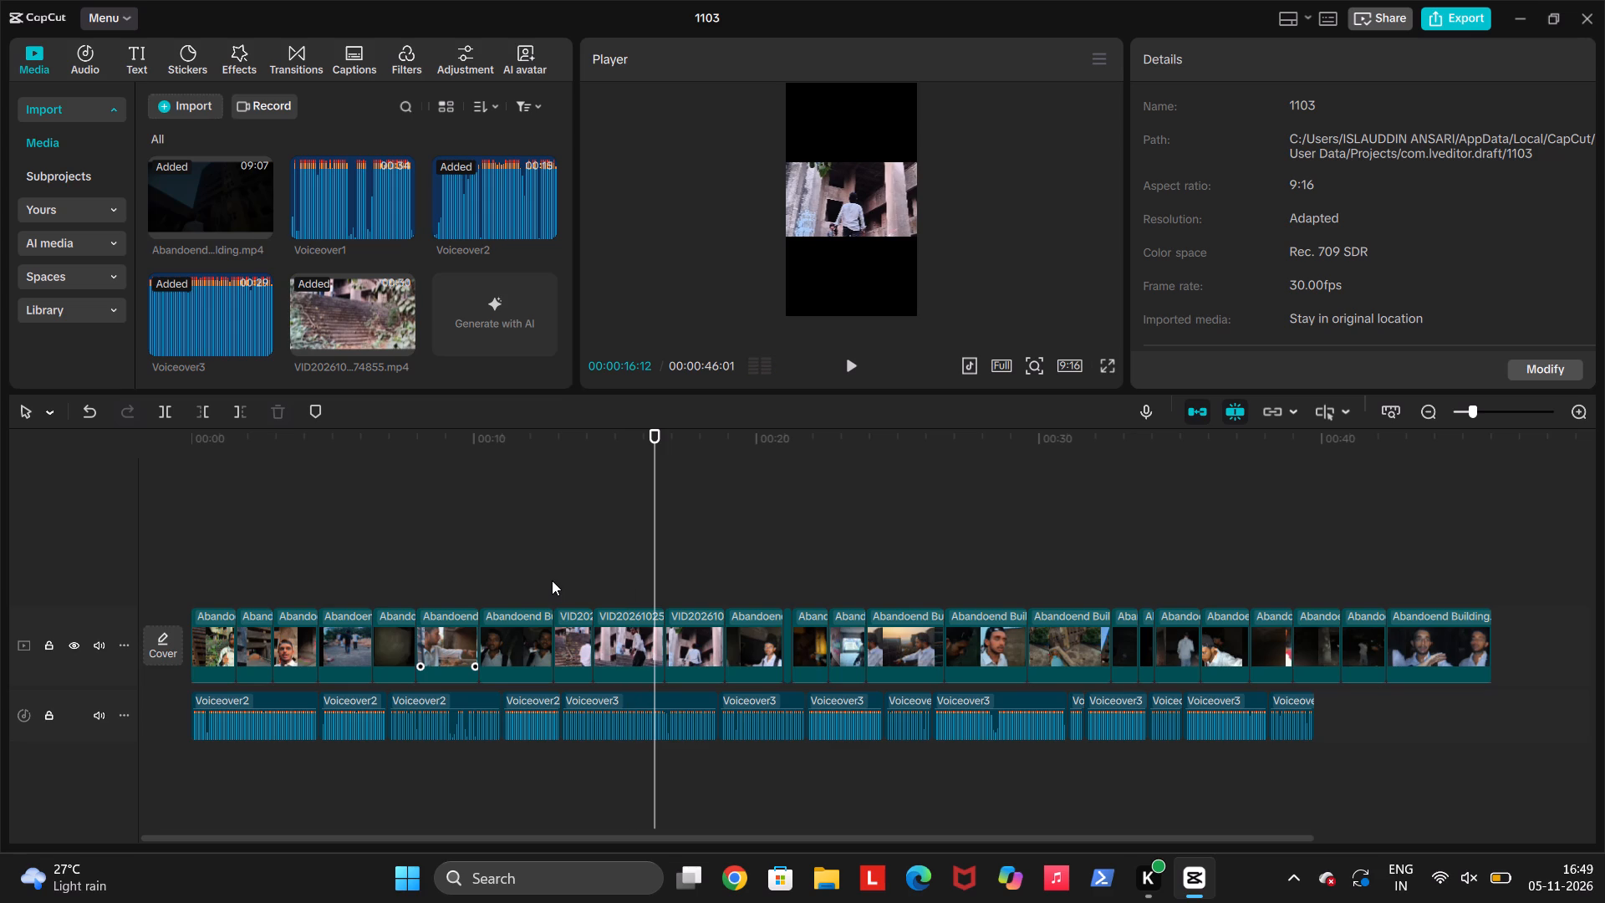
left_click(552, 580)
key("space")
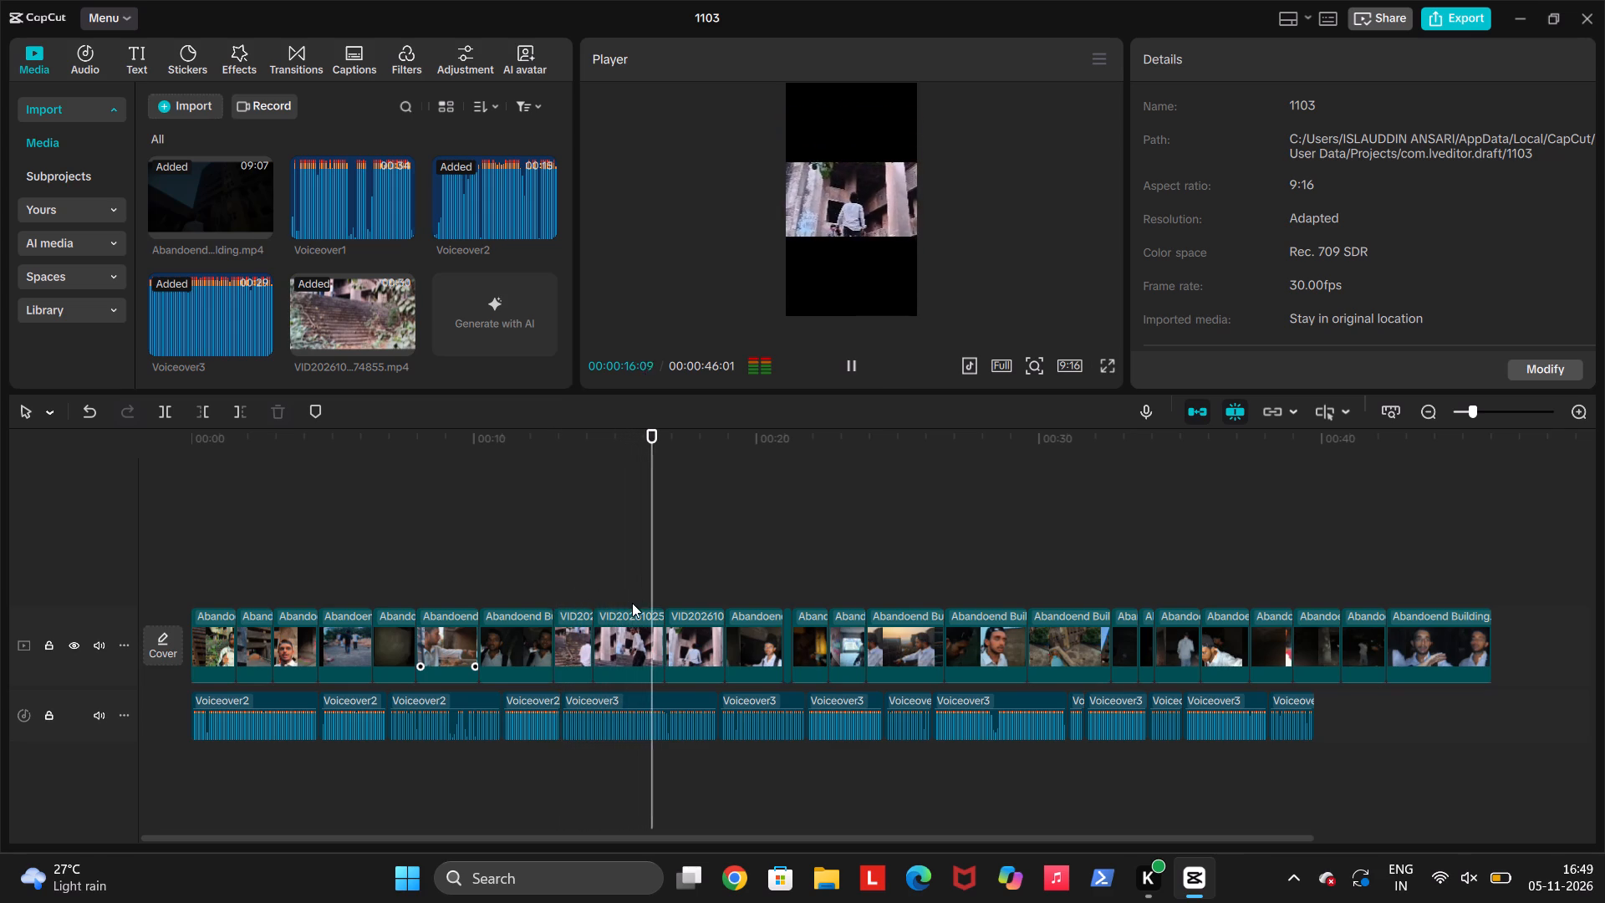
key("space")
left_click(711, 633)
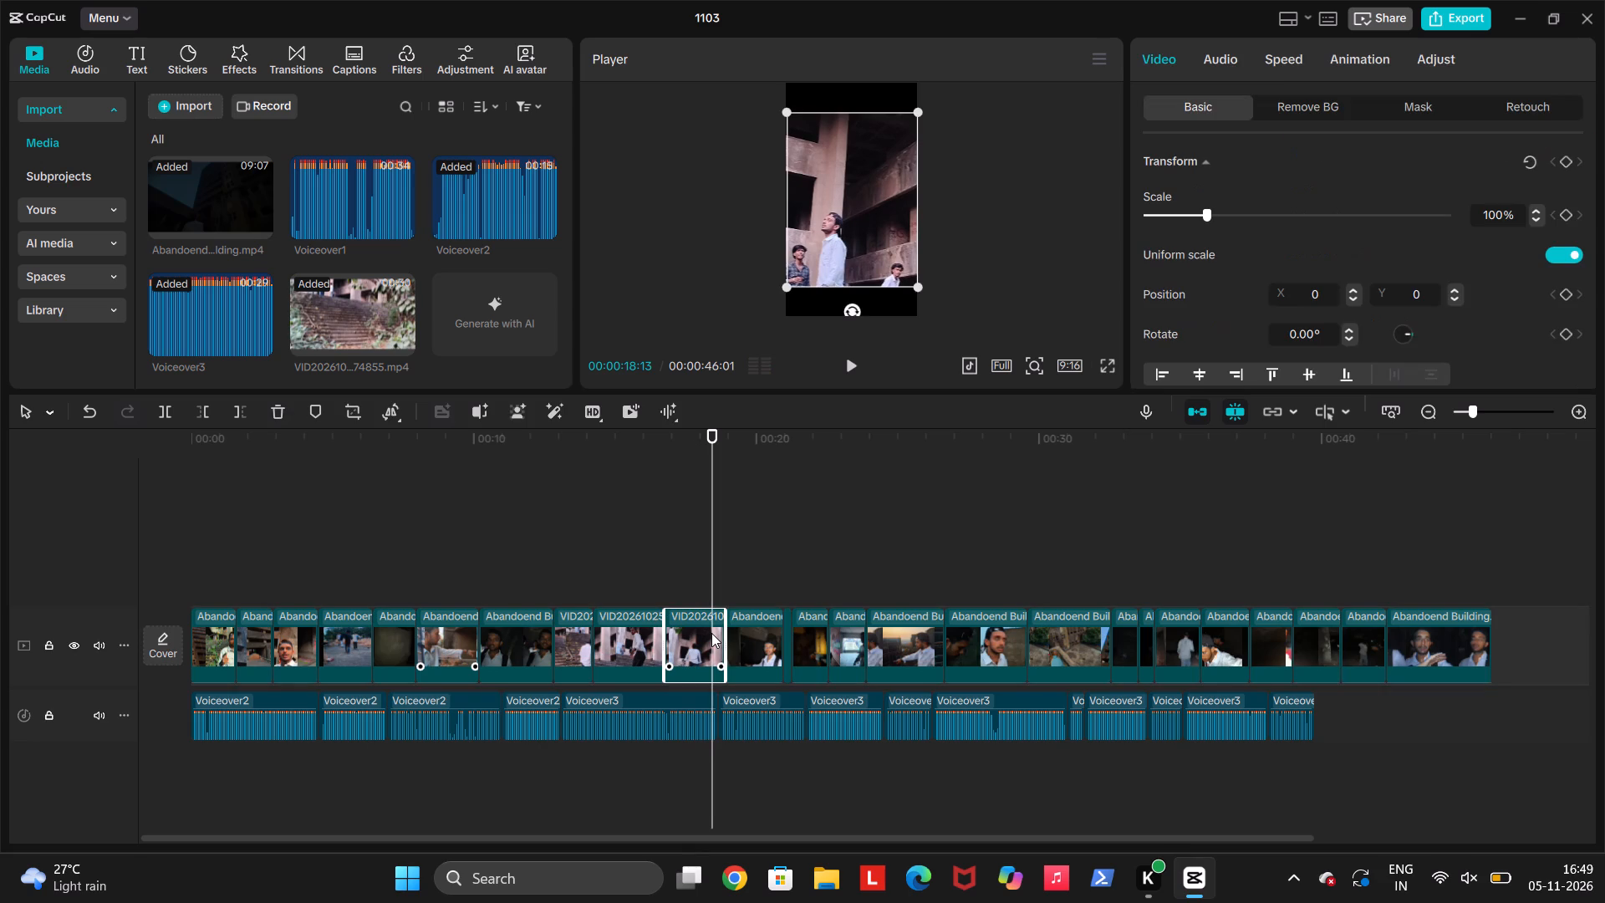
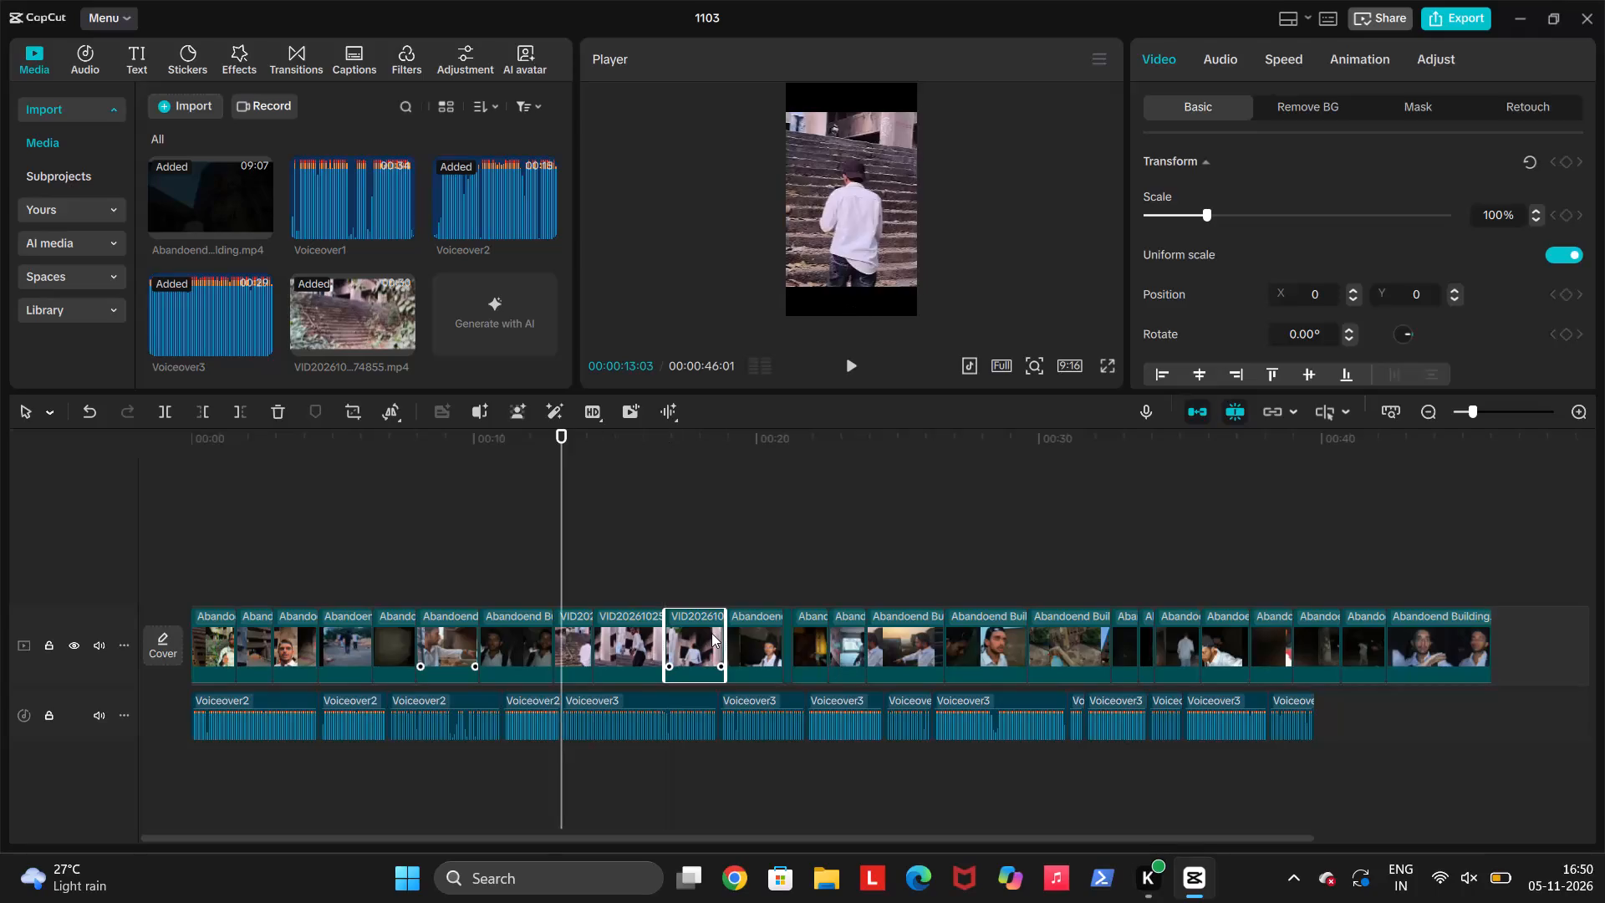
Replay the staircase pieces from 00:00:13:03 and crop the uncropped middle piece, ending at the 00:00:16:23 split, to a 3:4 ratio.
key("space")
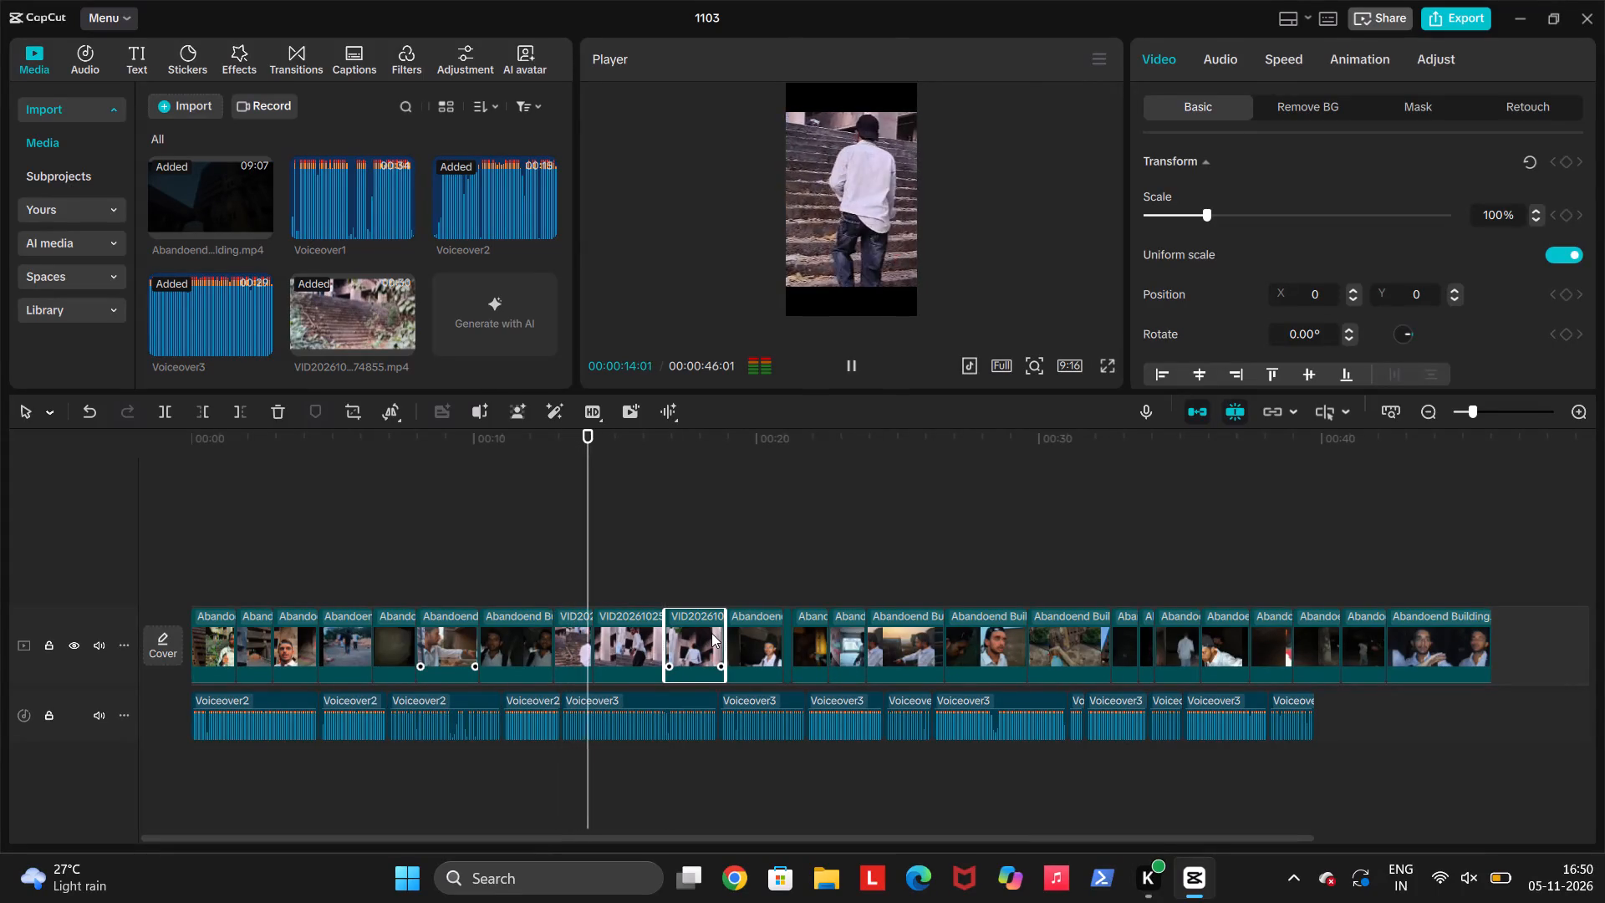
key("space")
key("space")
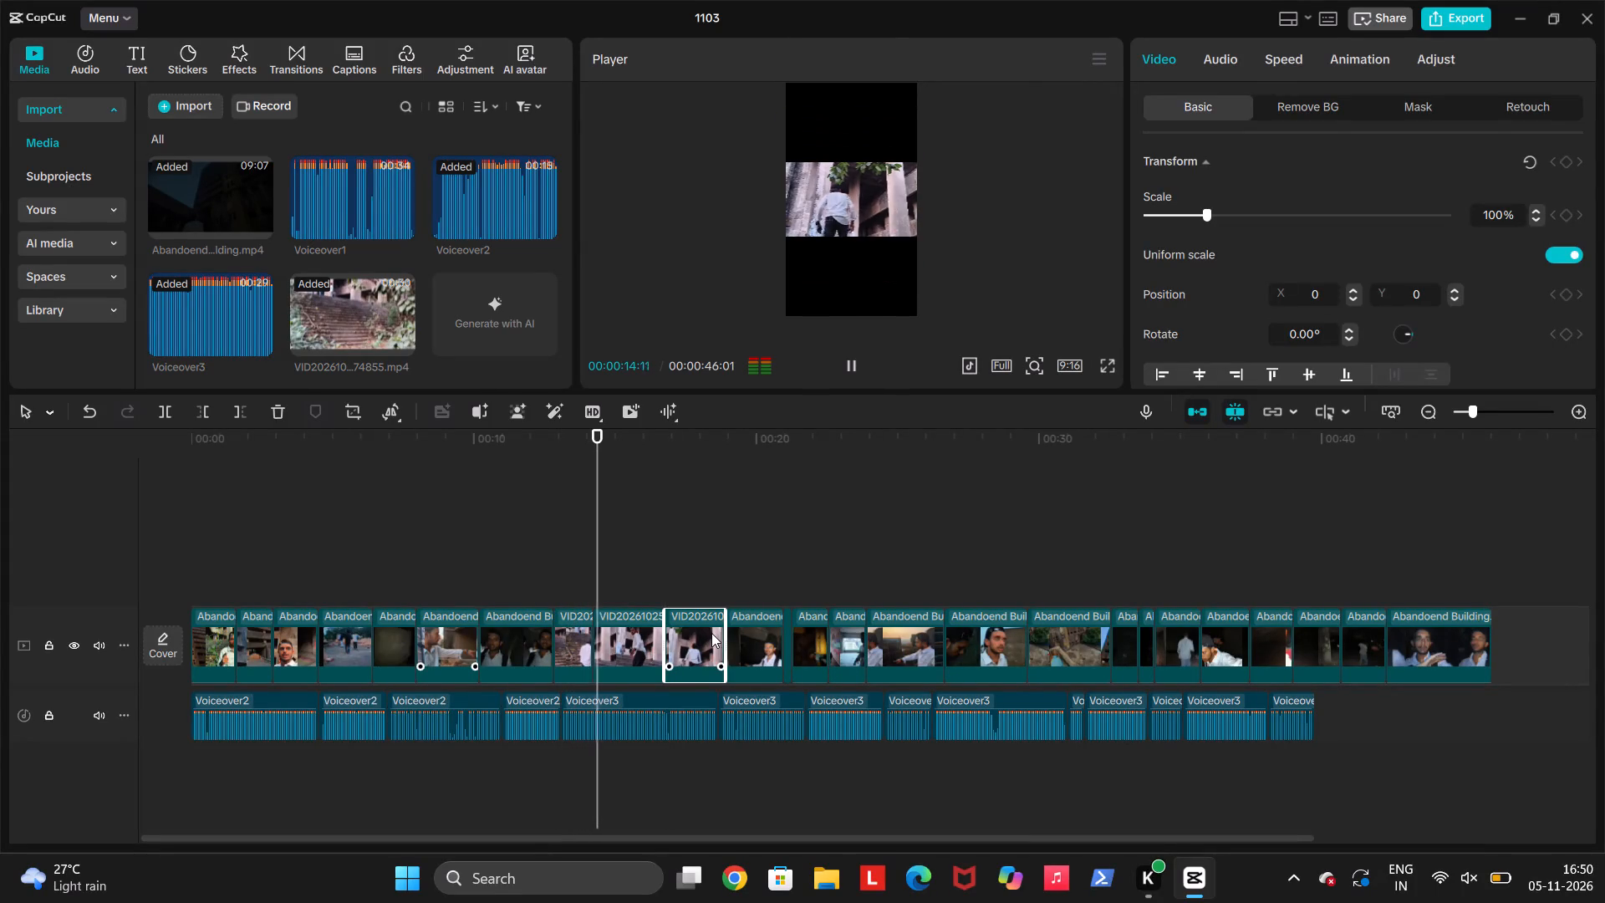
key("space")
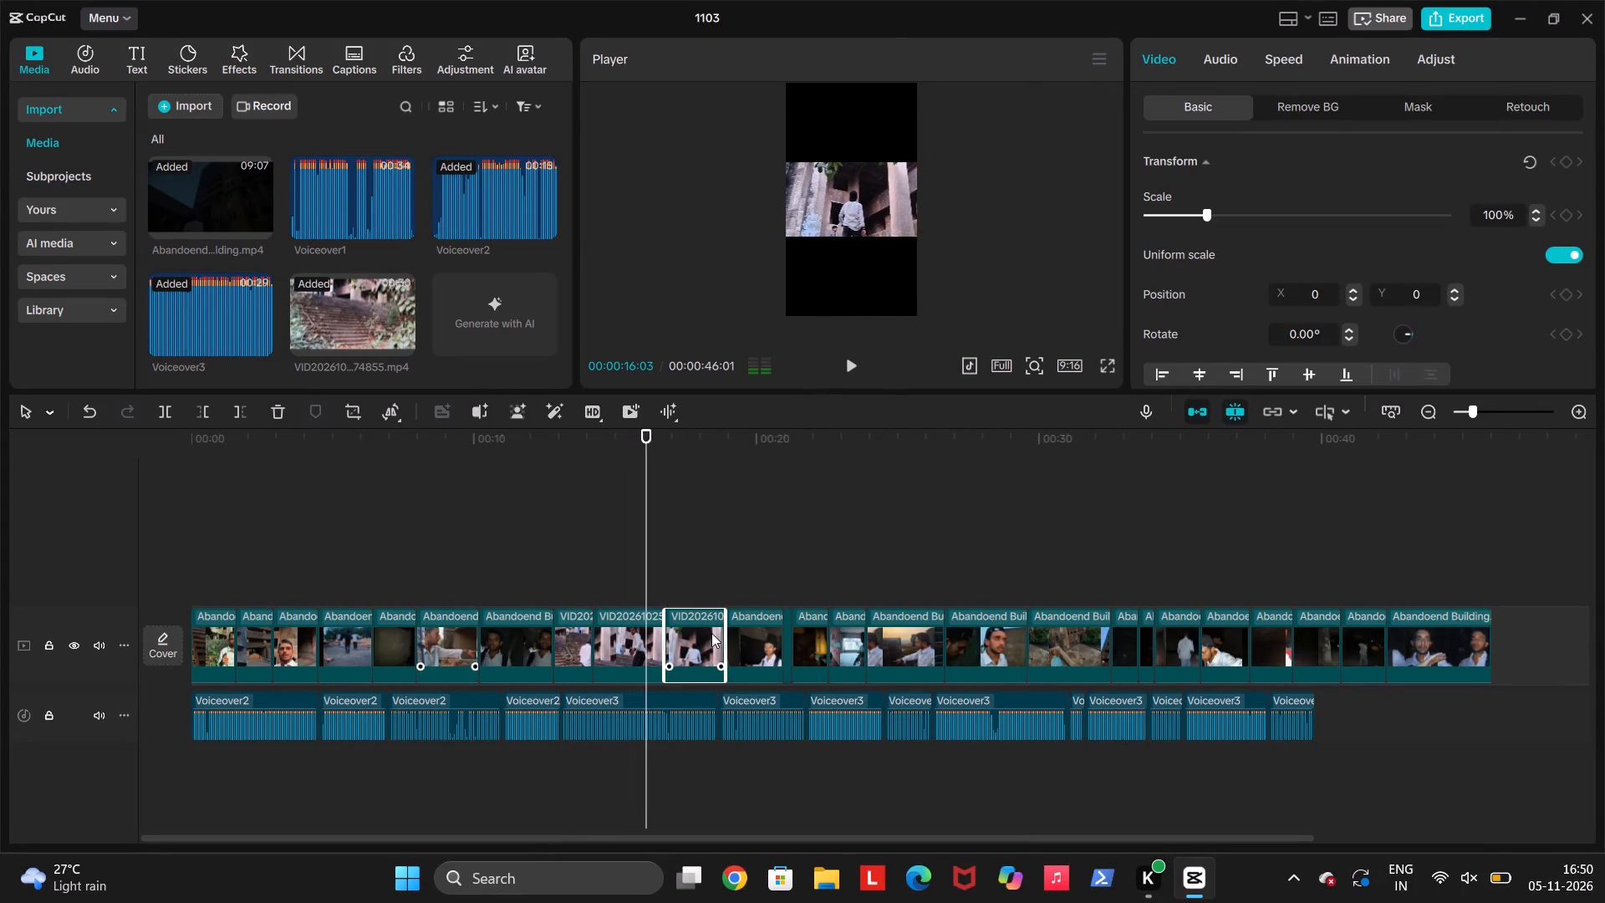
left_click(624, 635)
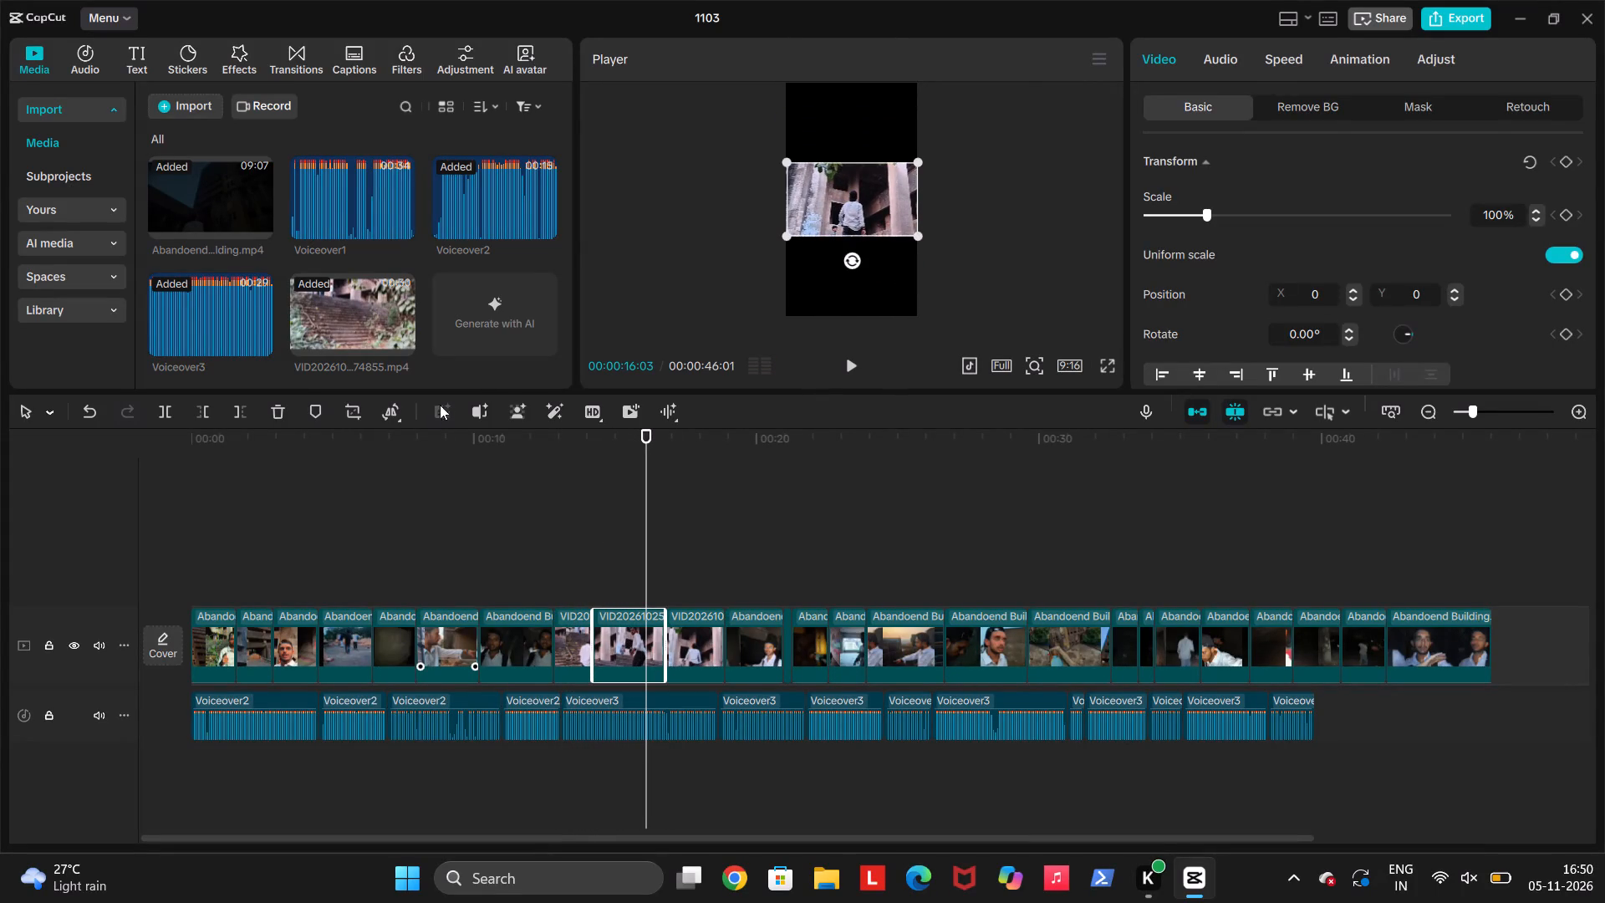
left_click(349, 411)
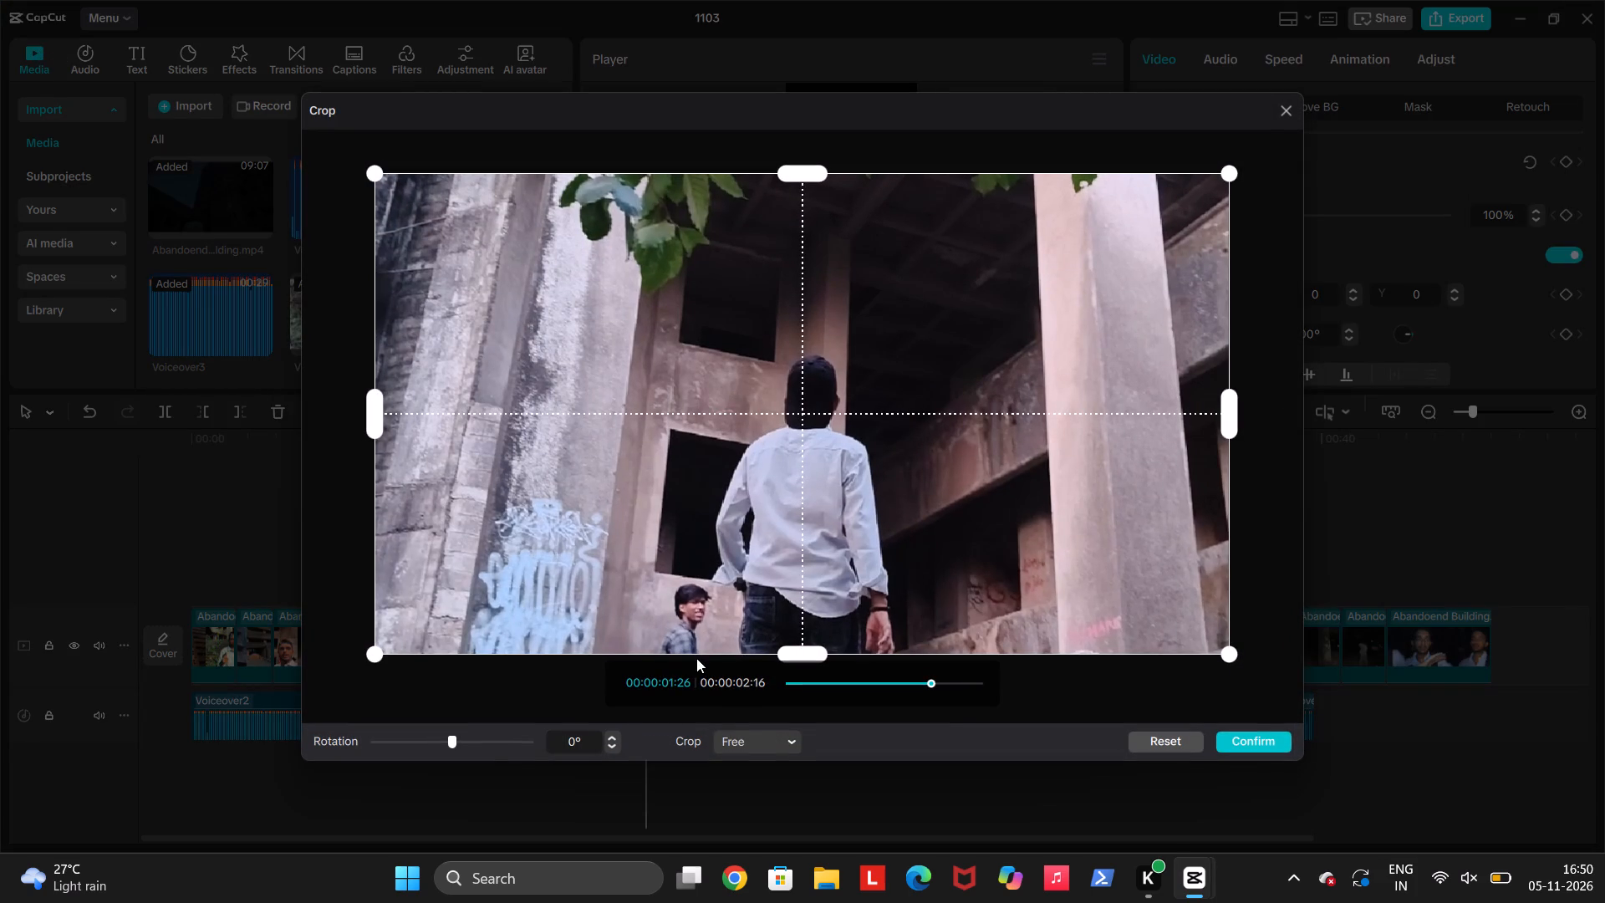
left_click(750, 757)
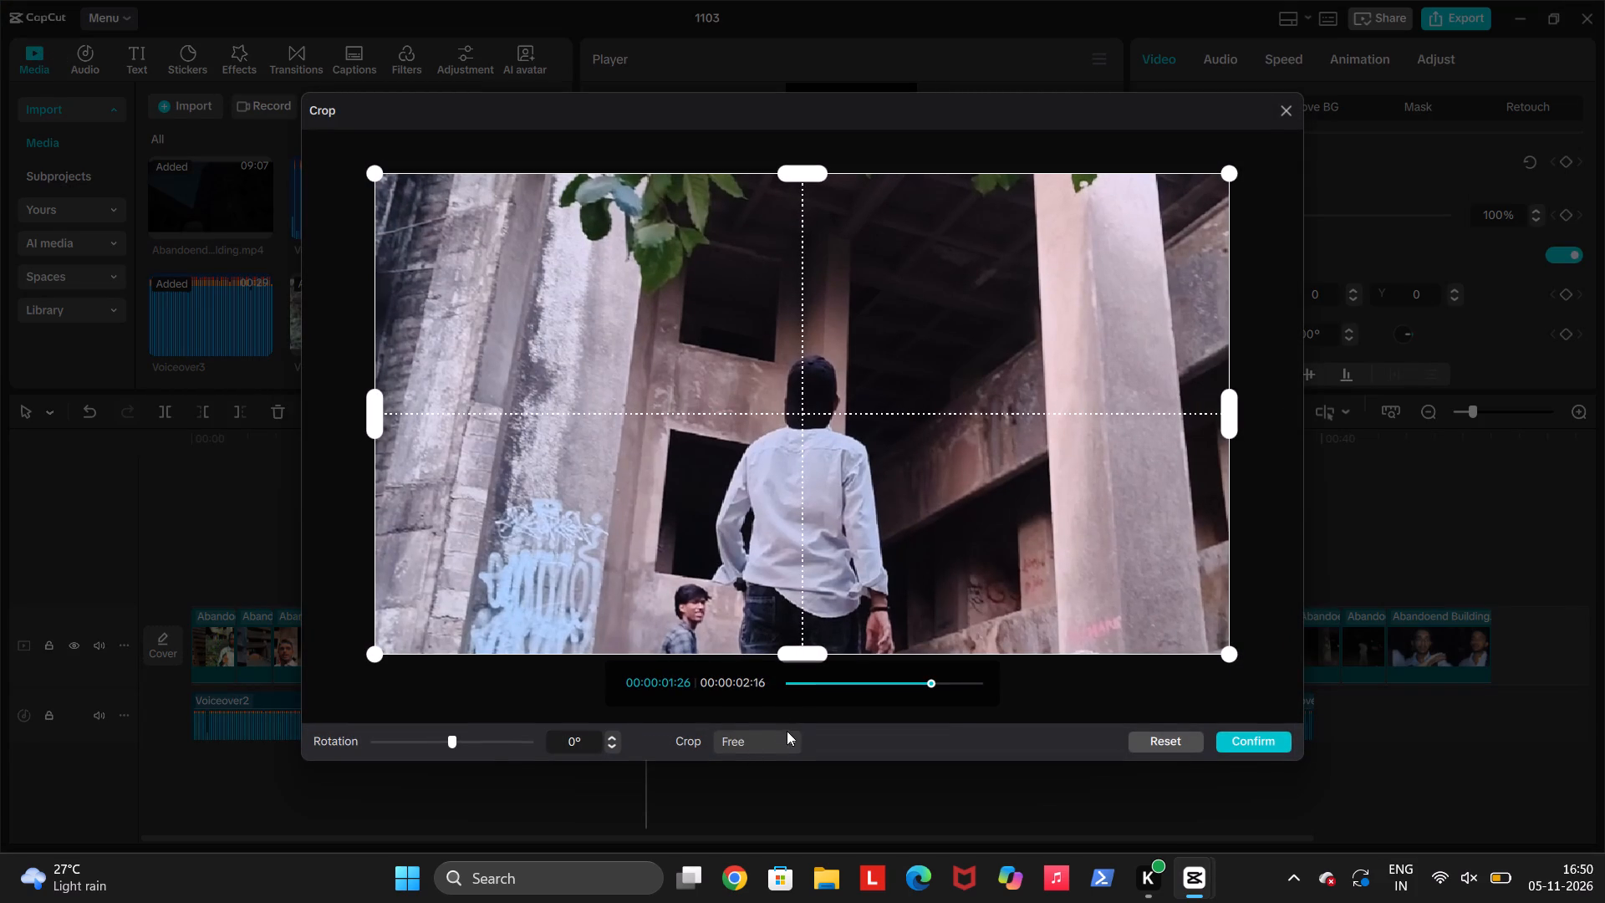
left_click(789, 740)
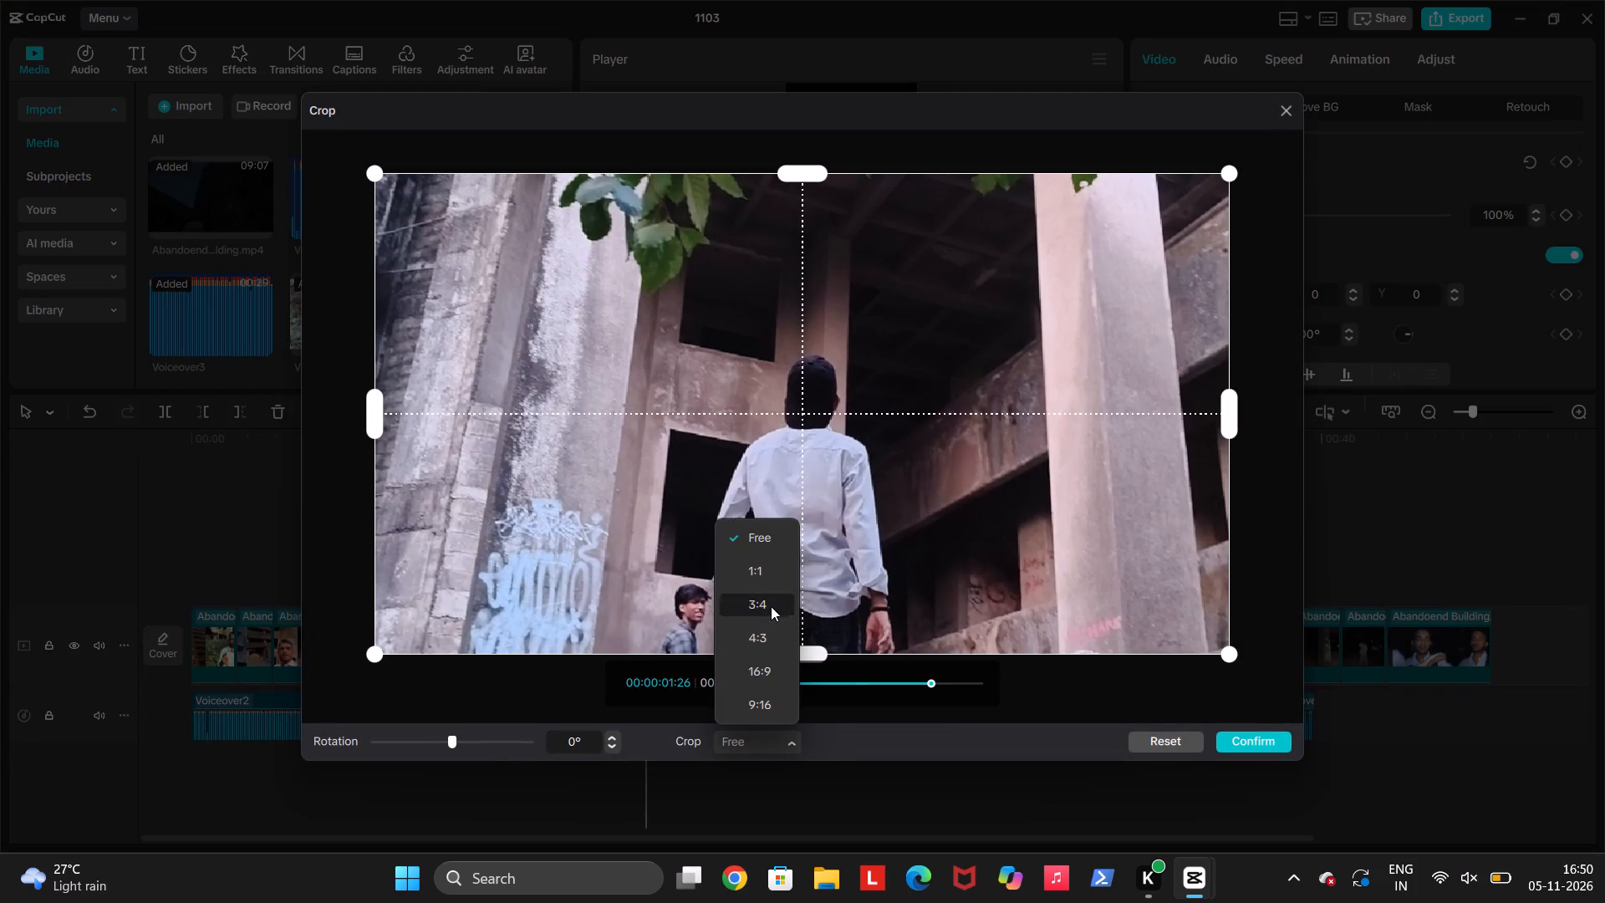
Apply a 3:4 crop ratio to the selected middle staircase piece, keeping the crop frame centred.
left_click(771, 606)
key("Return")
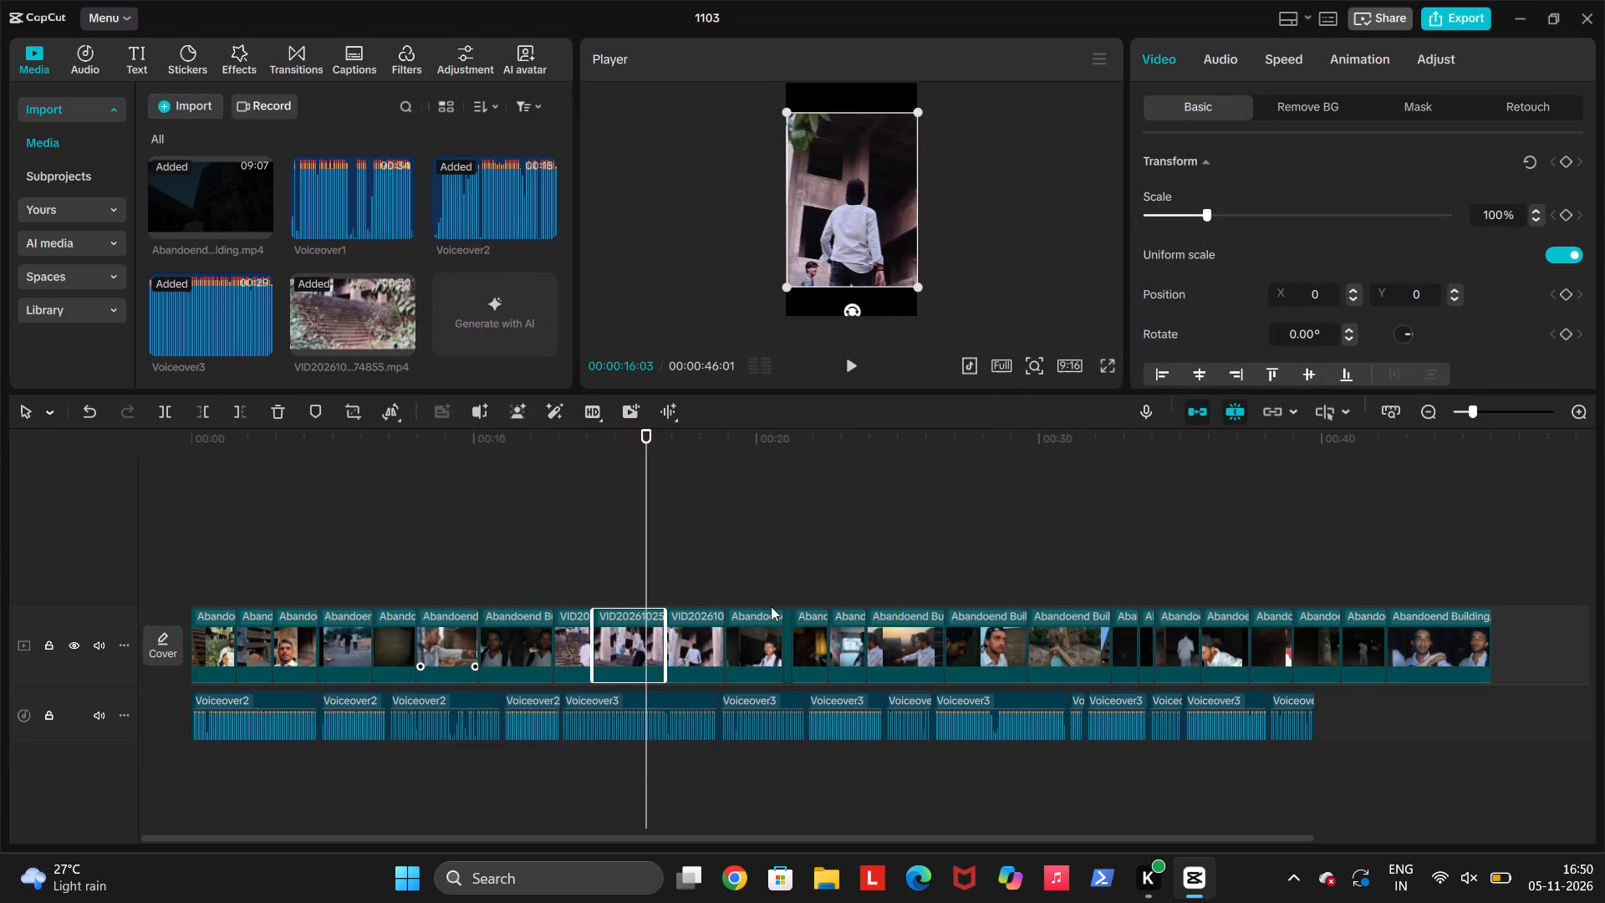
Return the playhead to the clip cut at 00:00:10:06, ahead of the staircase pieces, to review the sequence.
key("Up")
key("Up")
key("Up")
key("Up")
key("Up")
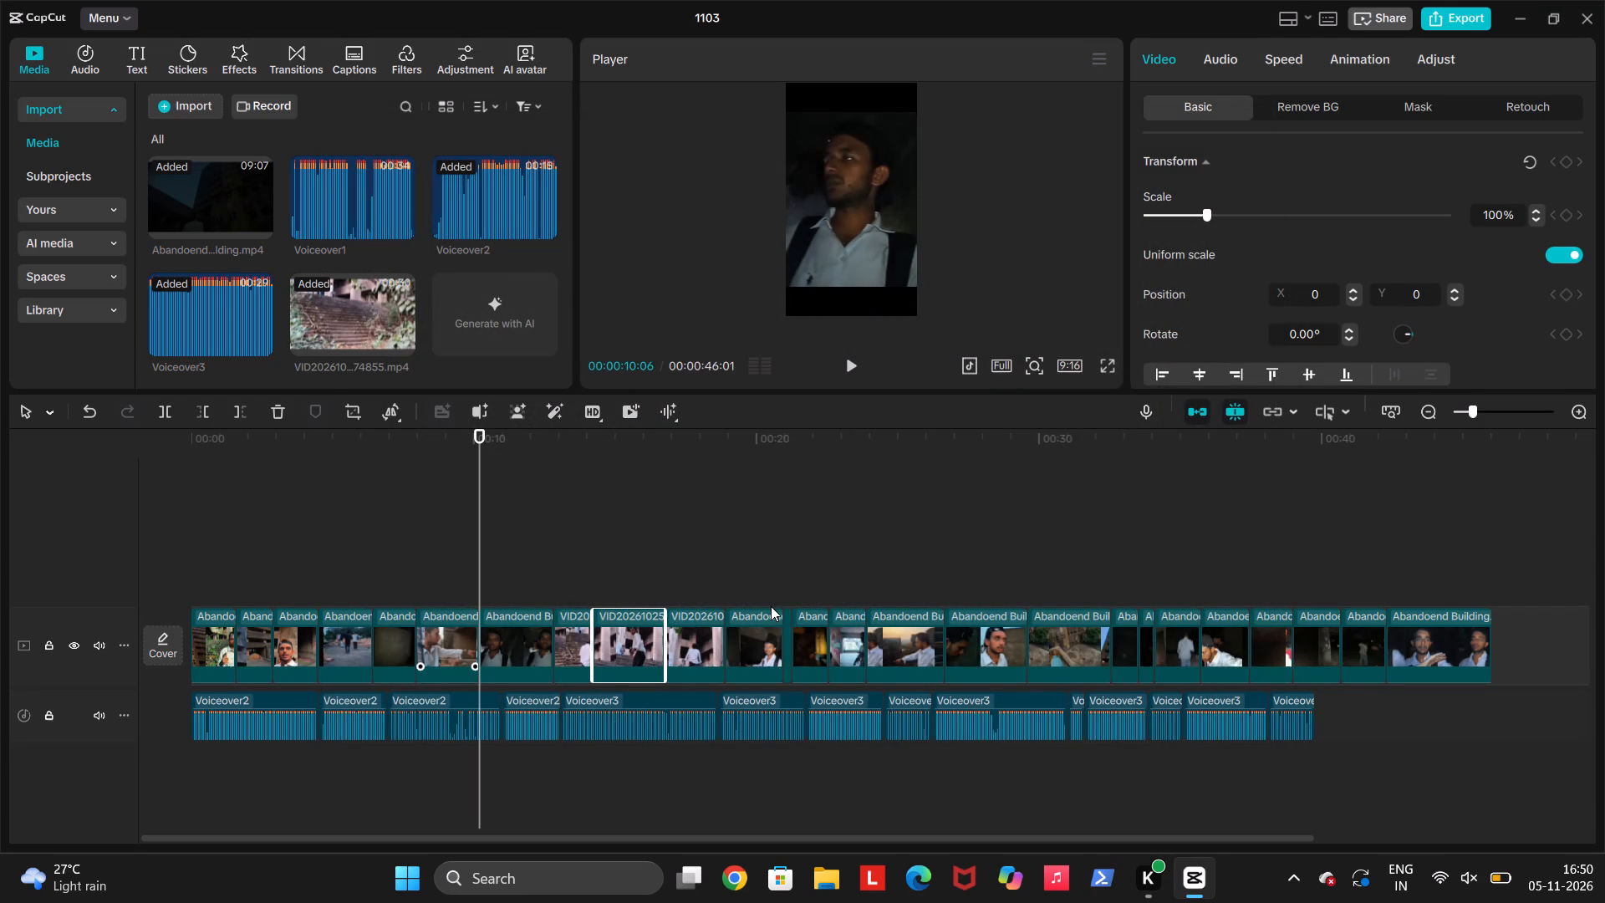
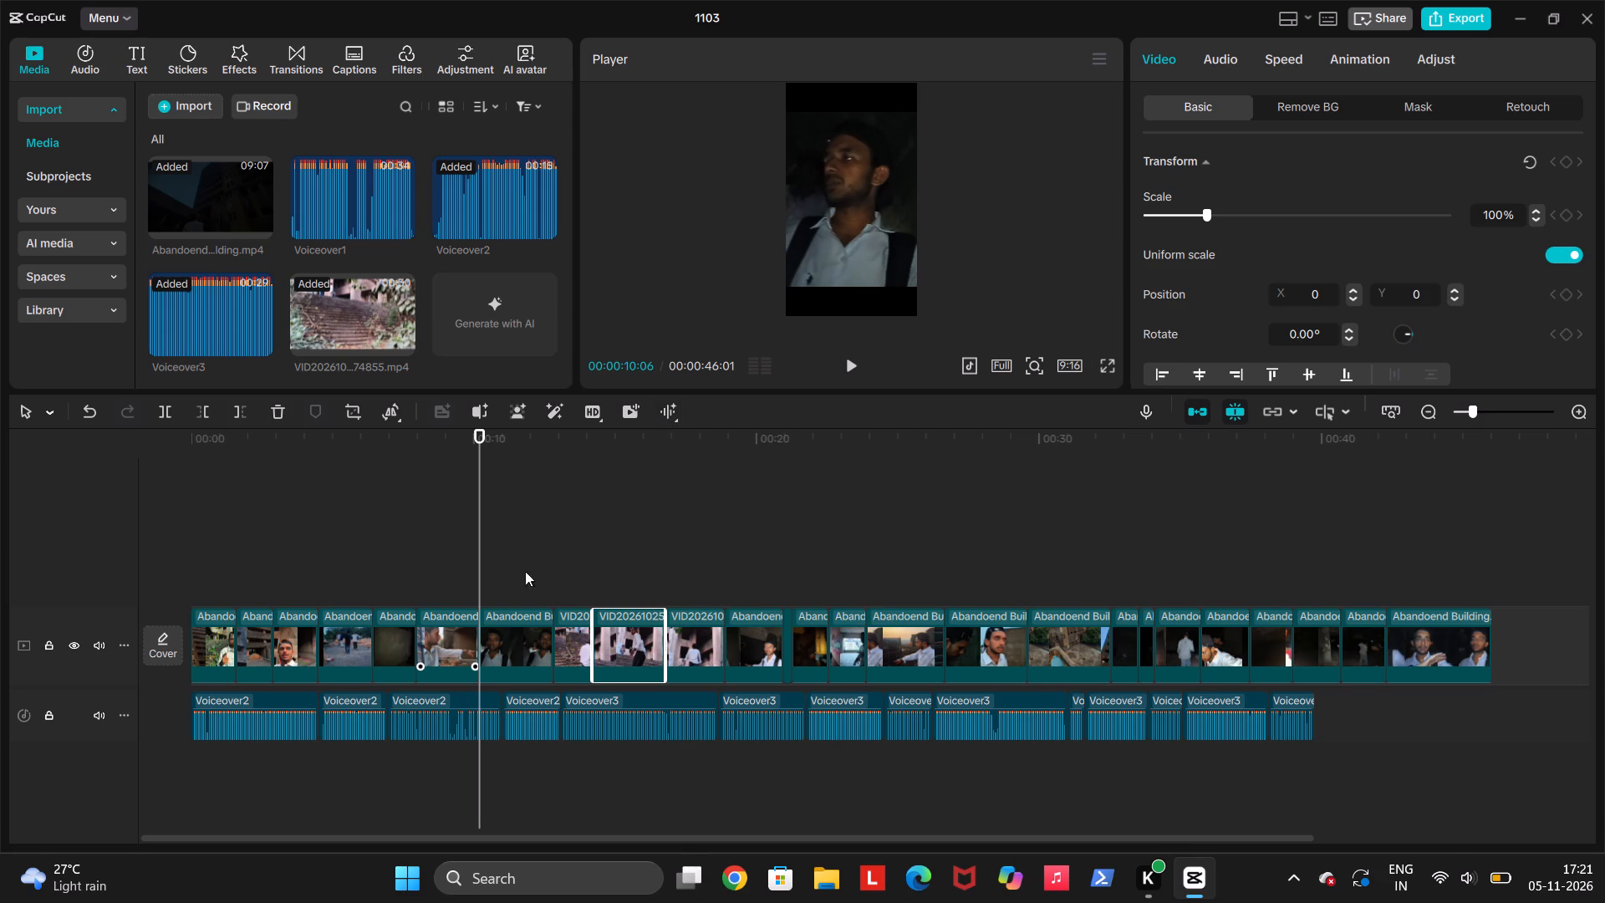
Preview the footage from 00:00:10:06, and replay the video from its very start to check the opening clips against the voiceover.
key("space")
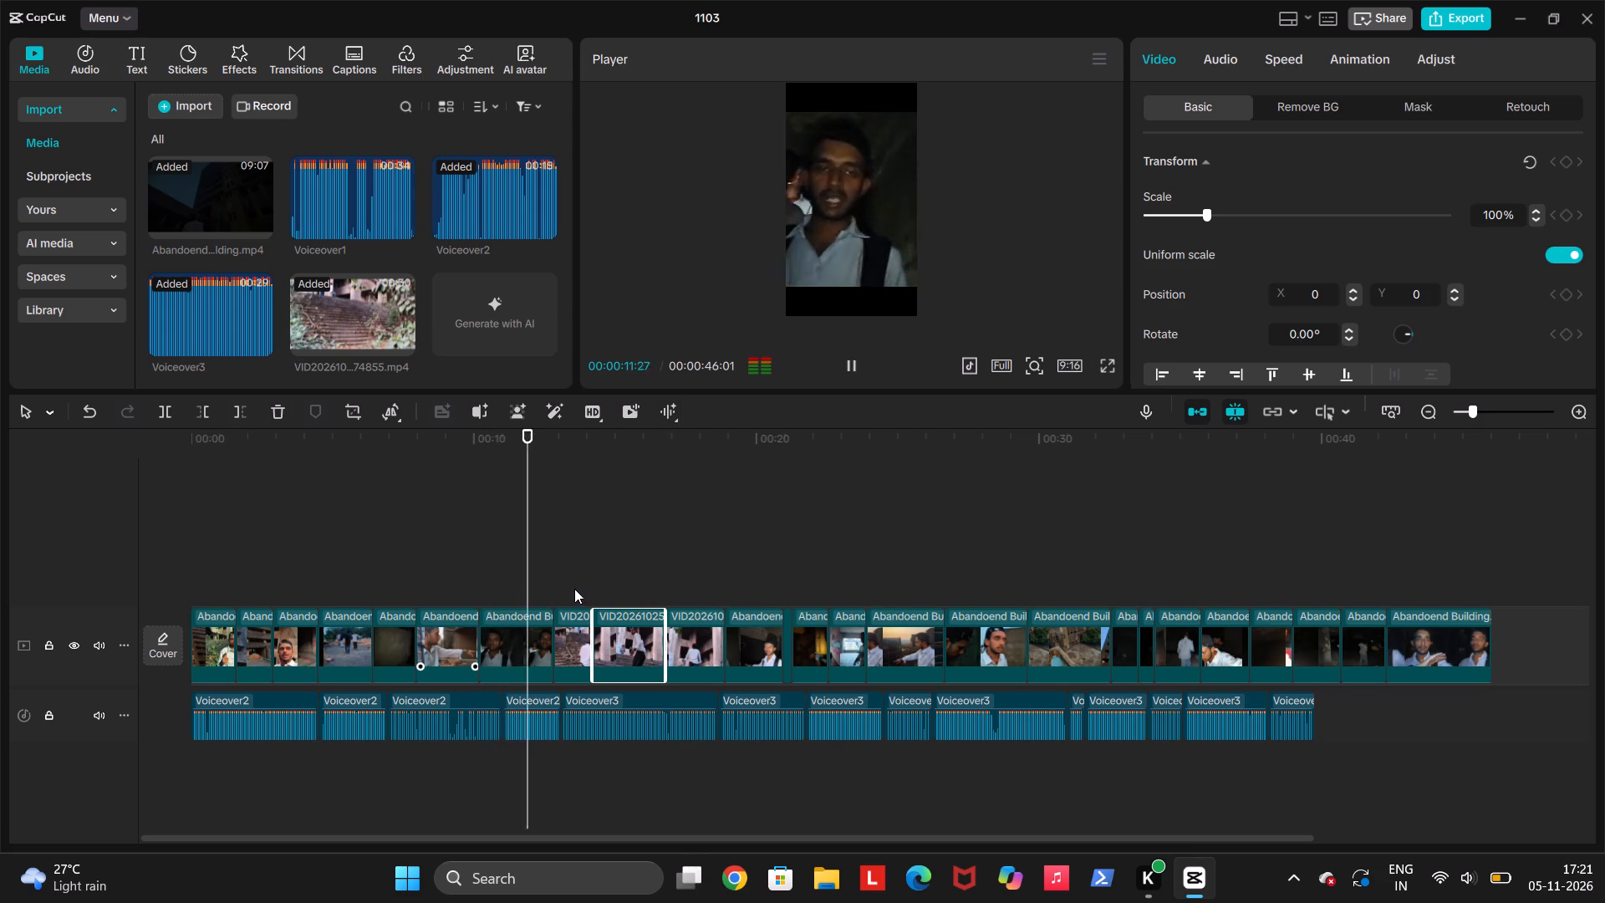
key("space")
left_click(186, 570)
left_click(208, 574)
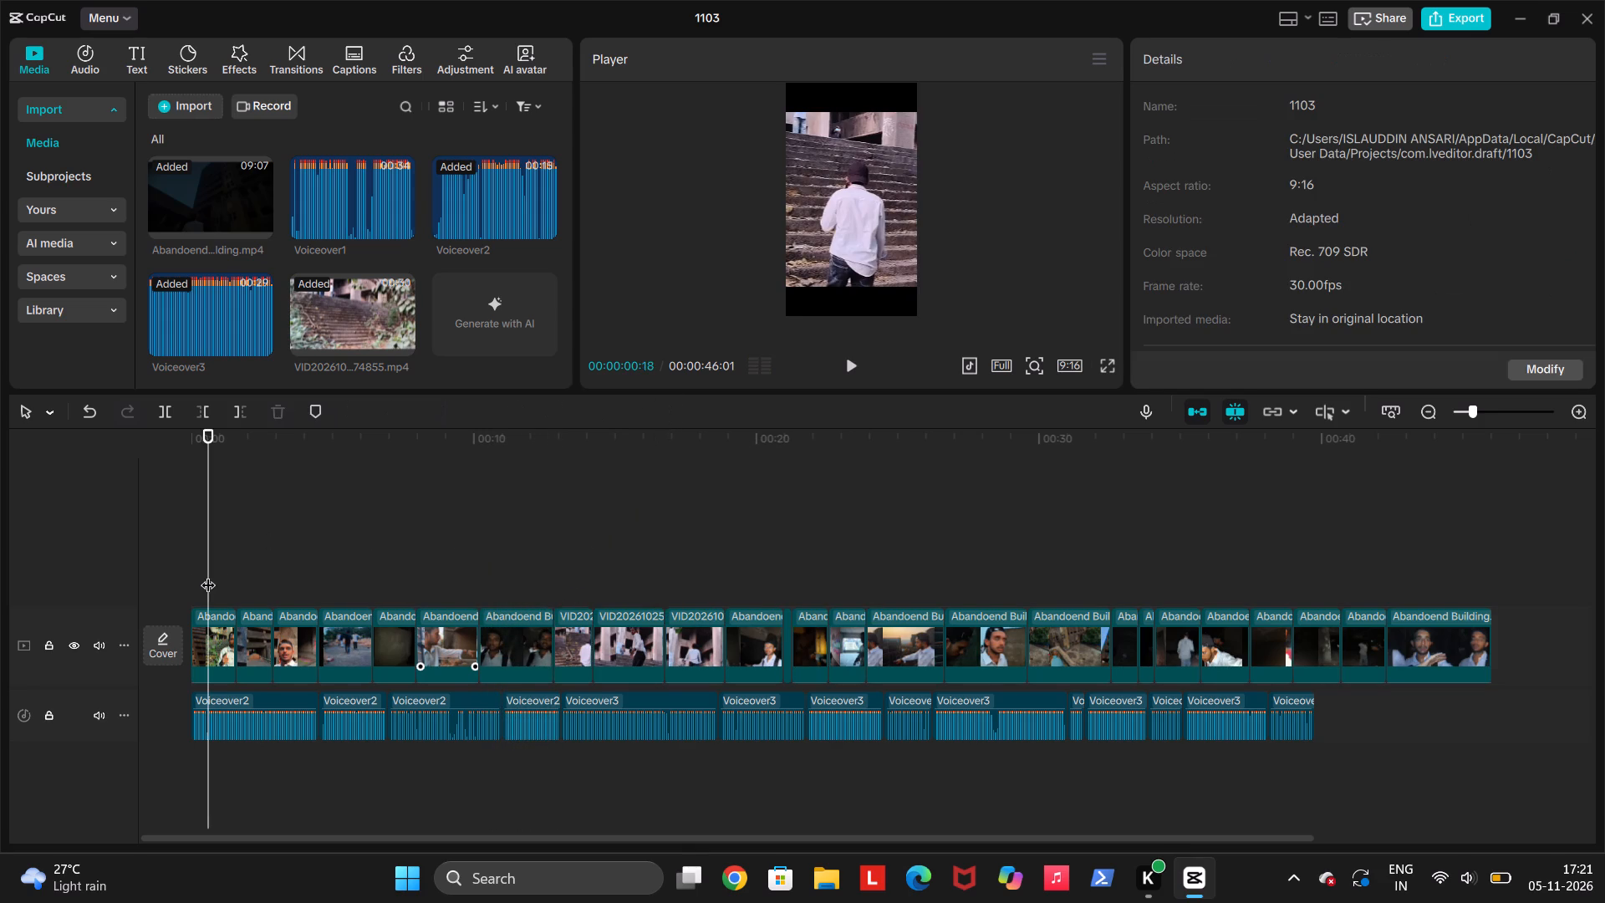
left_click_drag(208, 574, 193, 580)
left_click(191, 580)
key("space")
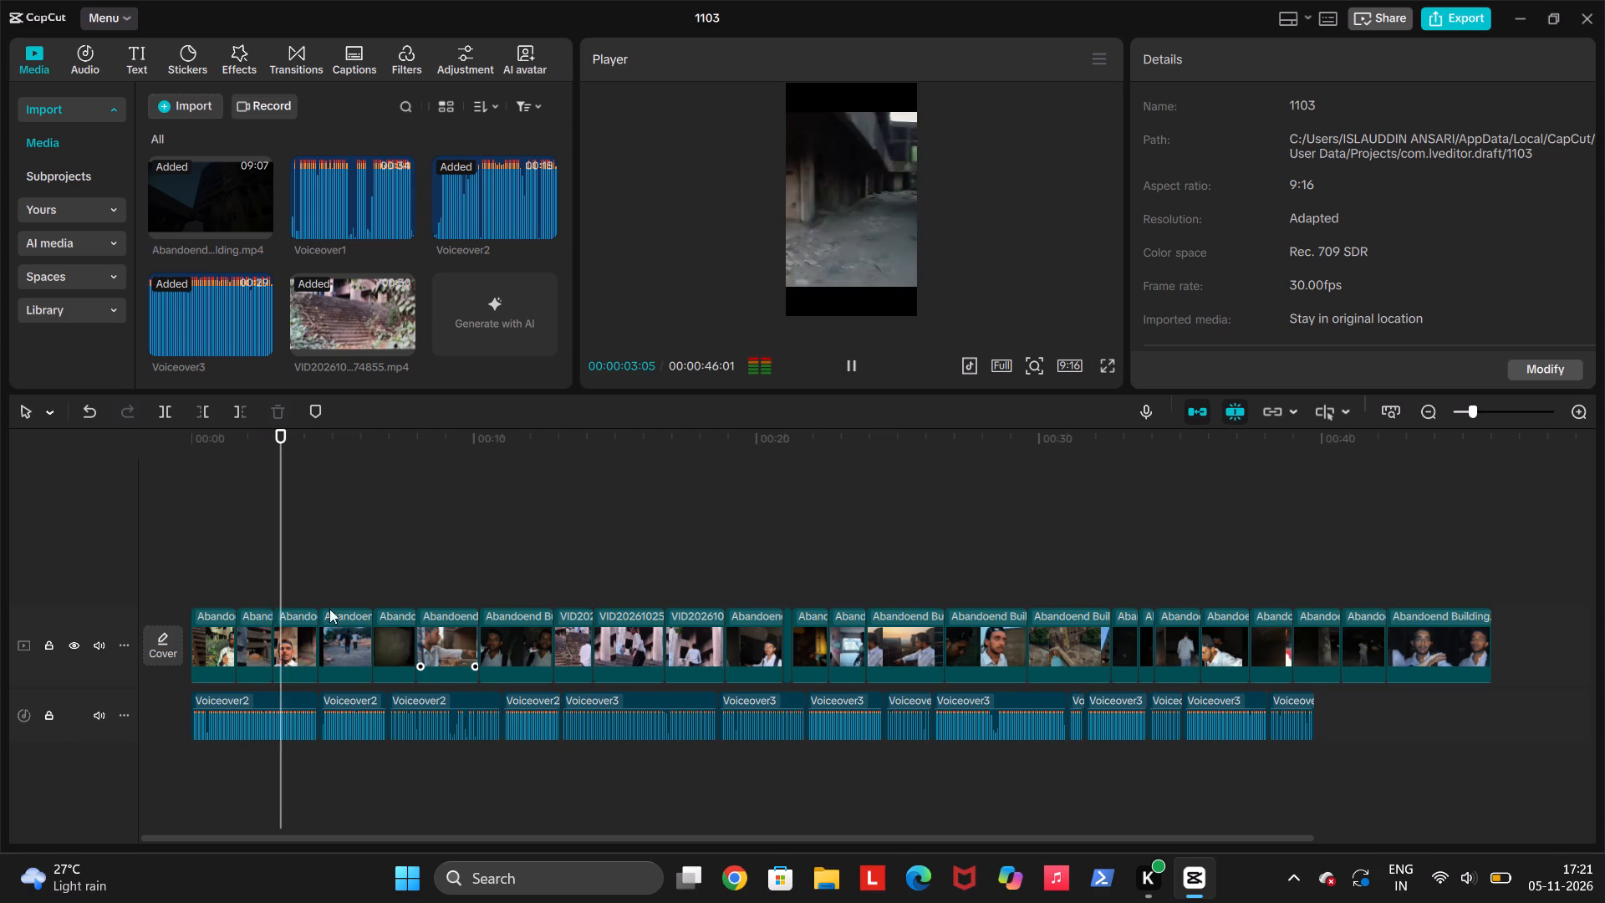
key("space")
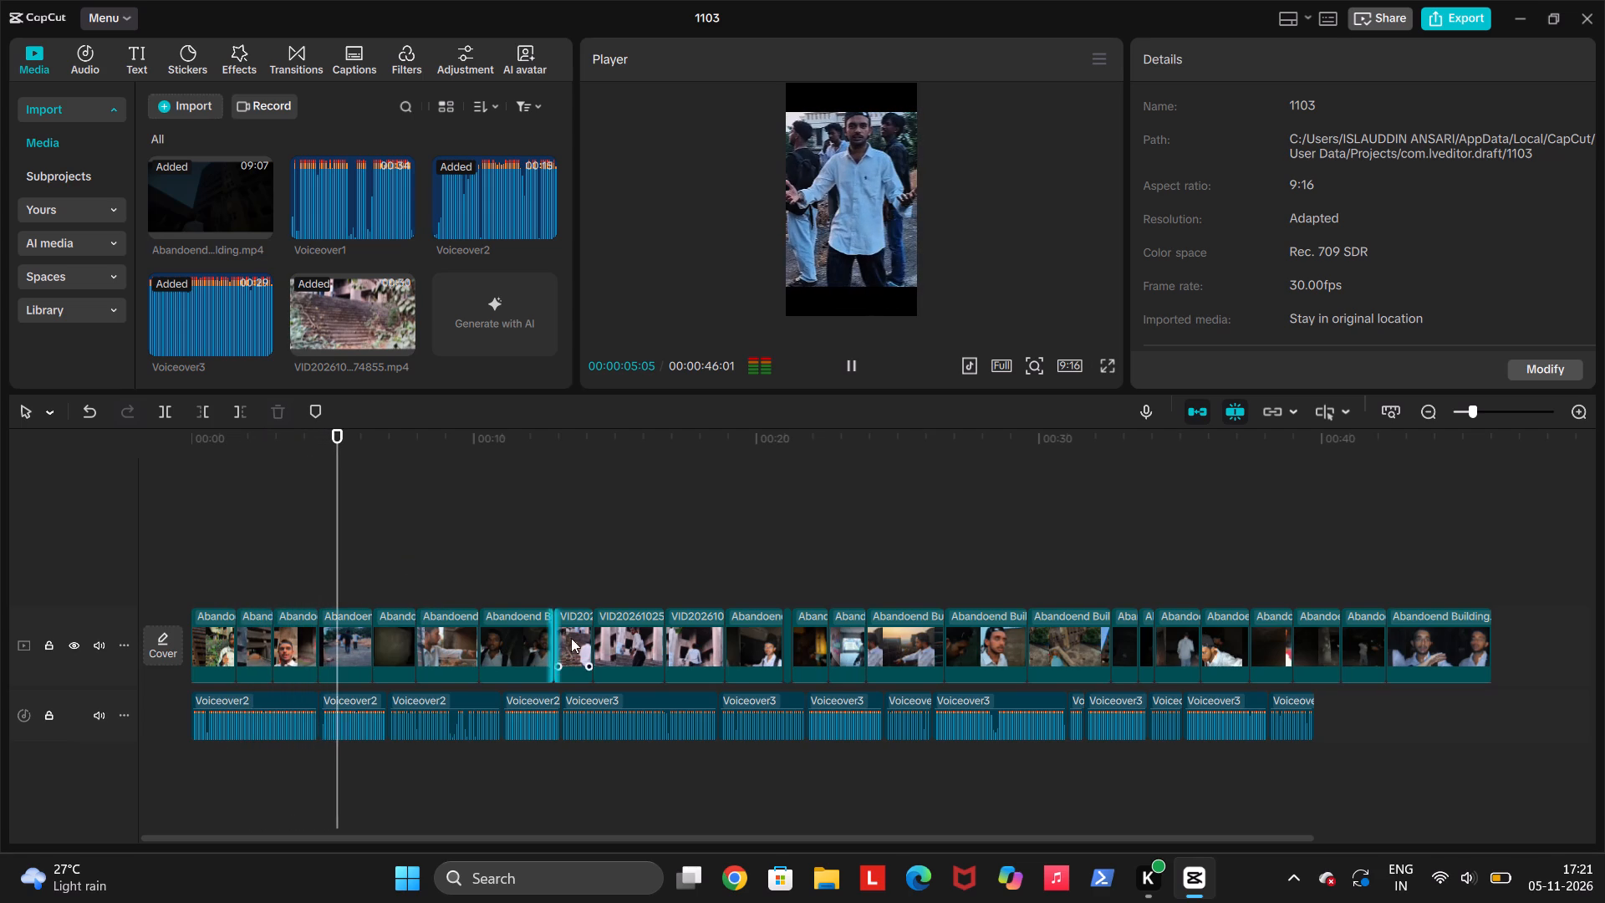
Replay the edit from 00:00:04:15 into the staircase footage to check how the clips follow the voiceover.
left_click(556, 585)
key("space")
key("space")
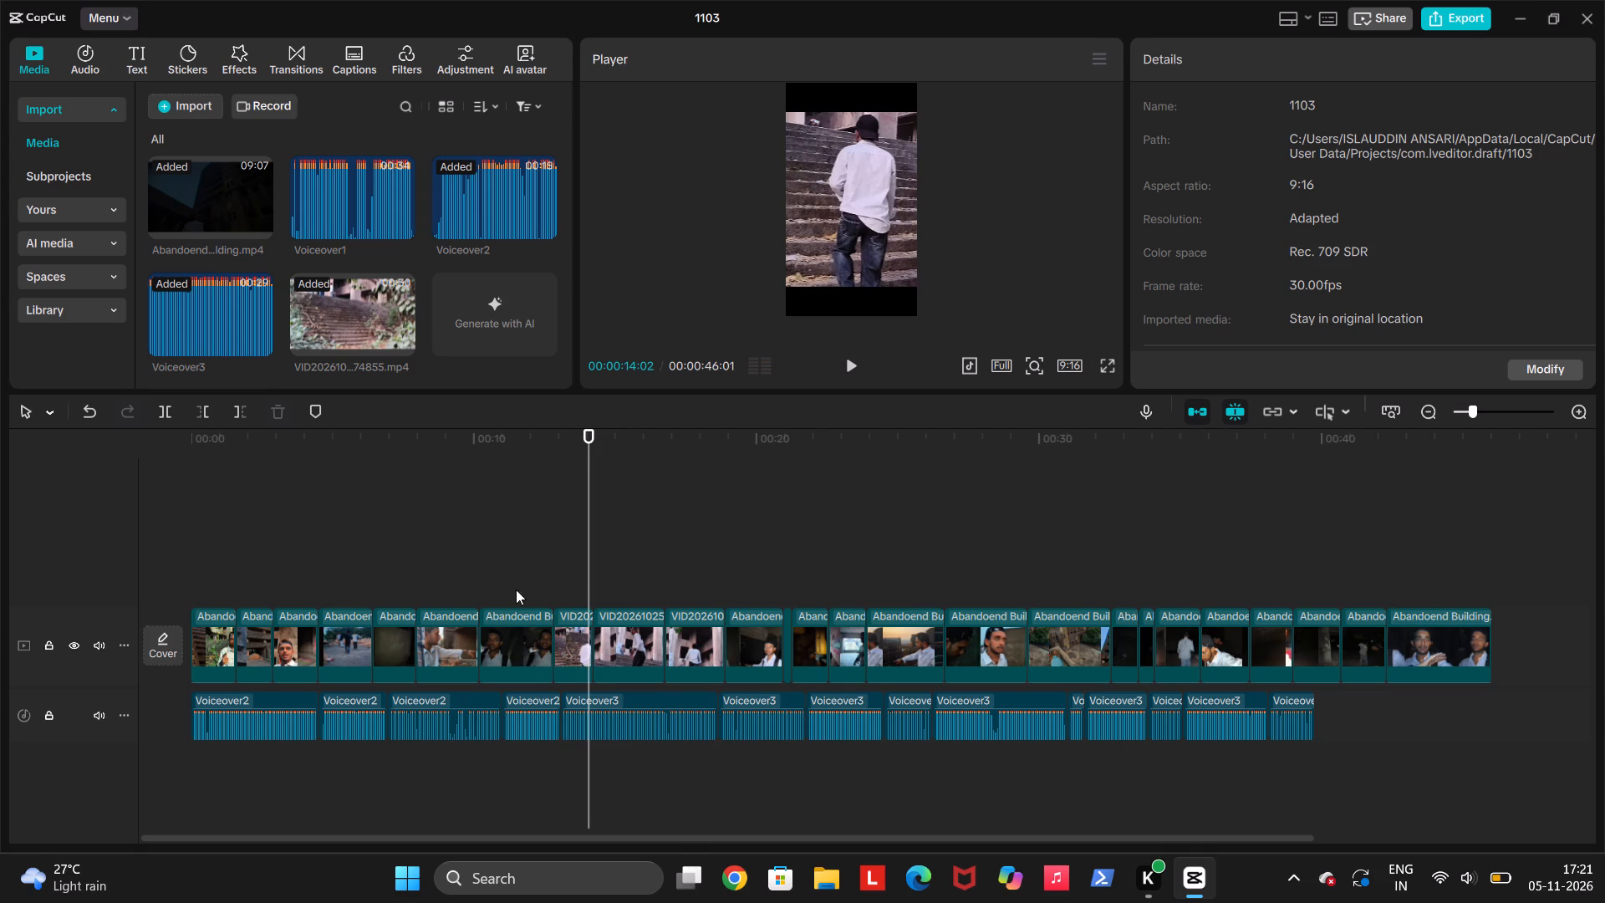
left_click(323, 587)
key("space")
key("space")
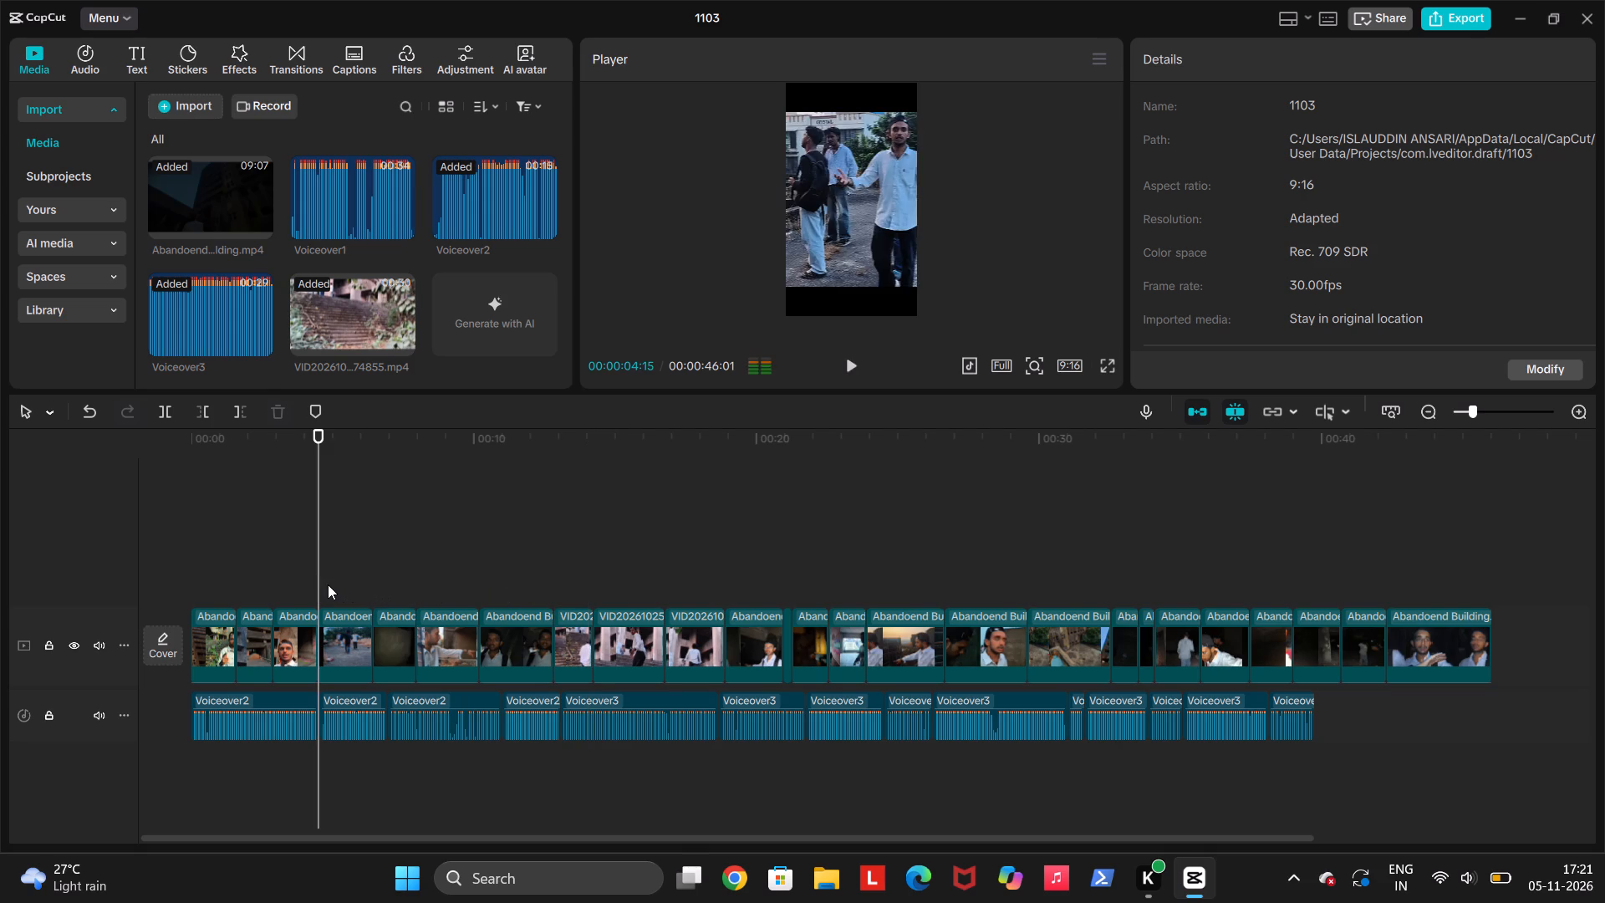
key("space")
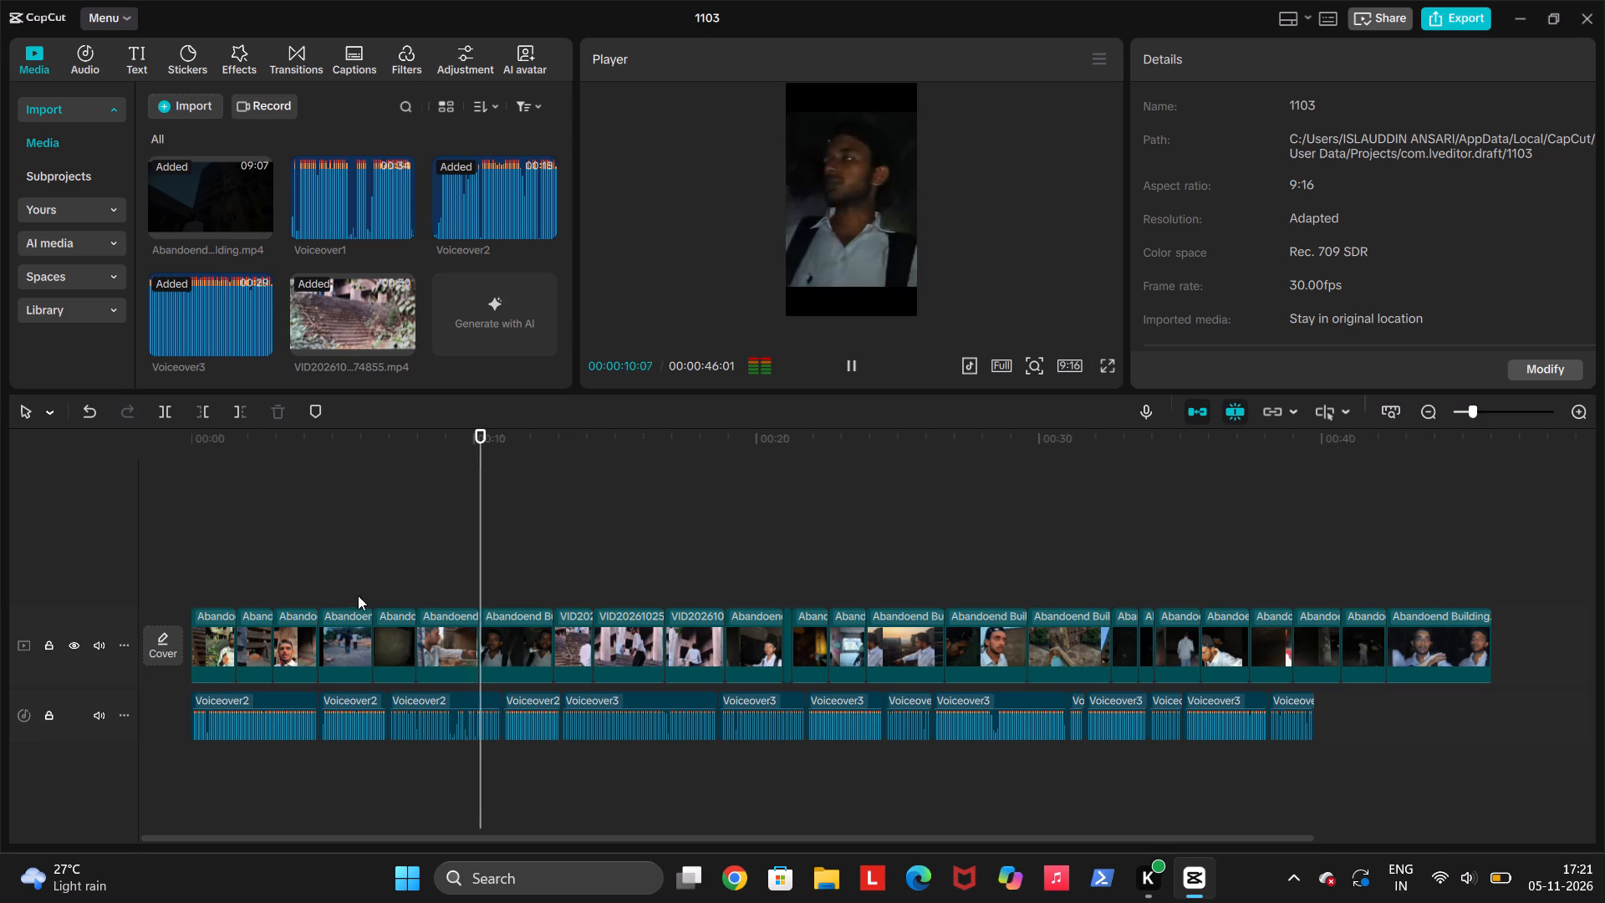
left_click_drag(462, 615, 481, 587)
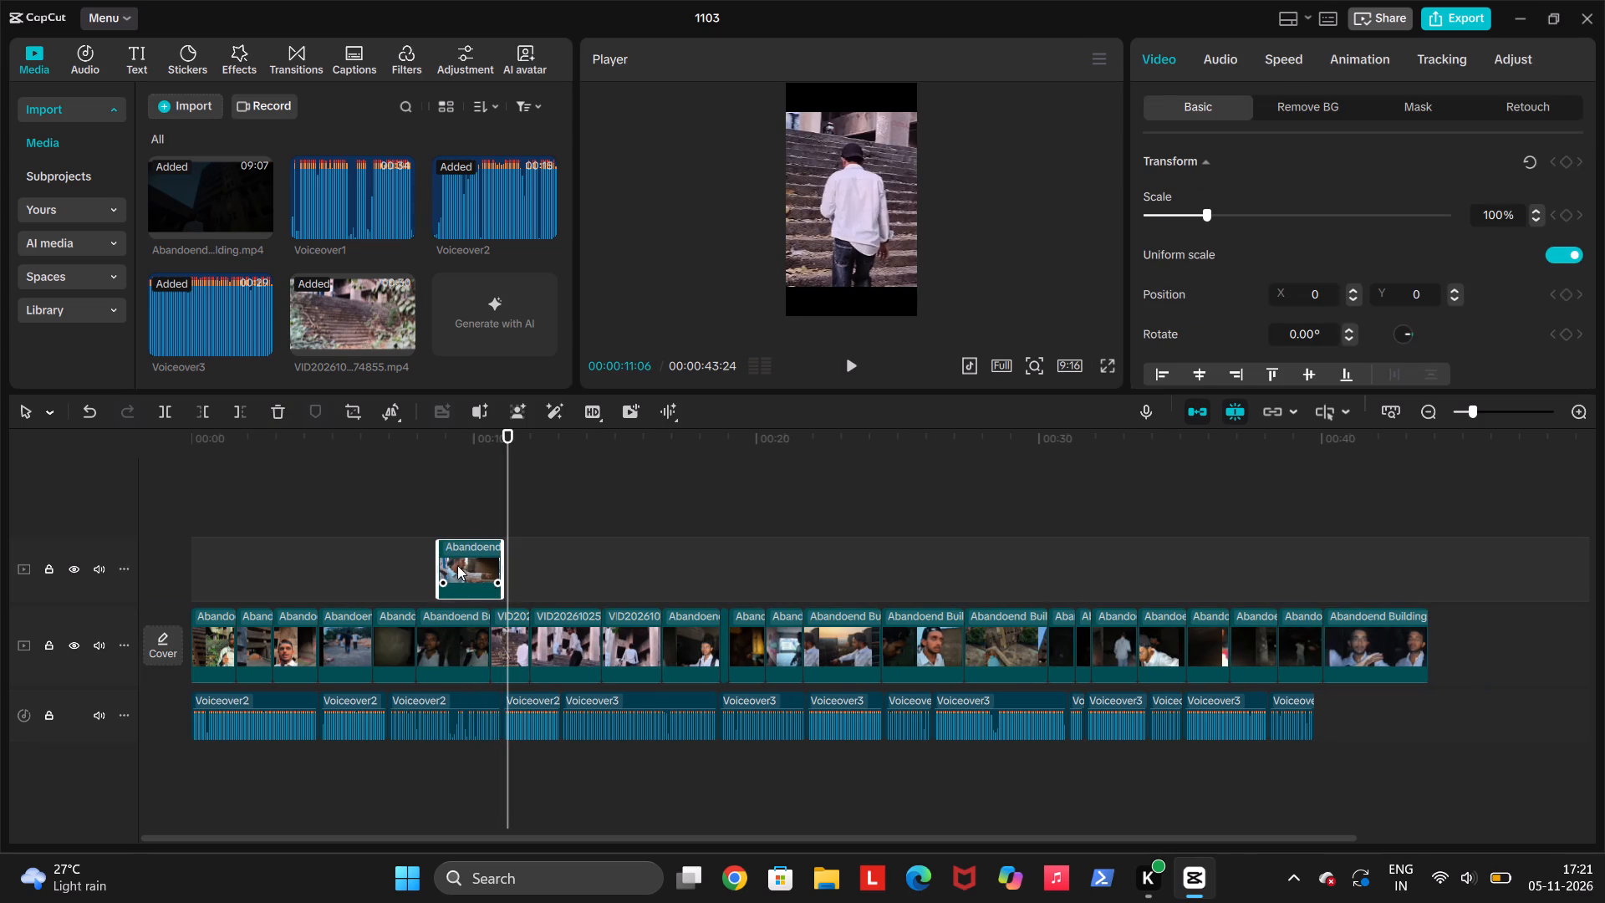
left_click(88, 408)
Delete the last of the three staircase pieces, the one starting at the 00:00:16:23 split.
key("space")
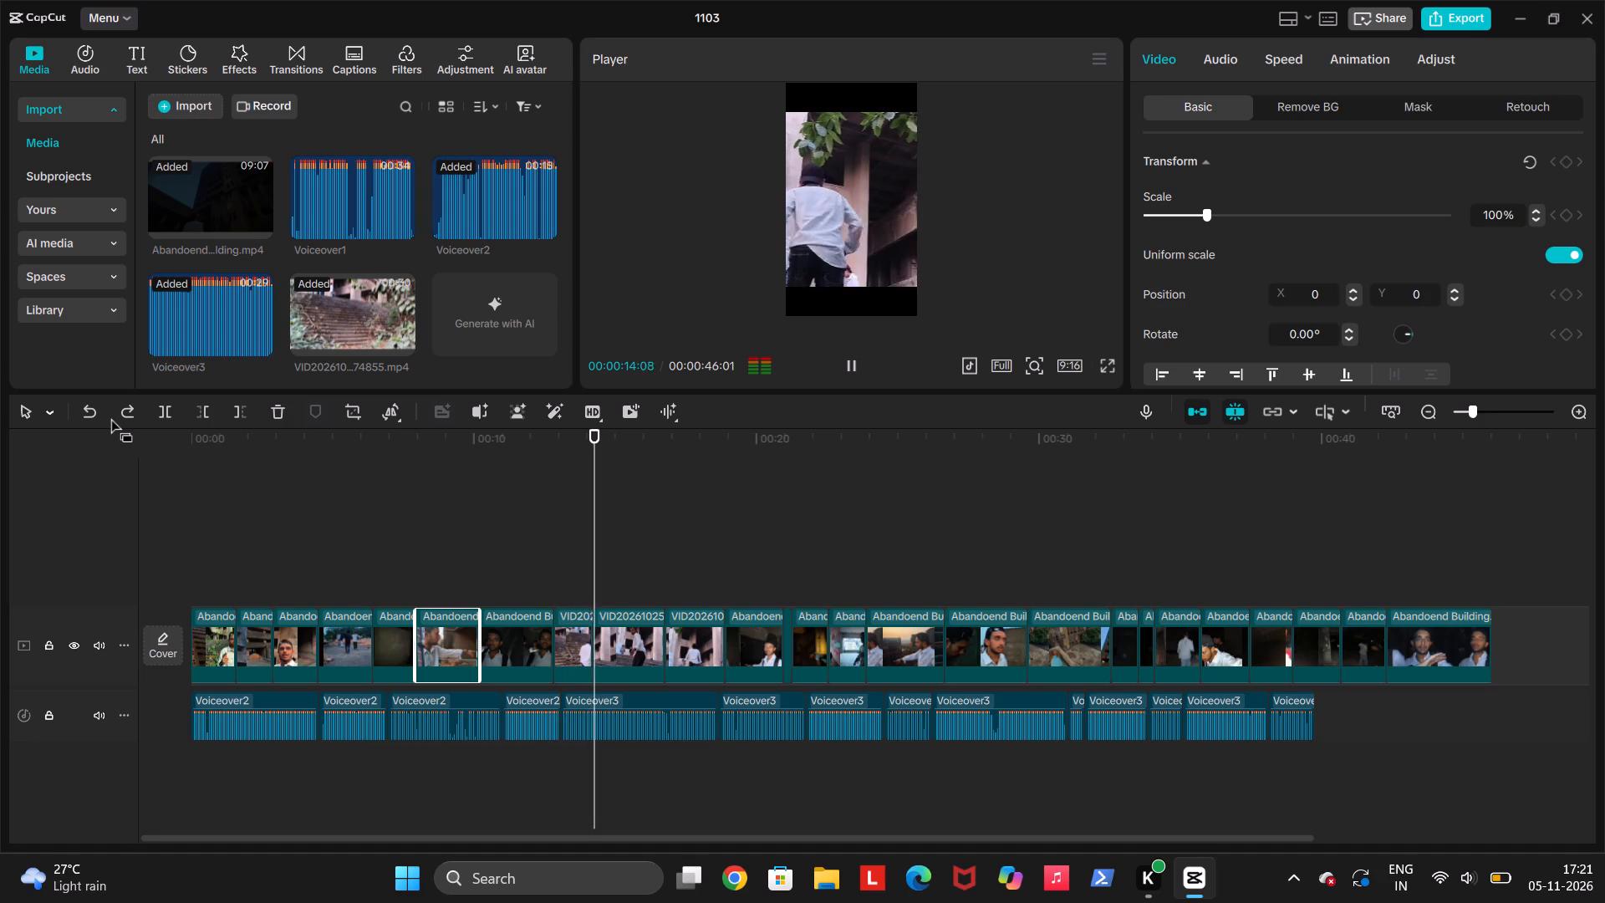
left_click(588, 601)
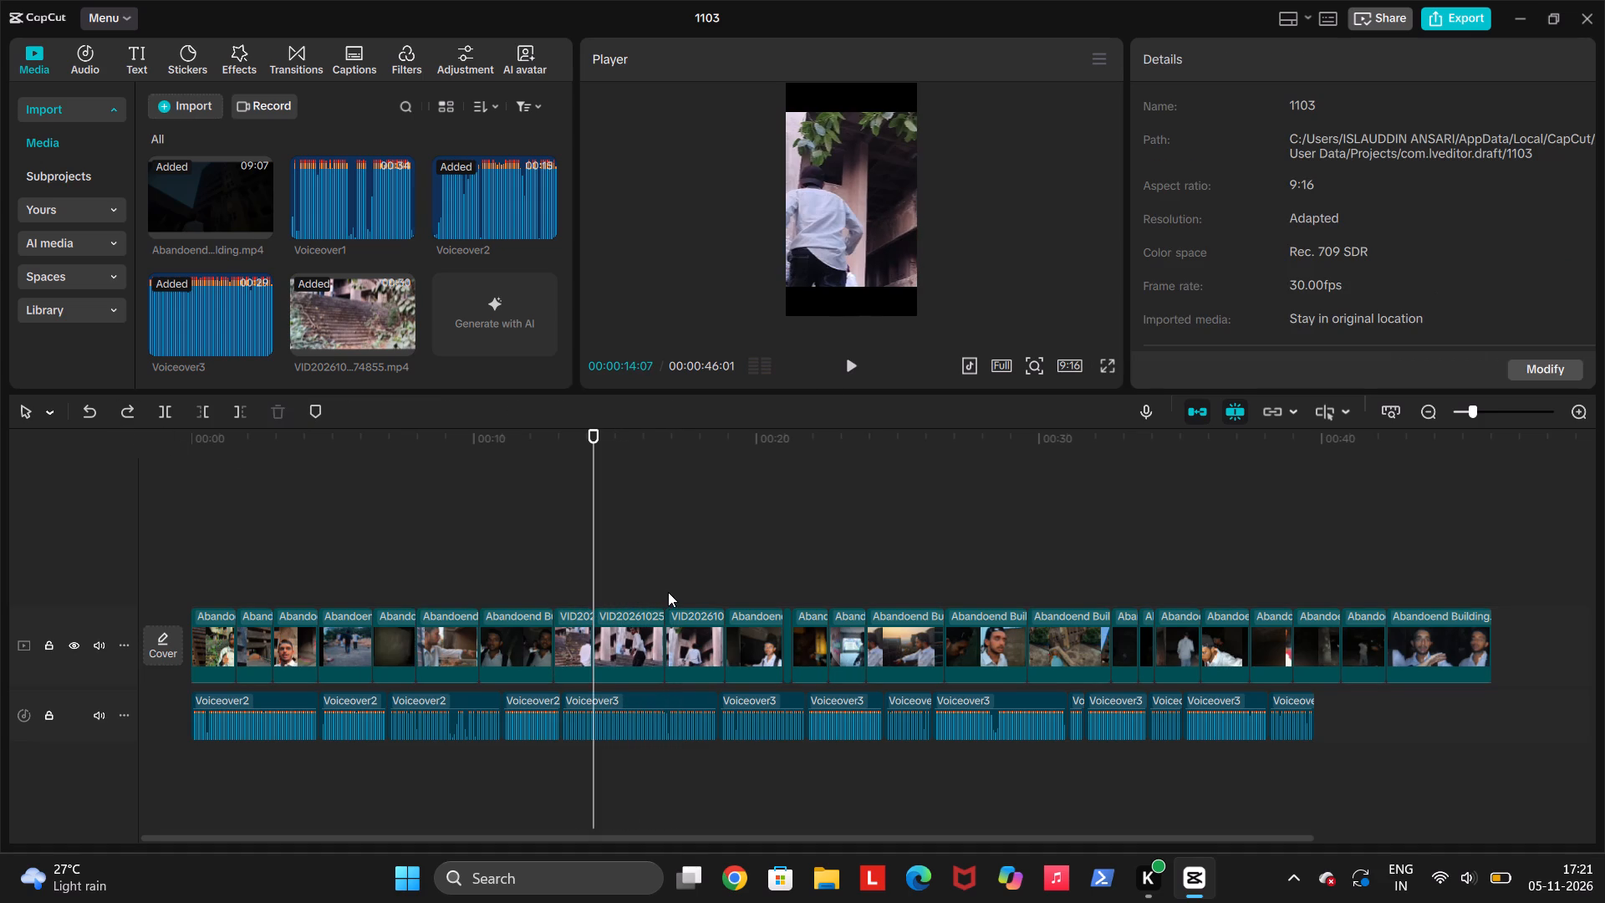
left_click(672, 592)
left_click(694, 635)
key("Delete")
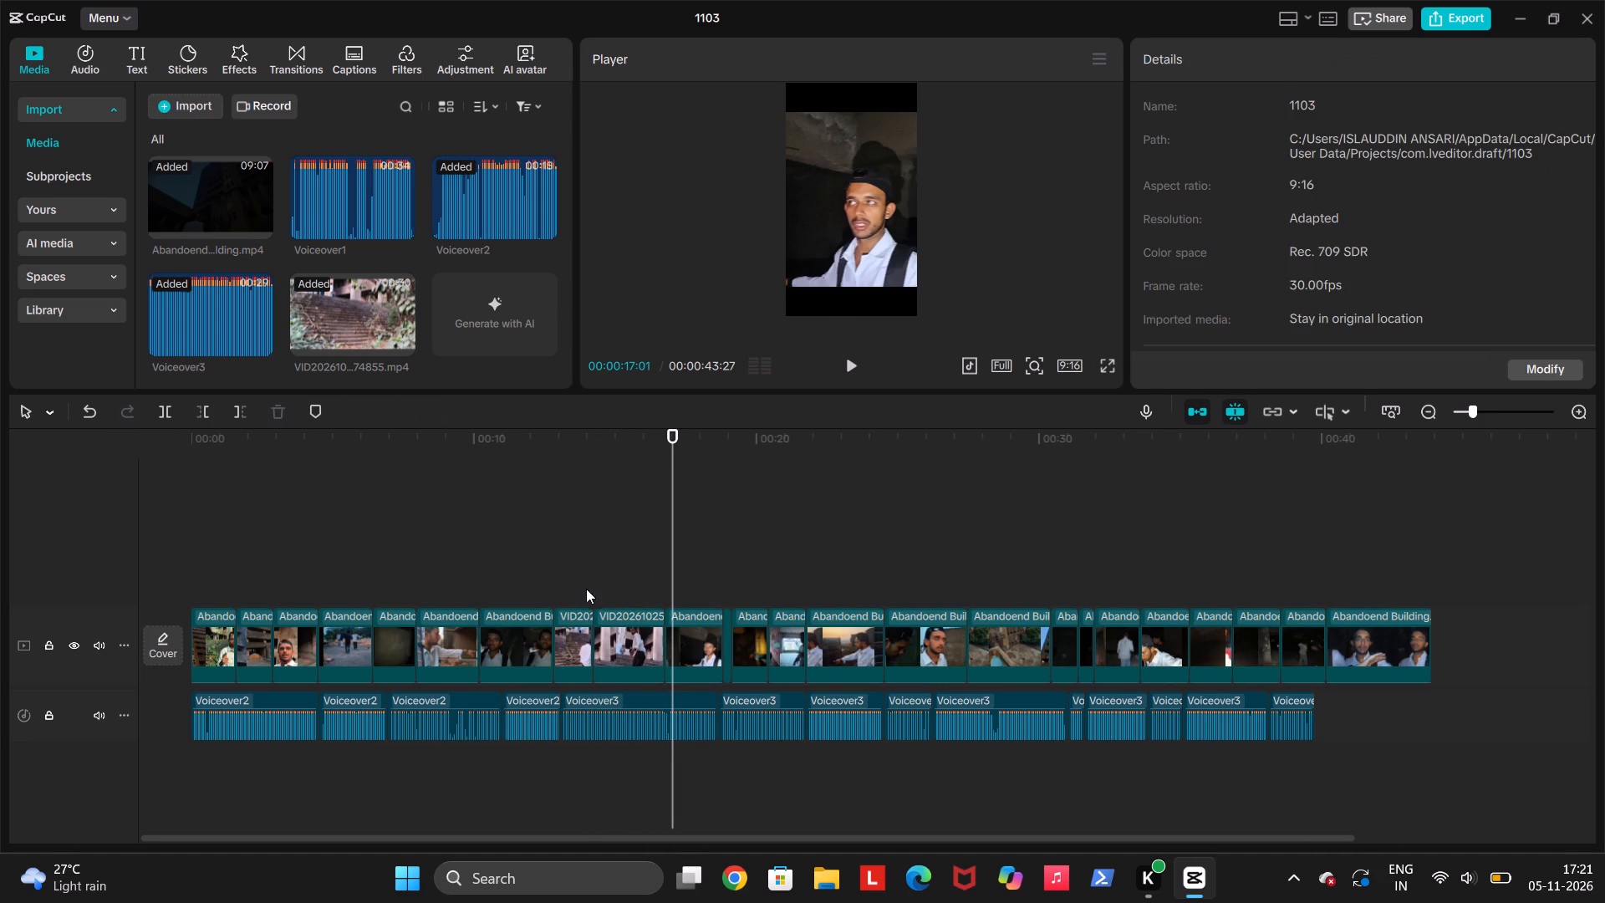
Replay the remaining staircase footage and delete its first piece, starting at about 00:00:12:25.
left_click(571, 584)
left_click(562, 584)
left_click(556, 584)
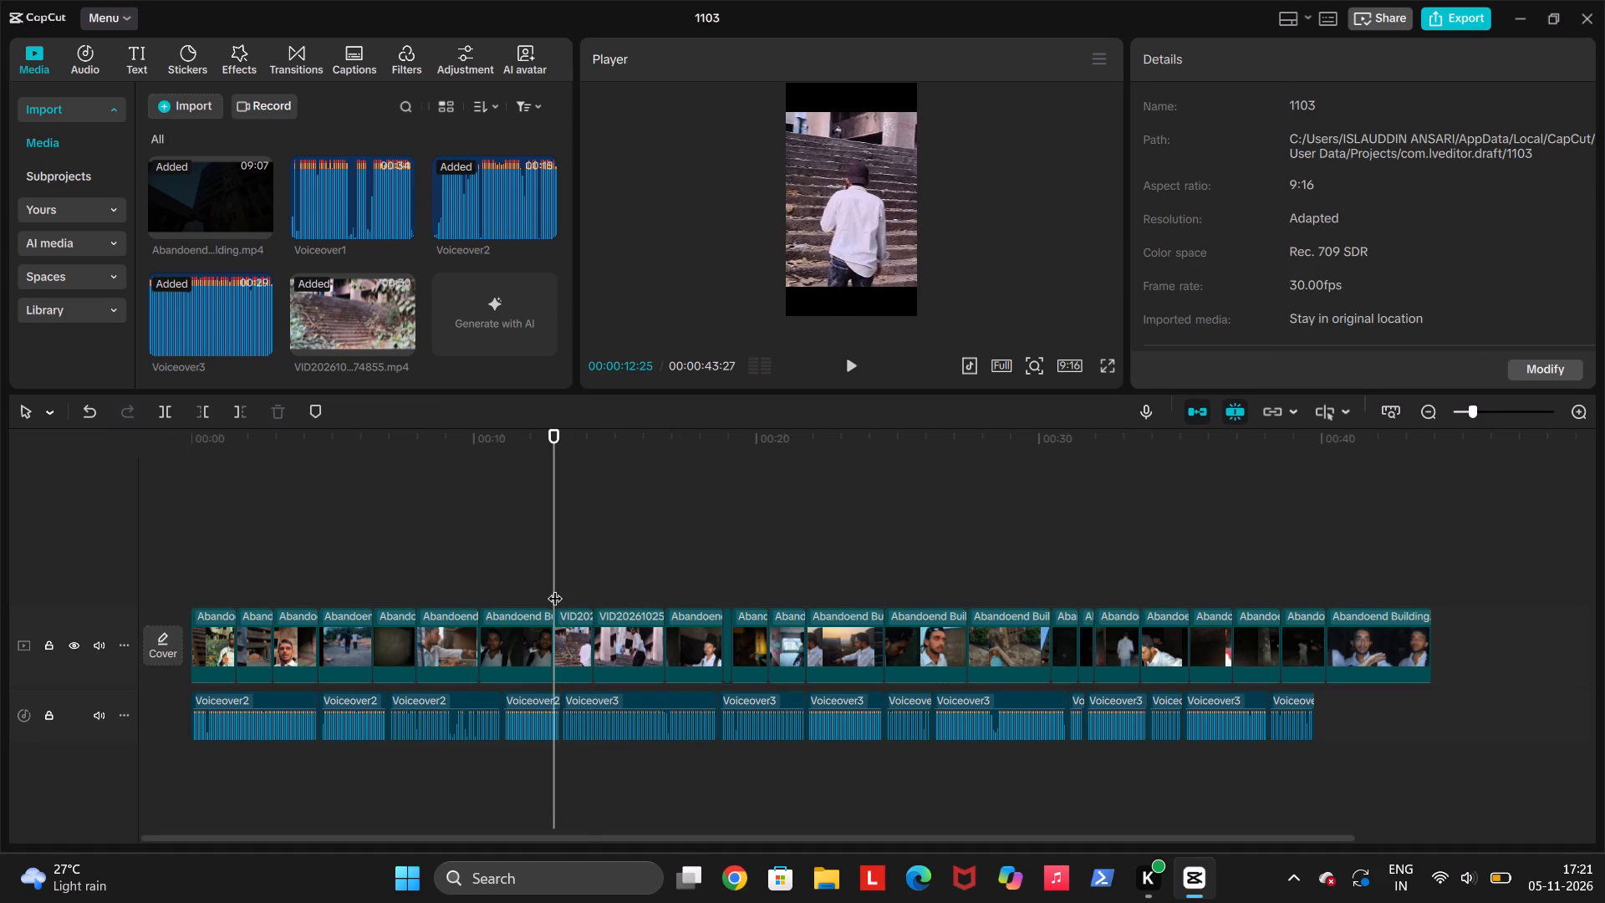
key("space")
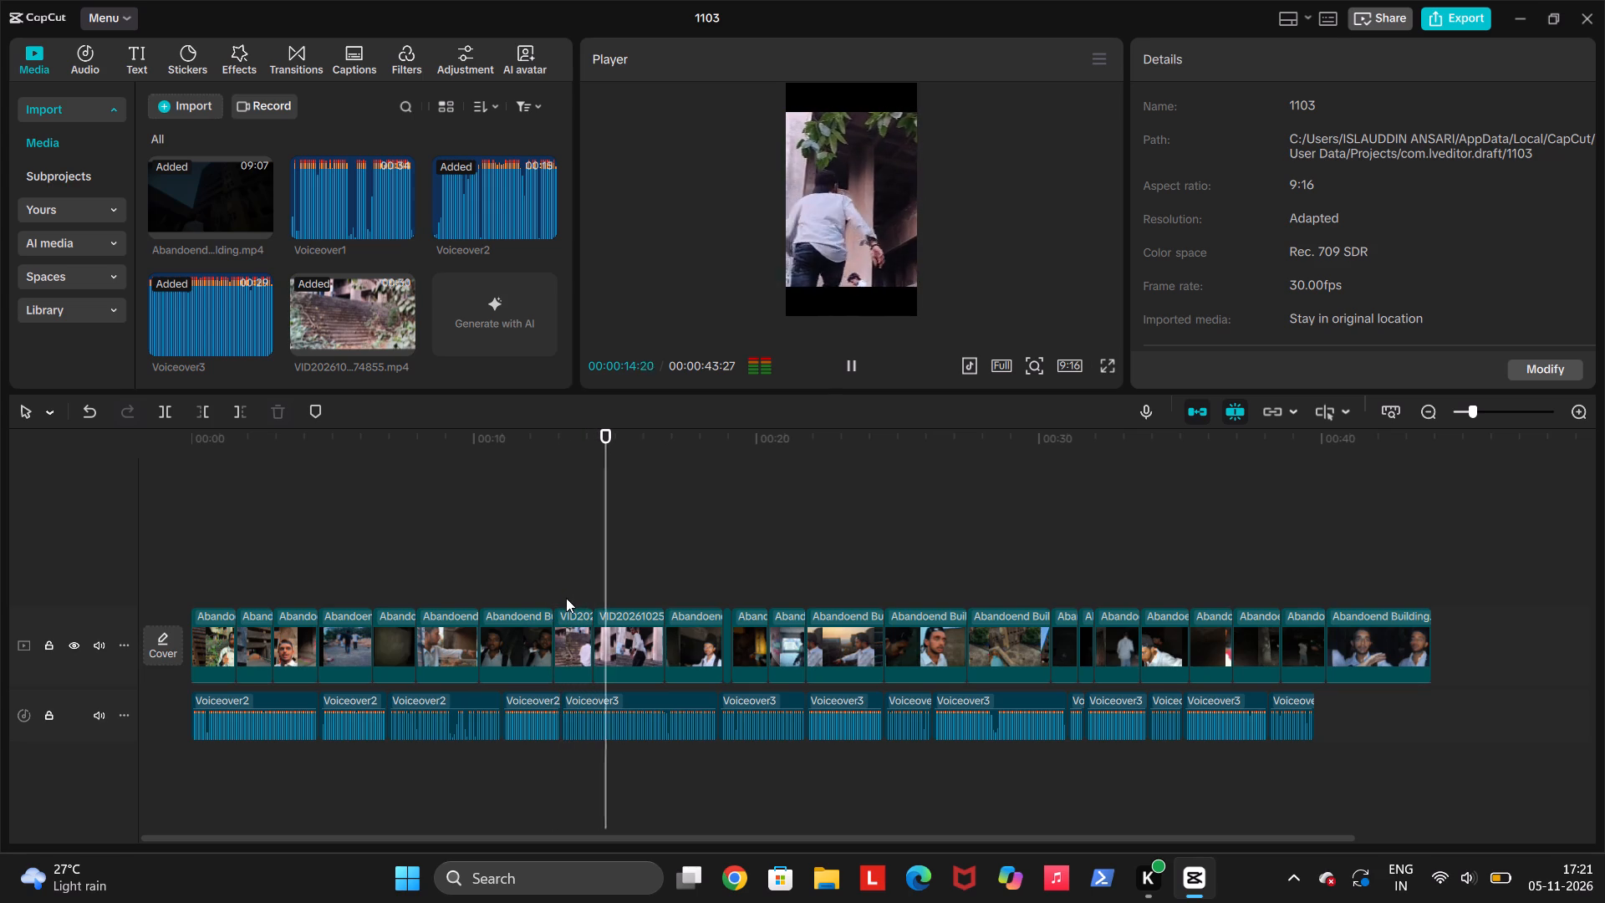
key("space")
left_click(566, 644)
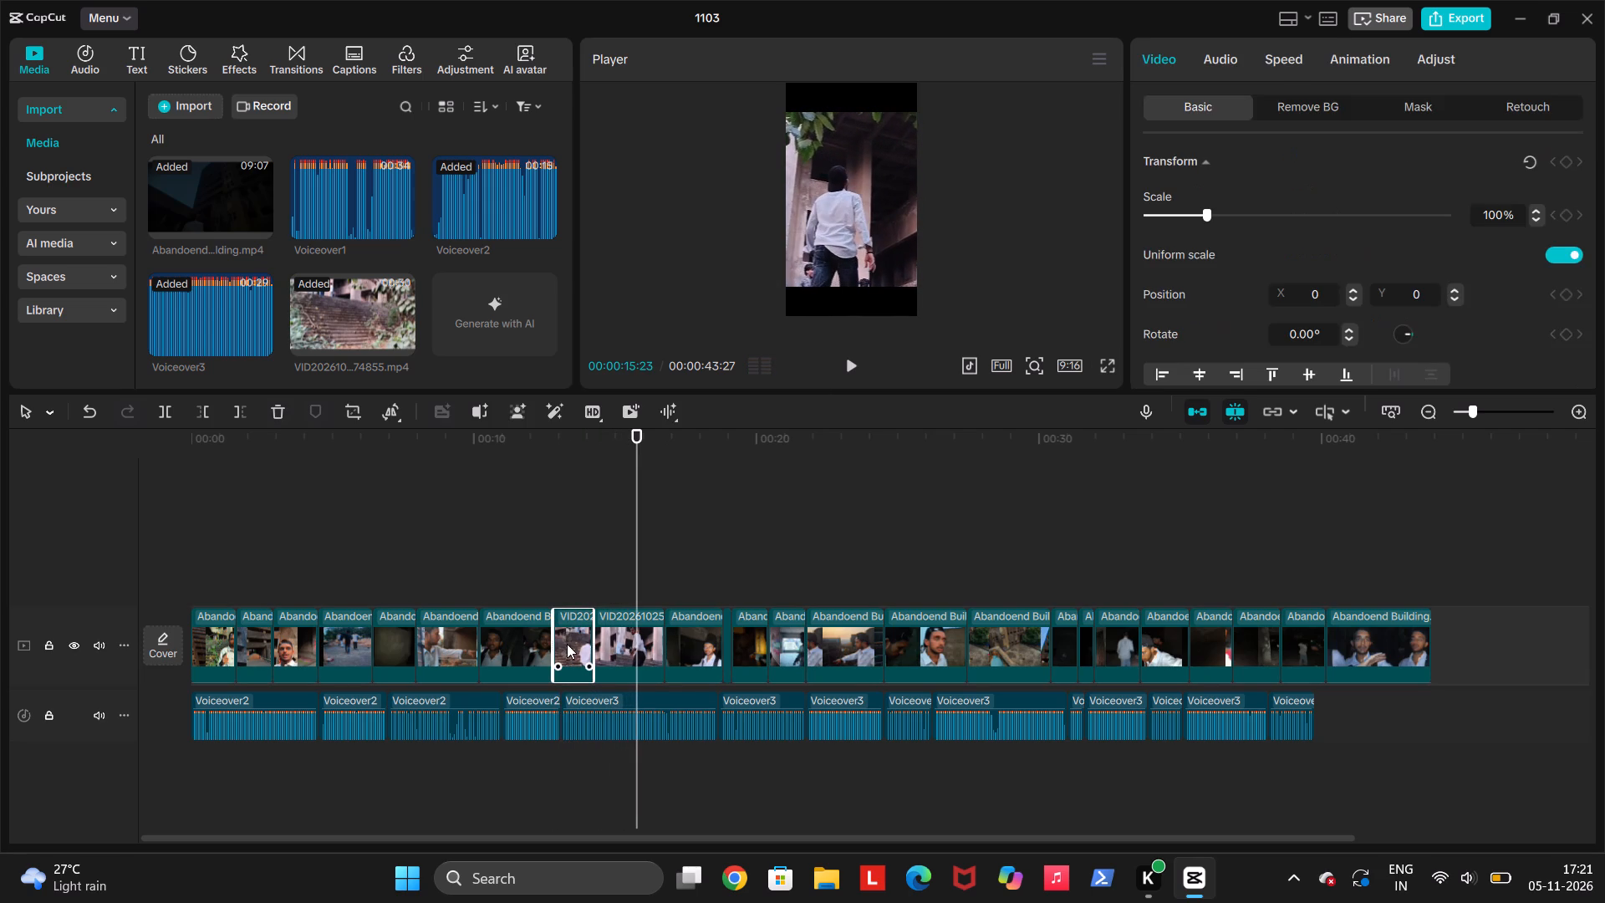
key("Delete")
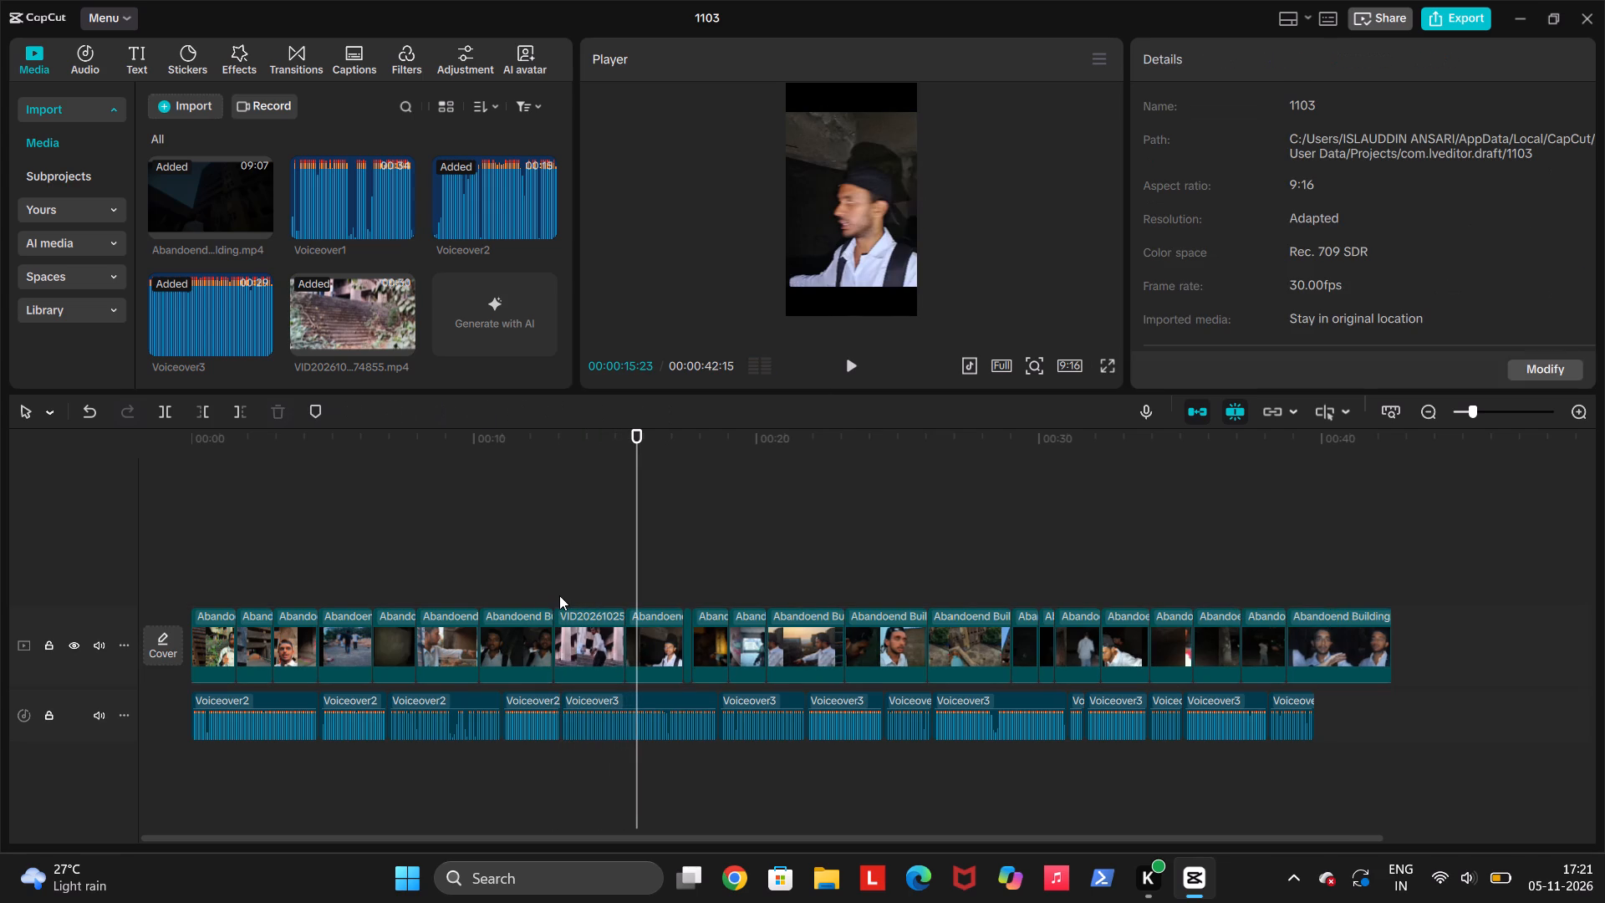
Play the remaining staircase piece and trim its end to 00:00:15:00.
left_click(559, 595)
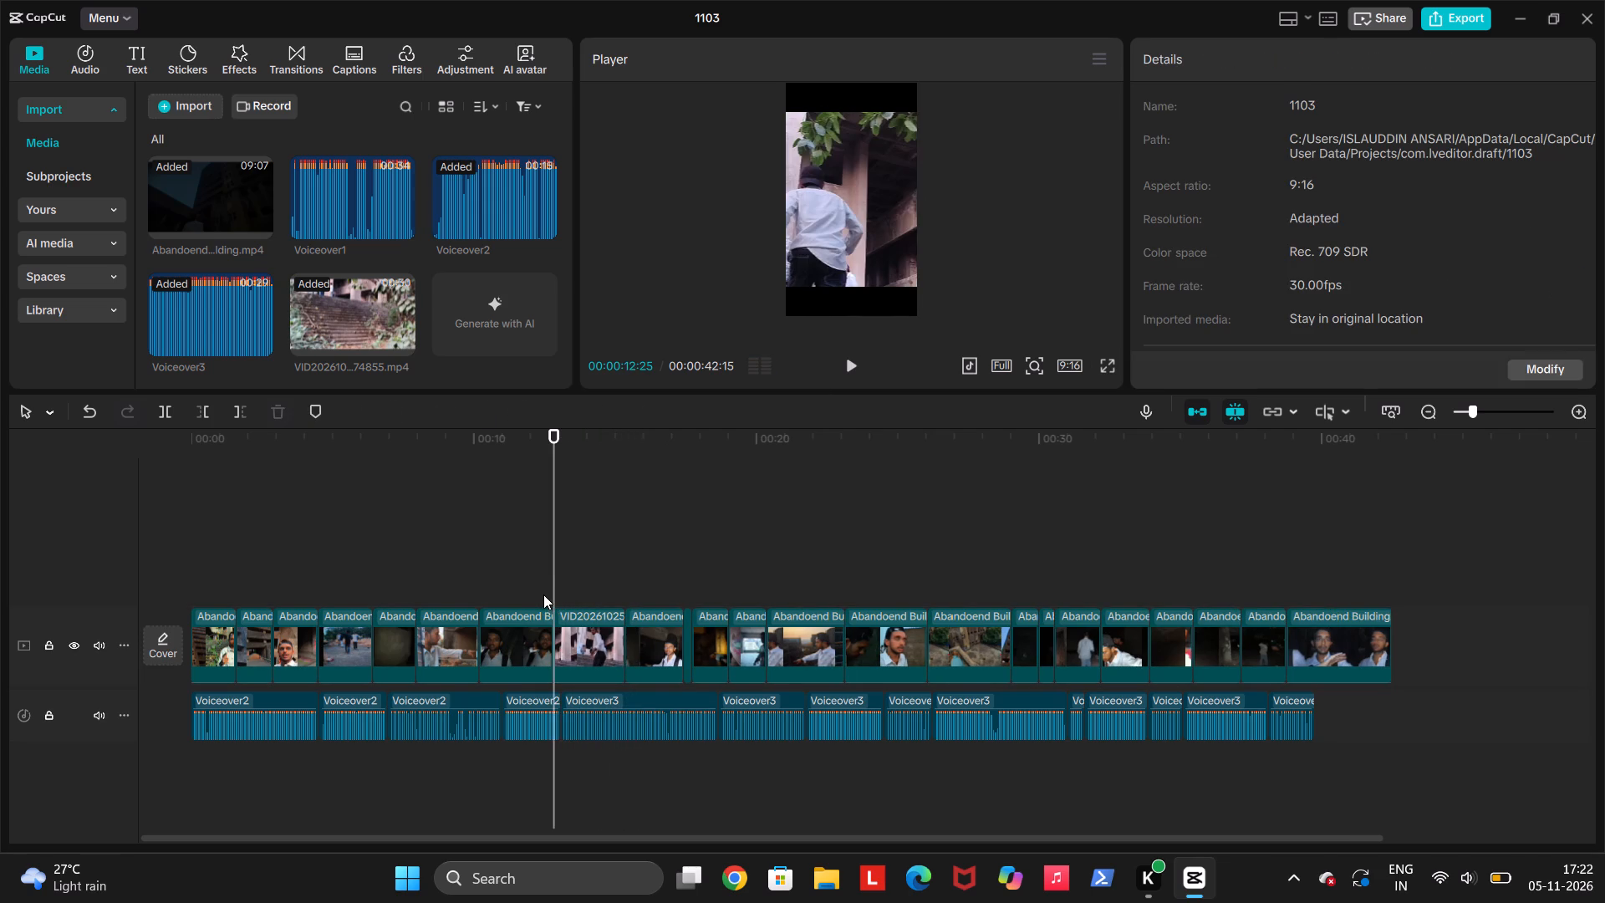
left_click(543, 594)
key("space")
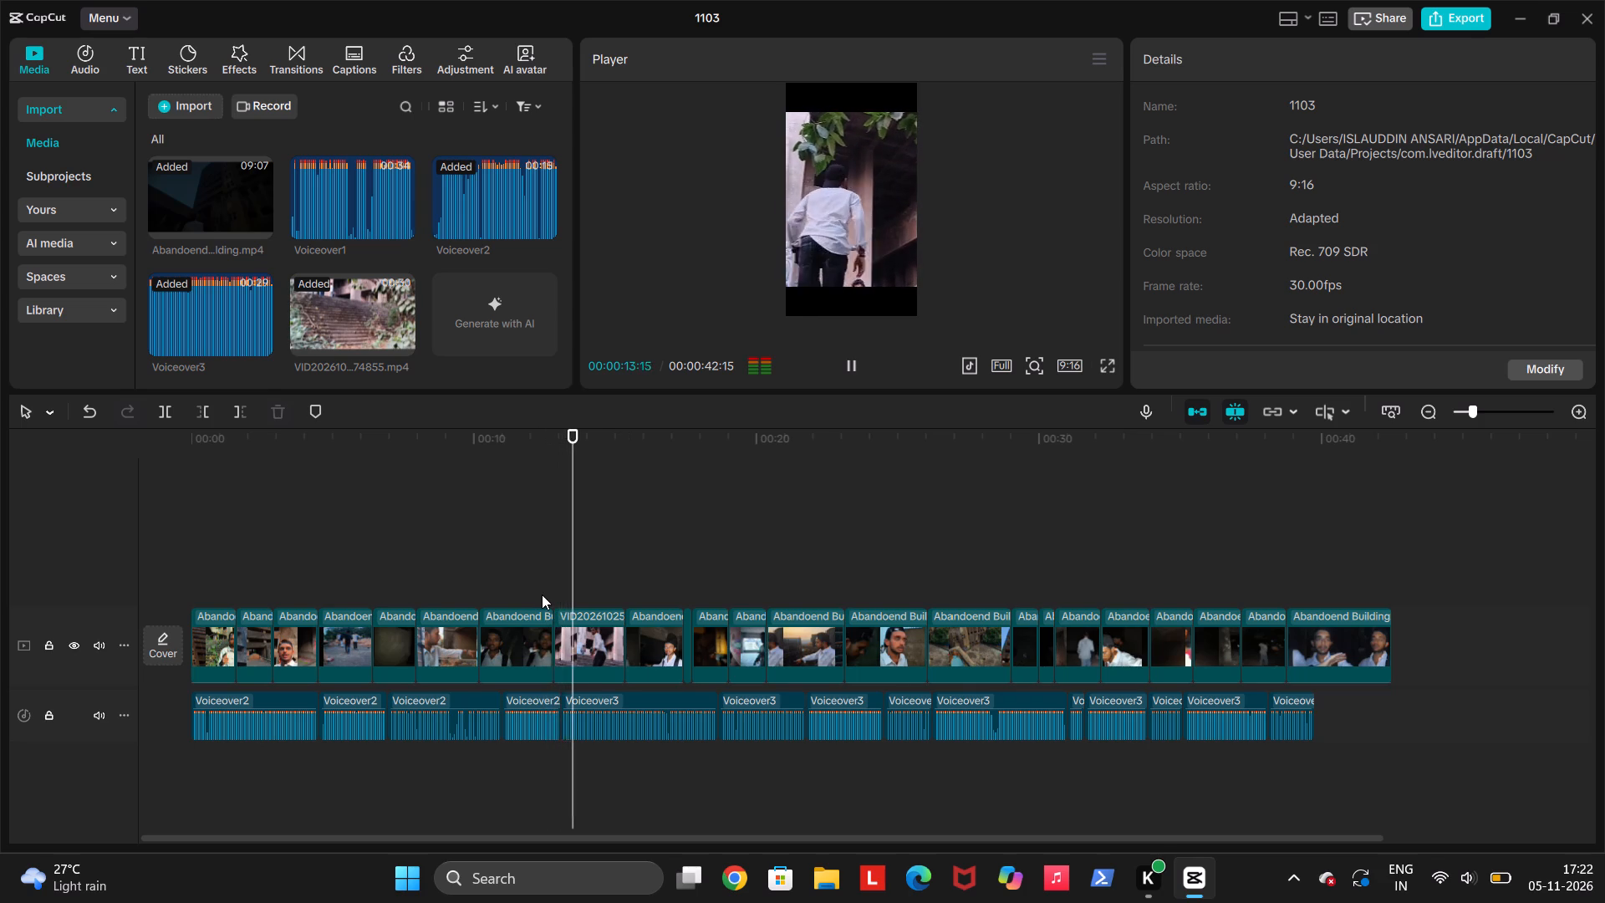
key("space")
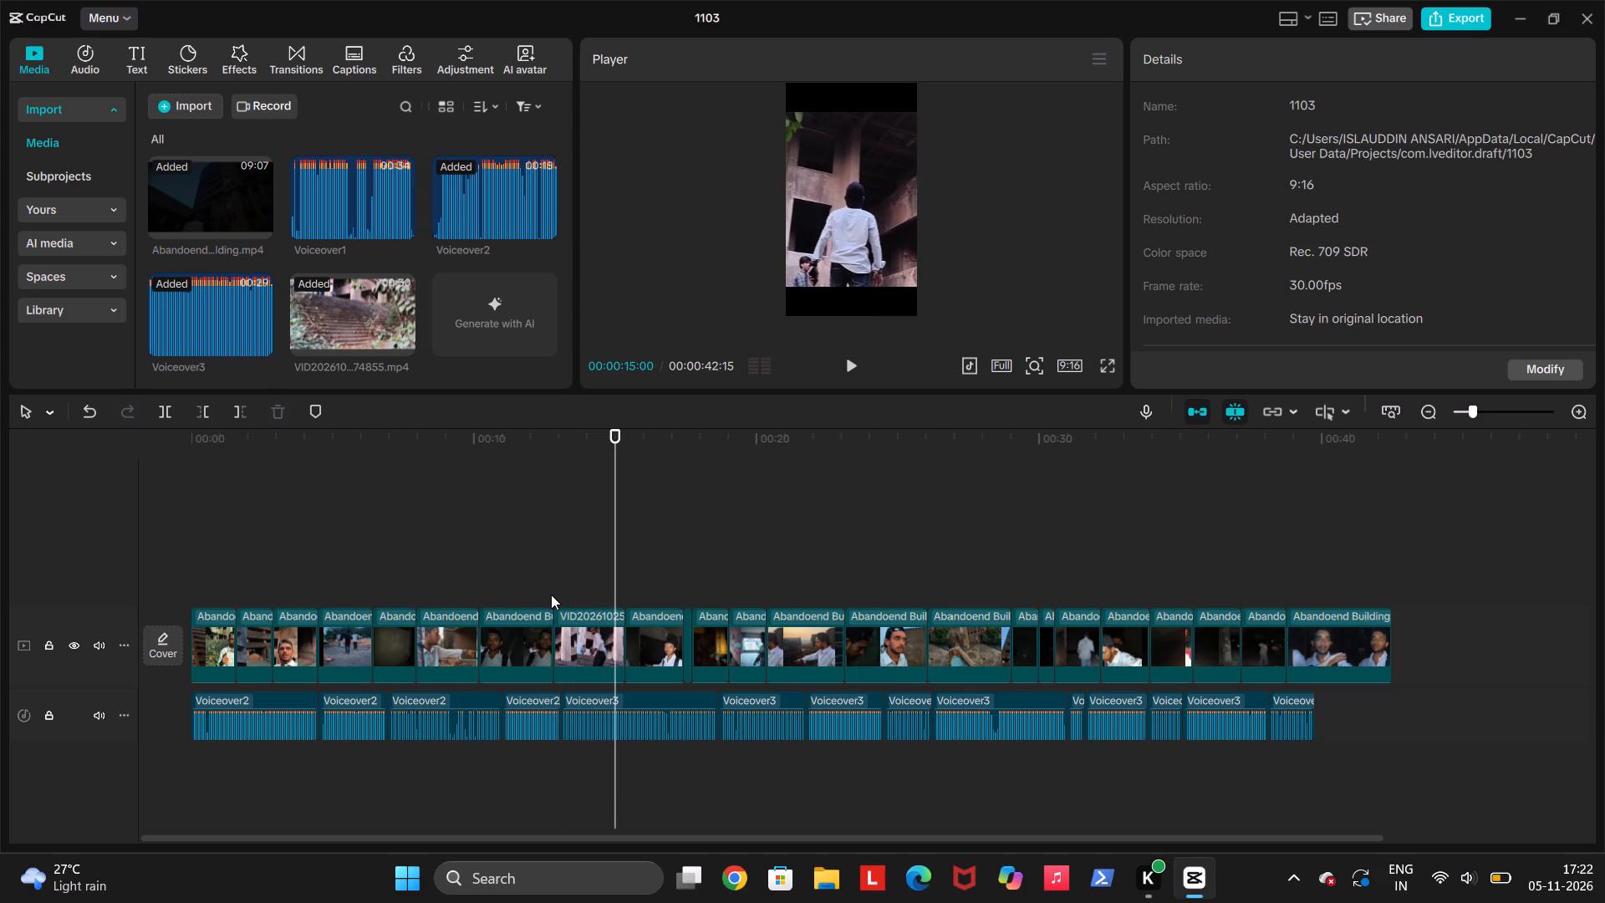
key("w")
Replay the staircase section and lift the clip directly after it, the man in the black cap, onto a track above the main one.
key("space")
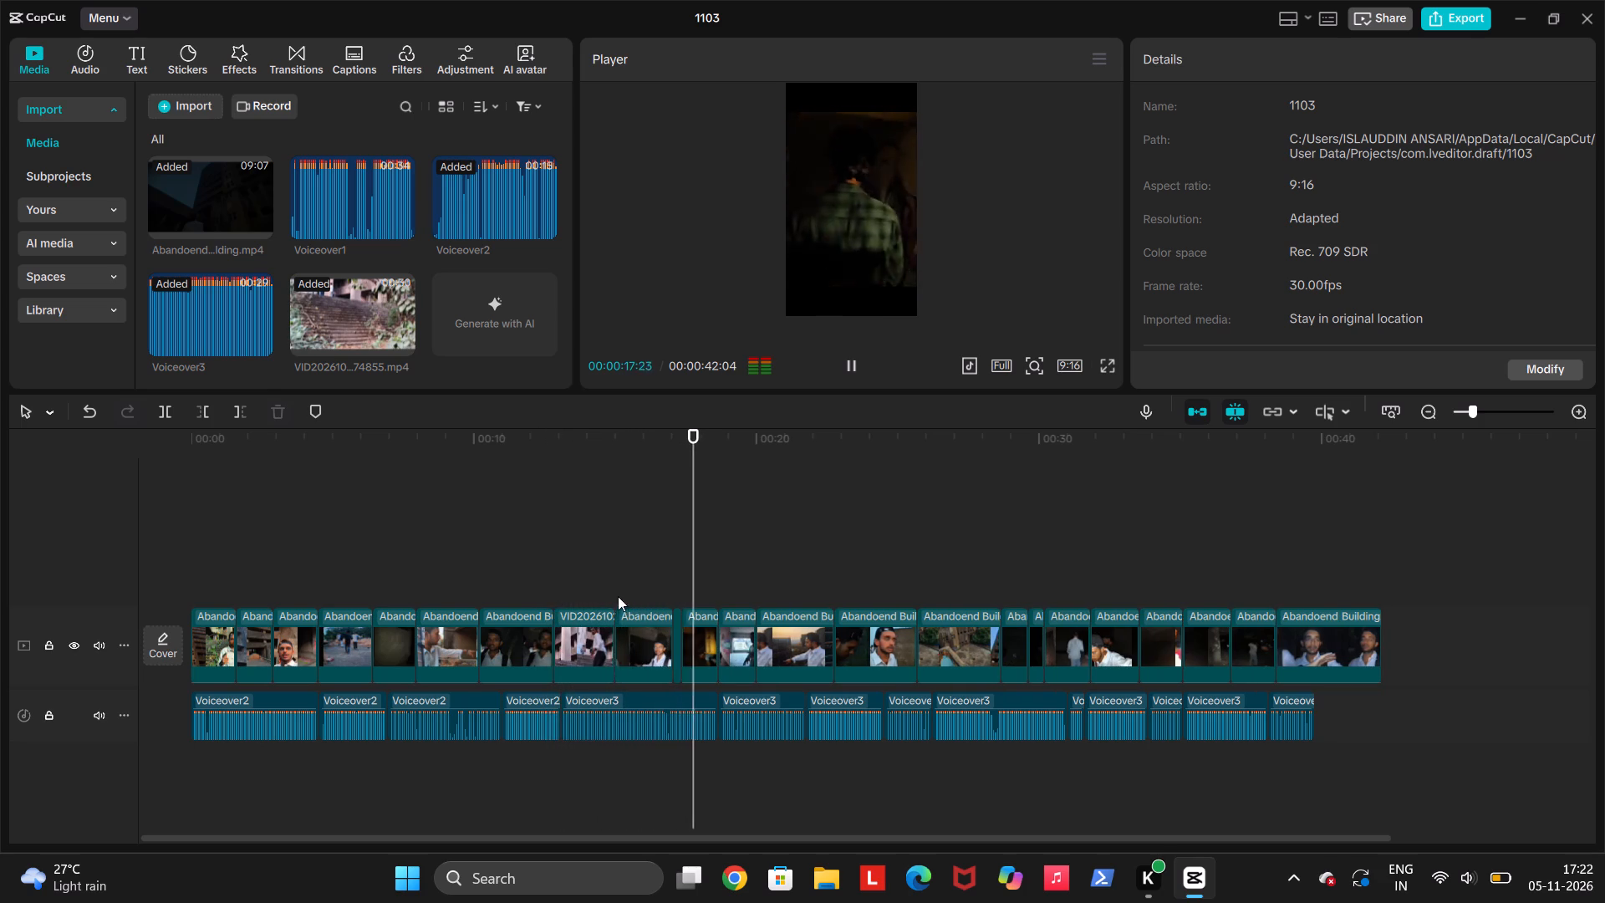
left_click(474, 582)
key("space")
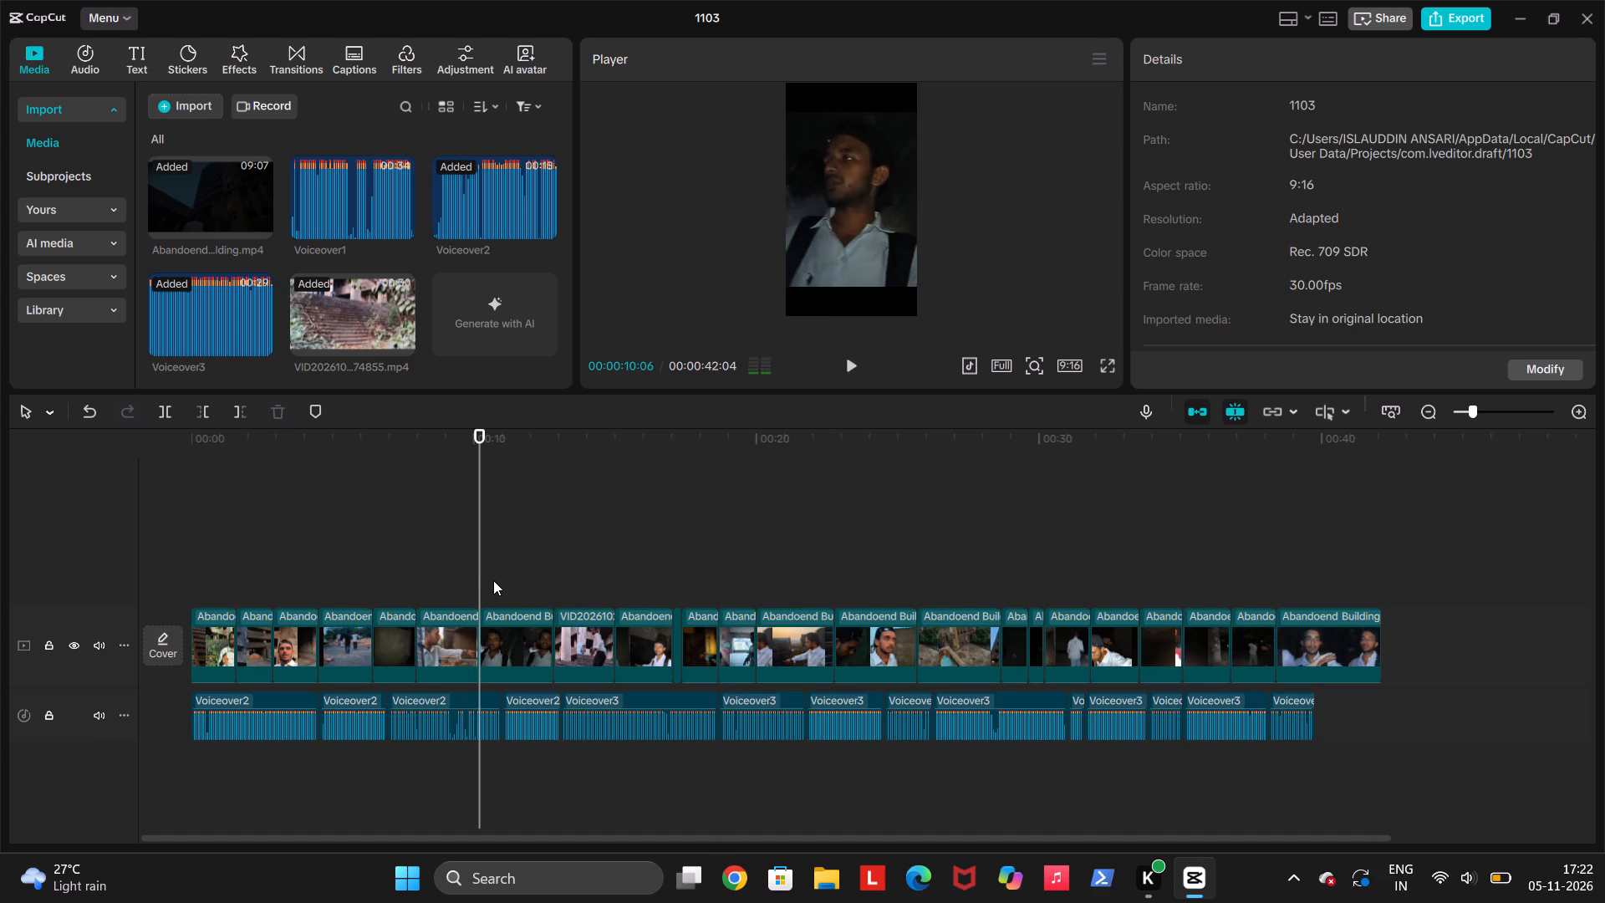
key("space")
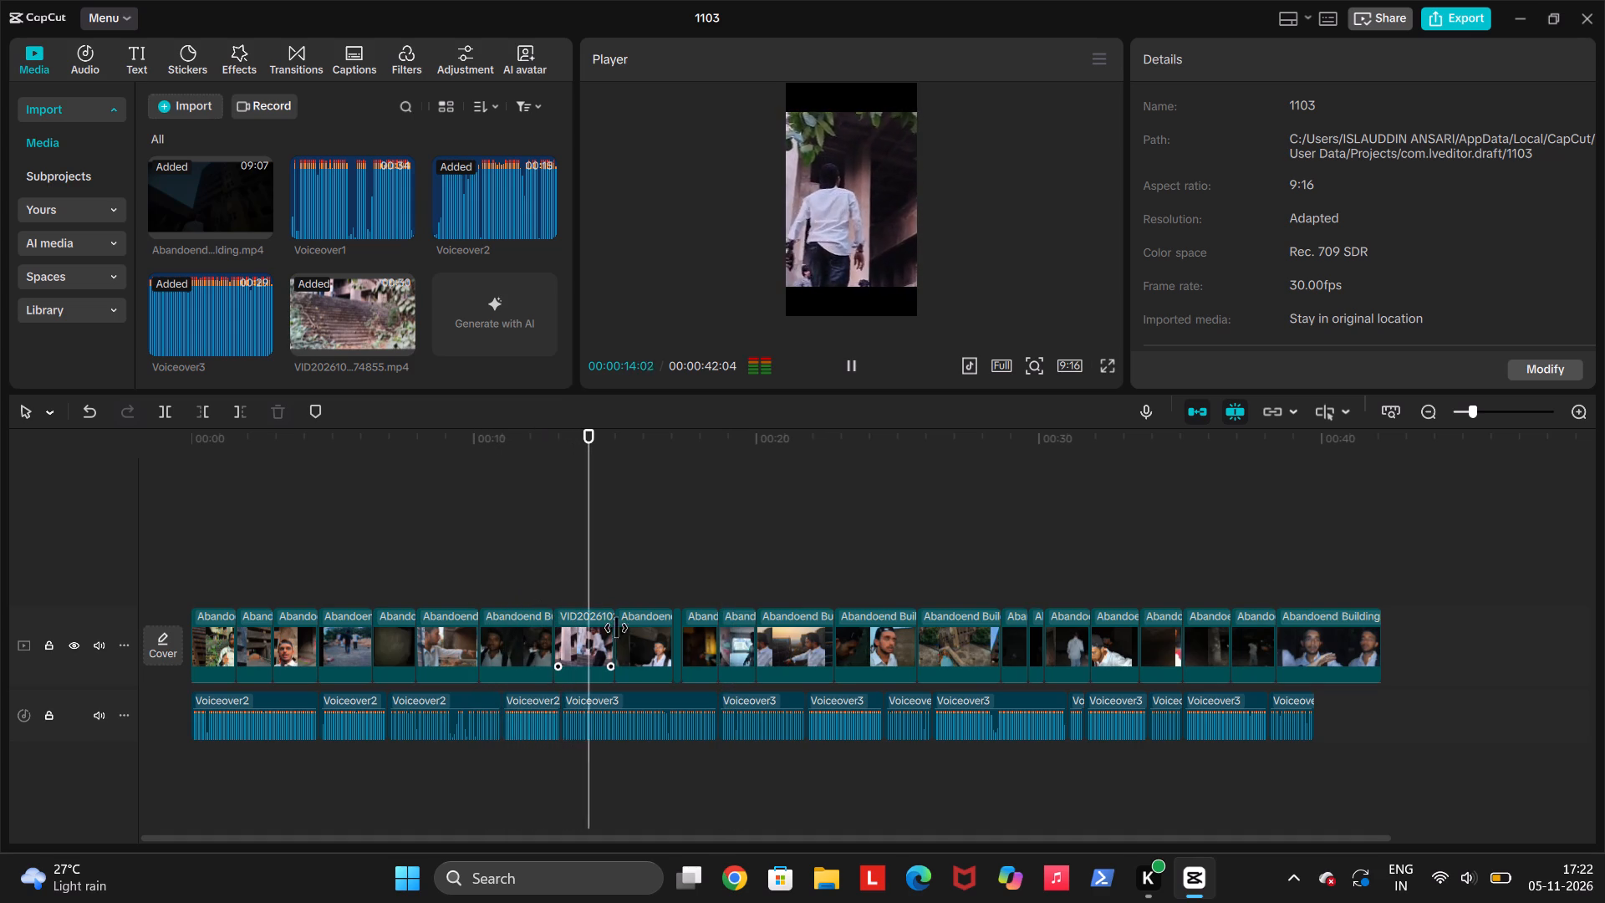
left_click(645, 634)
key("space")
left_click(645, 634)
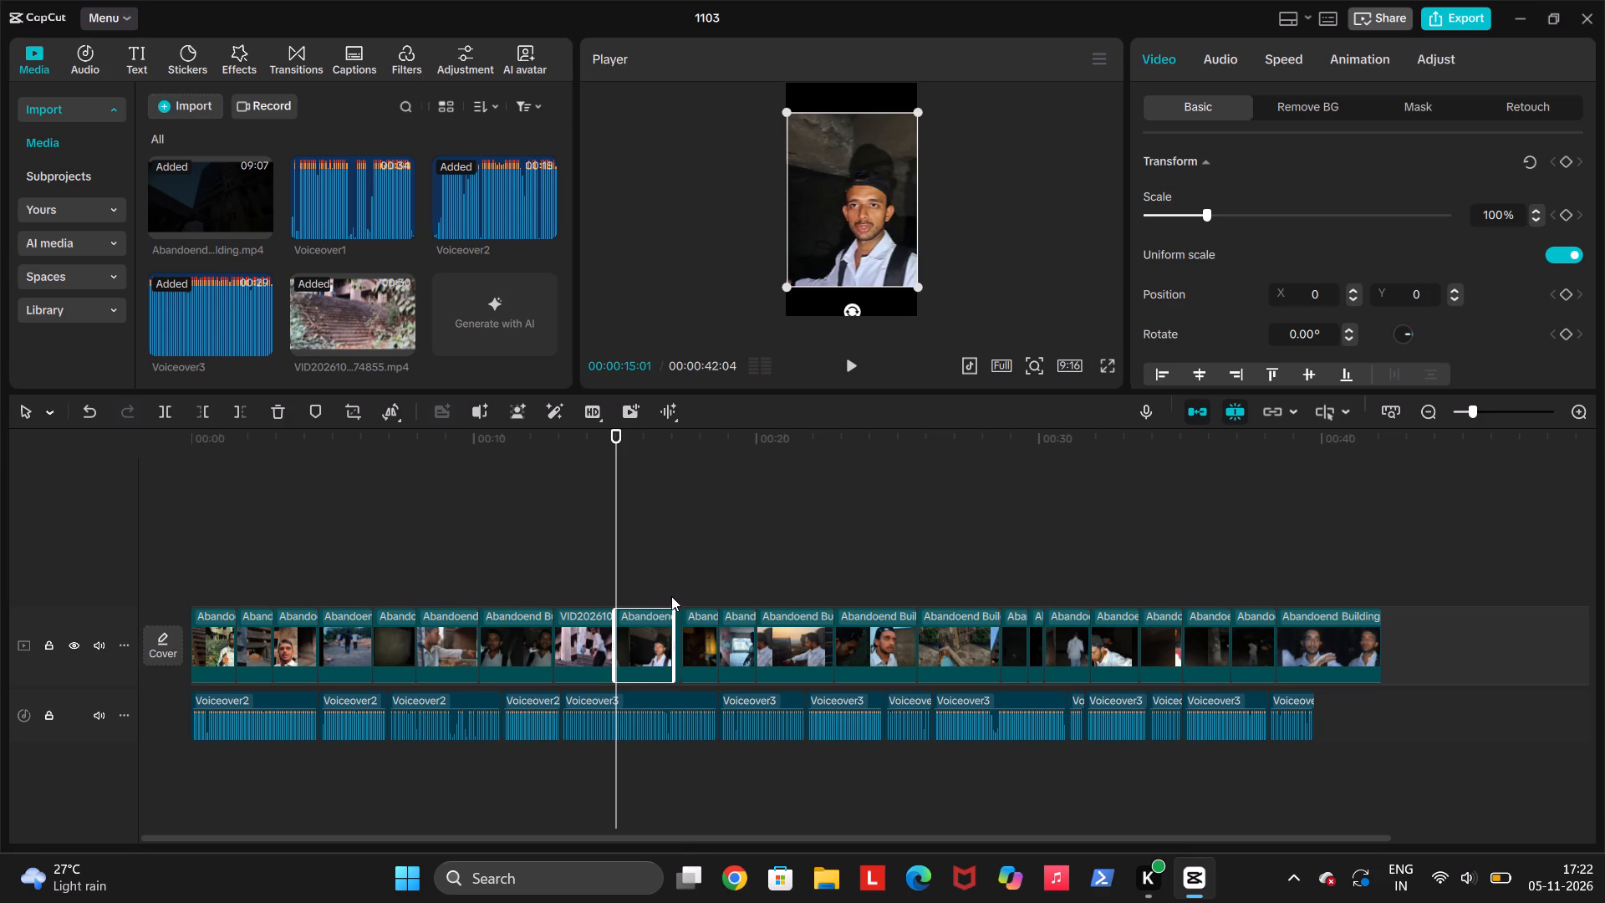
left_click_drag(648, 630, 566, 627)
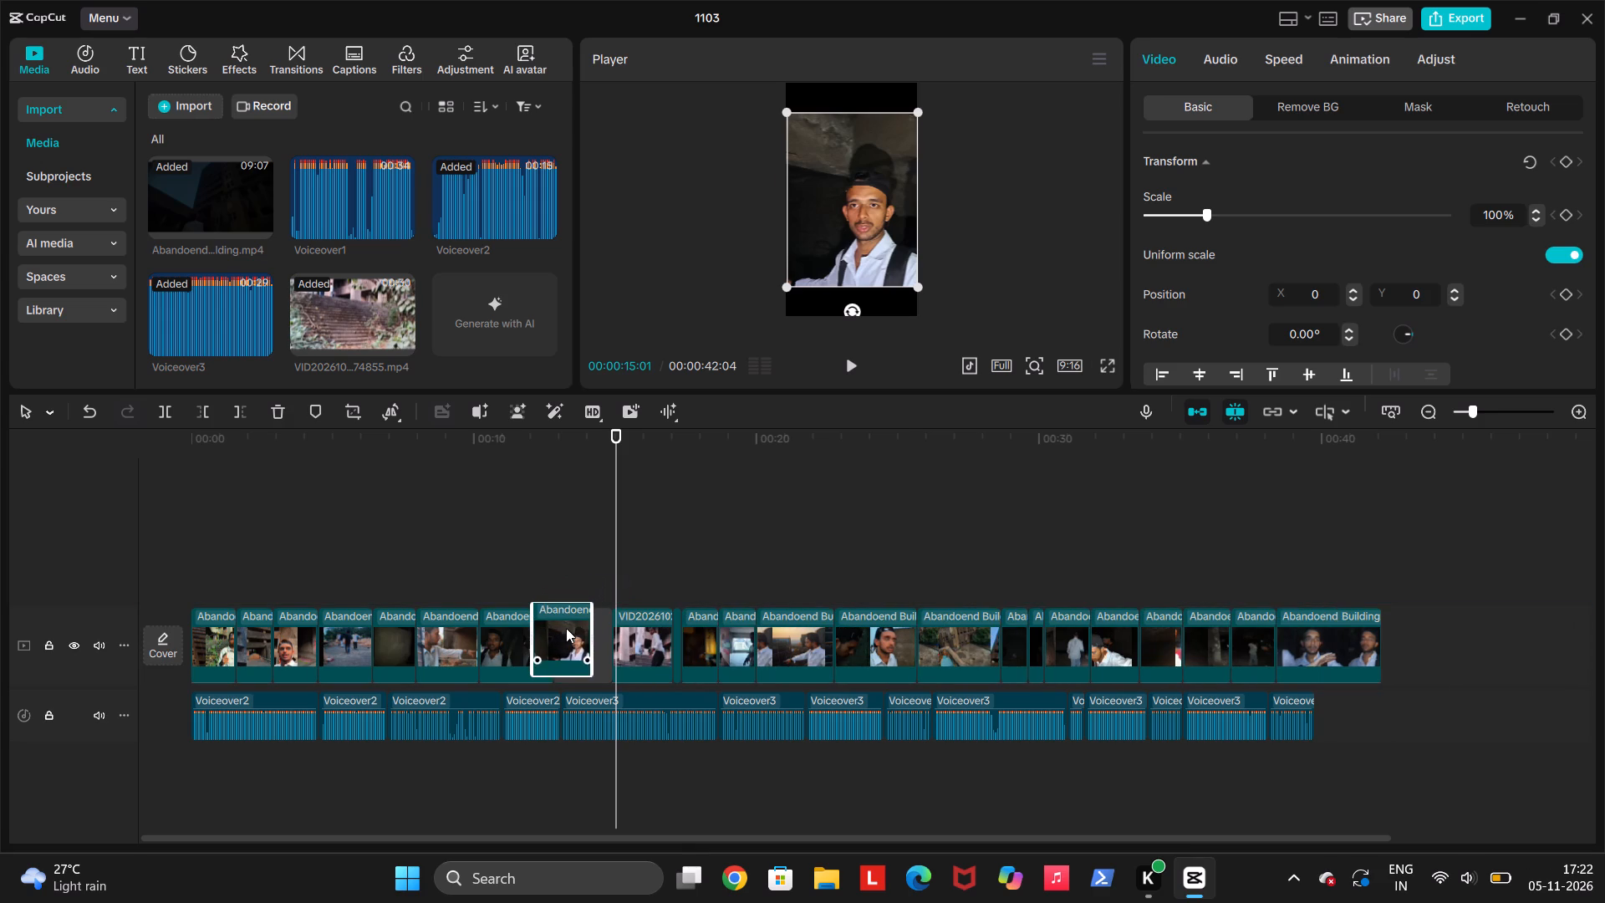
left_click_drag(578, 628, 534, 546)
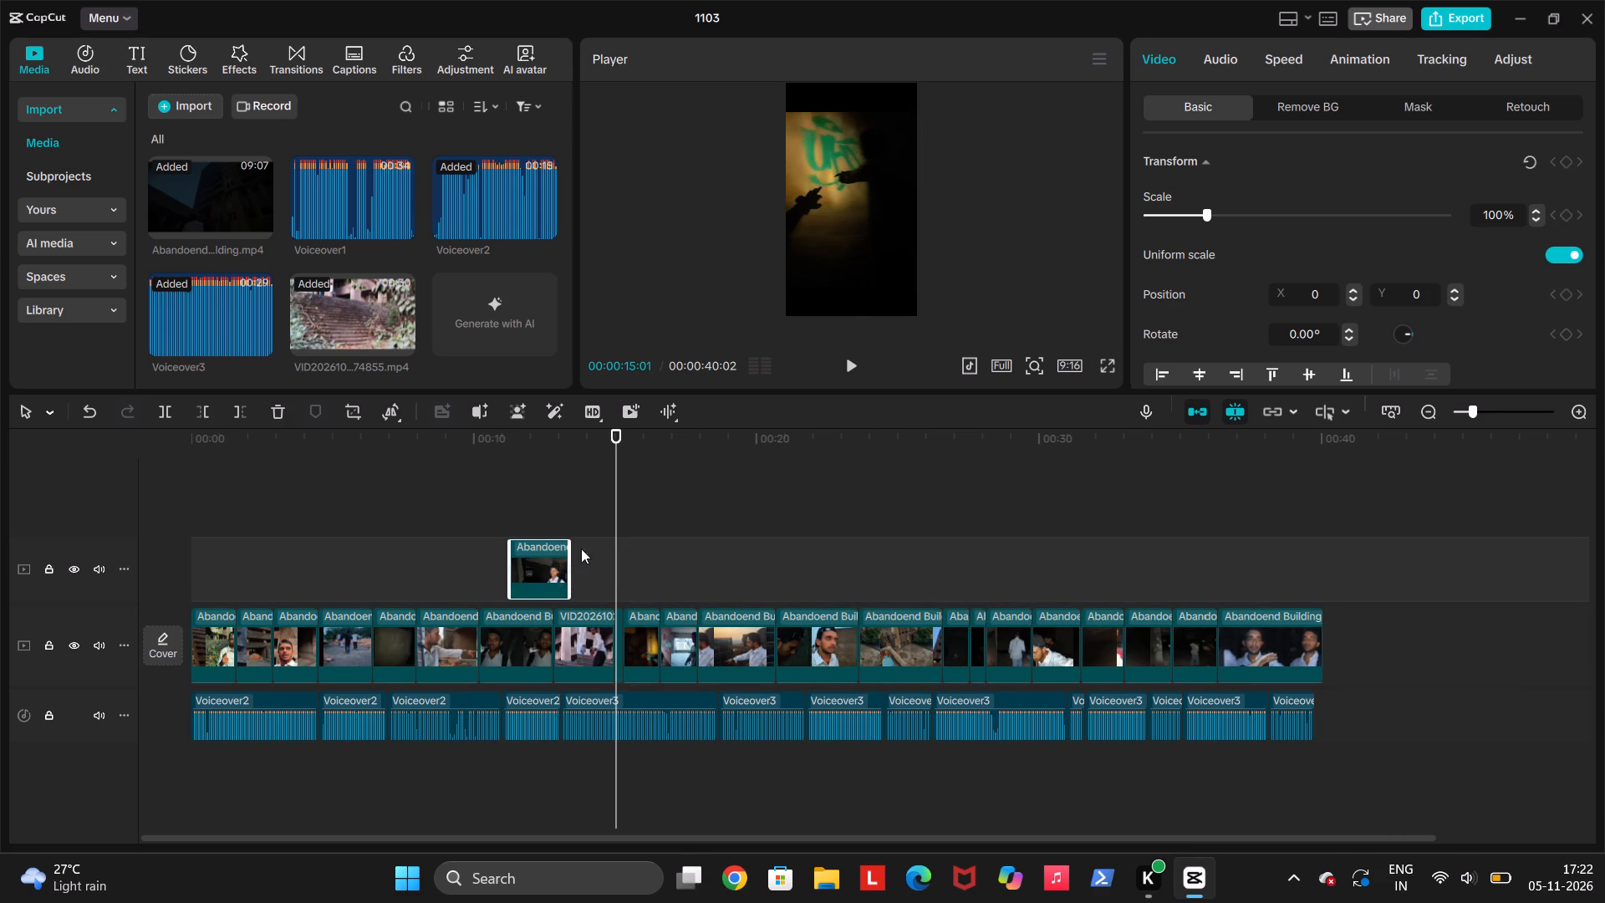
left_click_drag(543, 566, 492, 566)
Move the lifted clip back to the main track, between the short dark clip and the silhouetted man clip.
left_click(541, 565)
key("space")
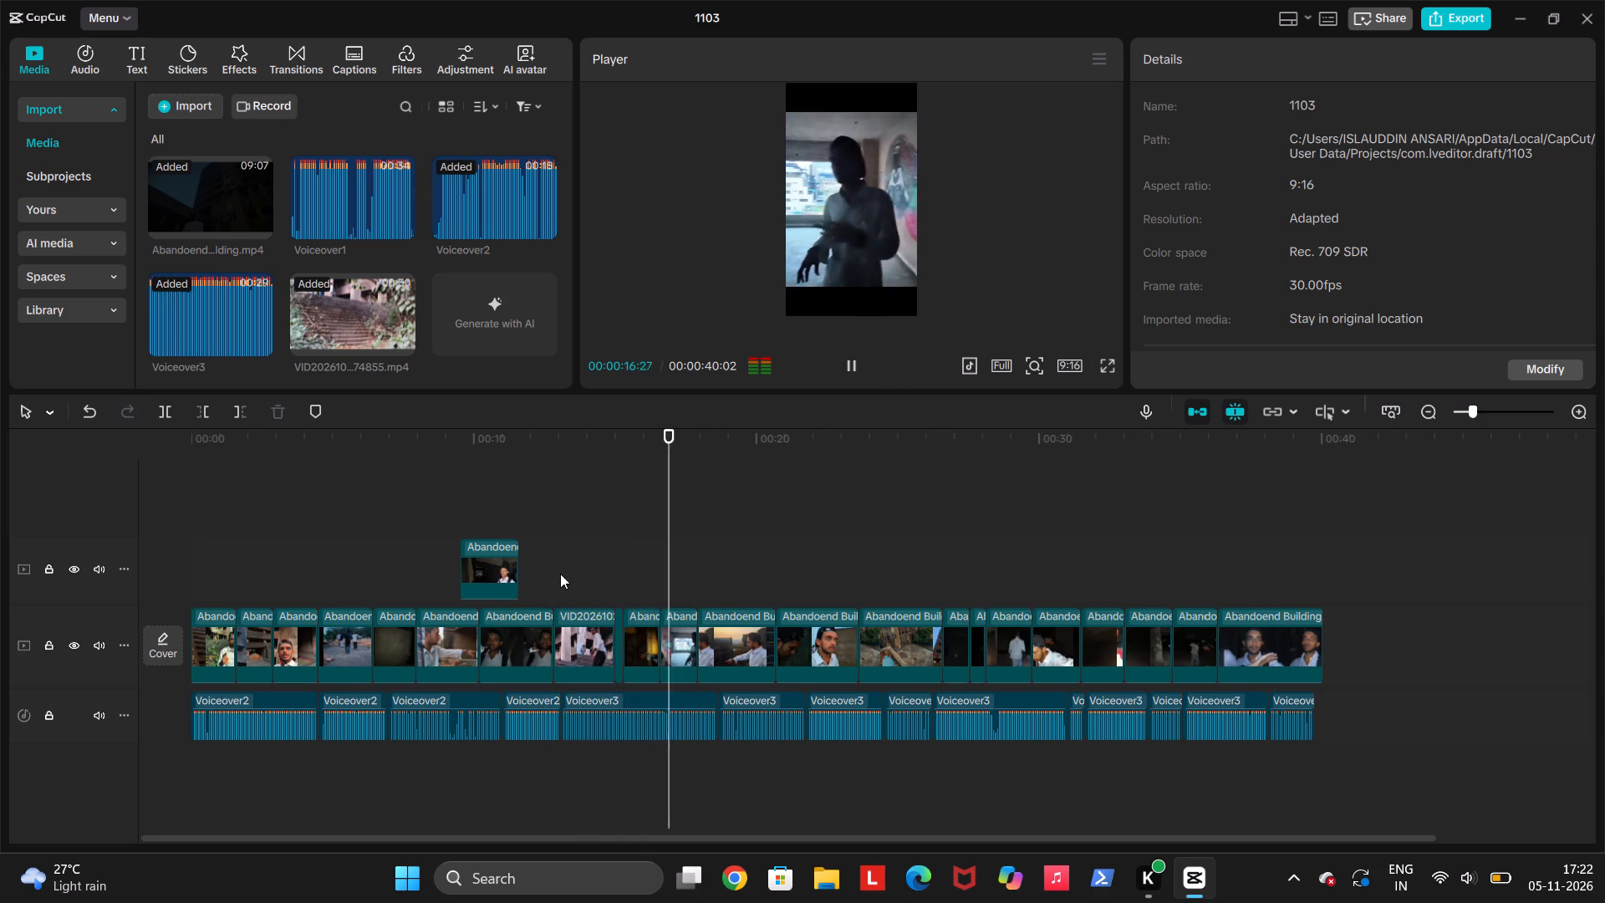
key("space")
left_click(495, 562)
left_click_drag(495, 562, 497, 564)
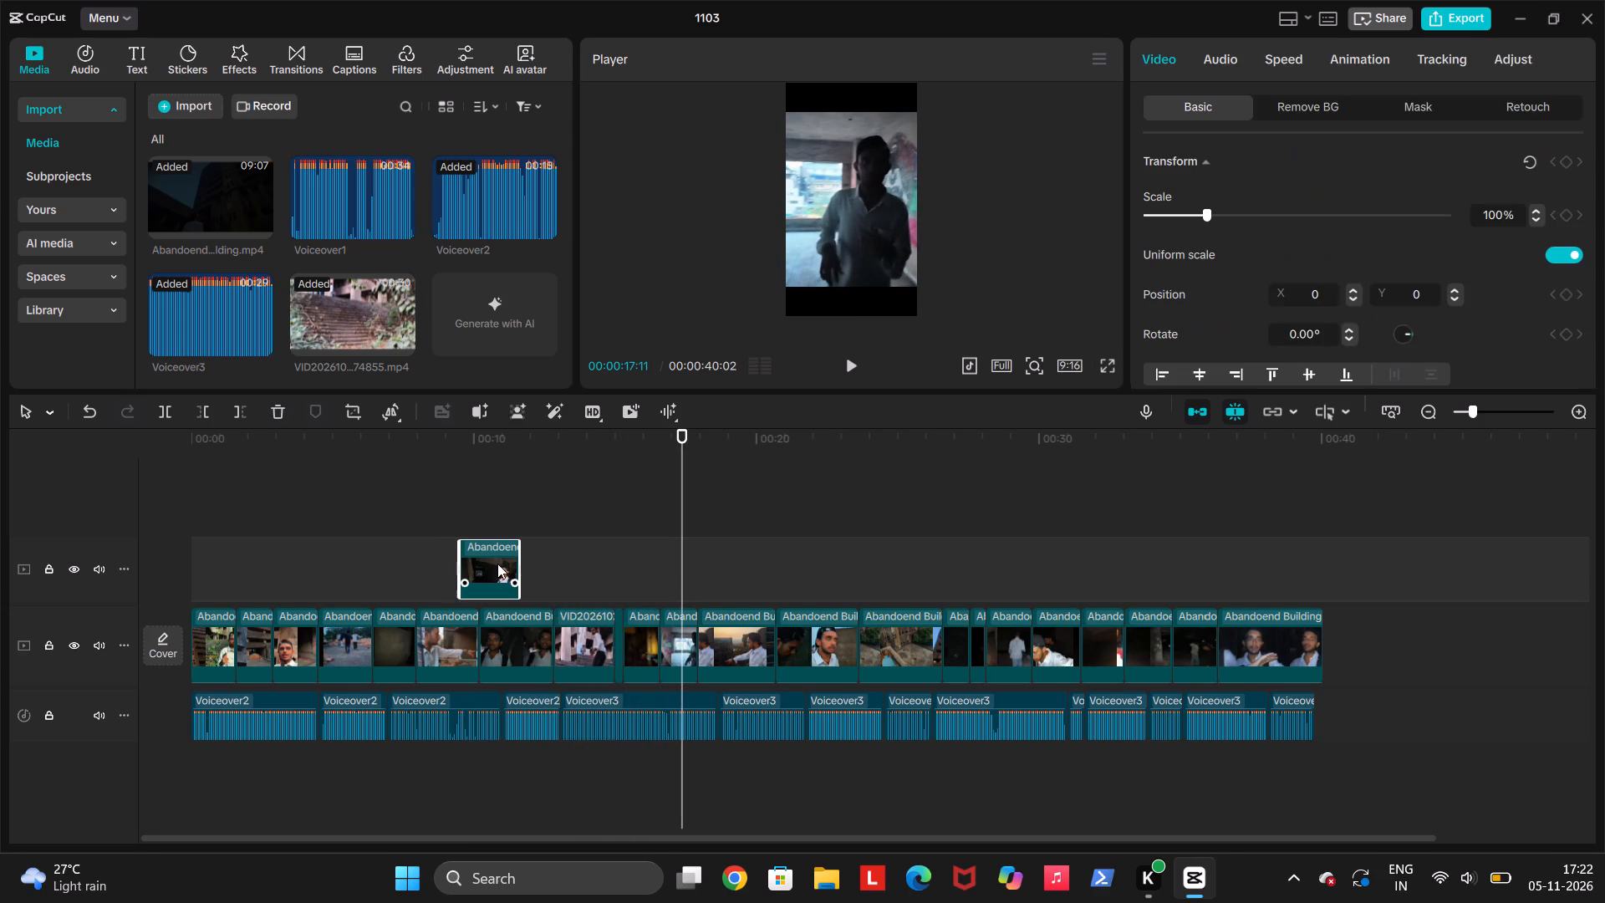
left_click_drag(497, 564, 647, 625)
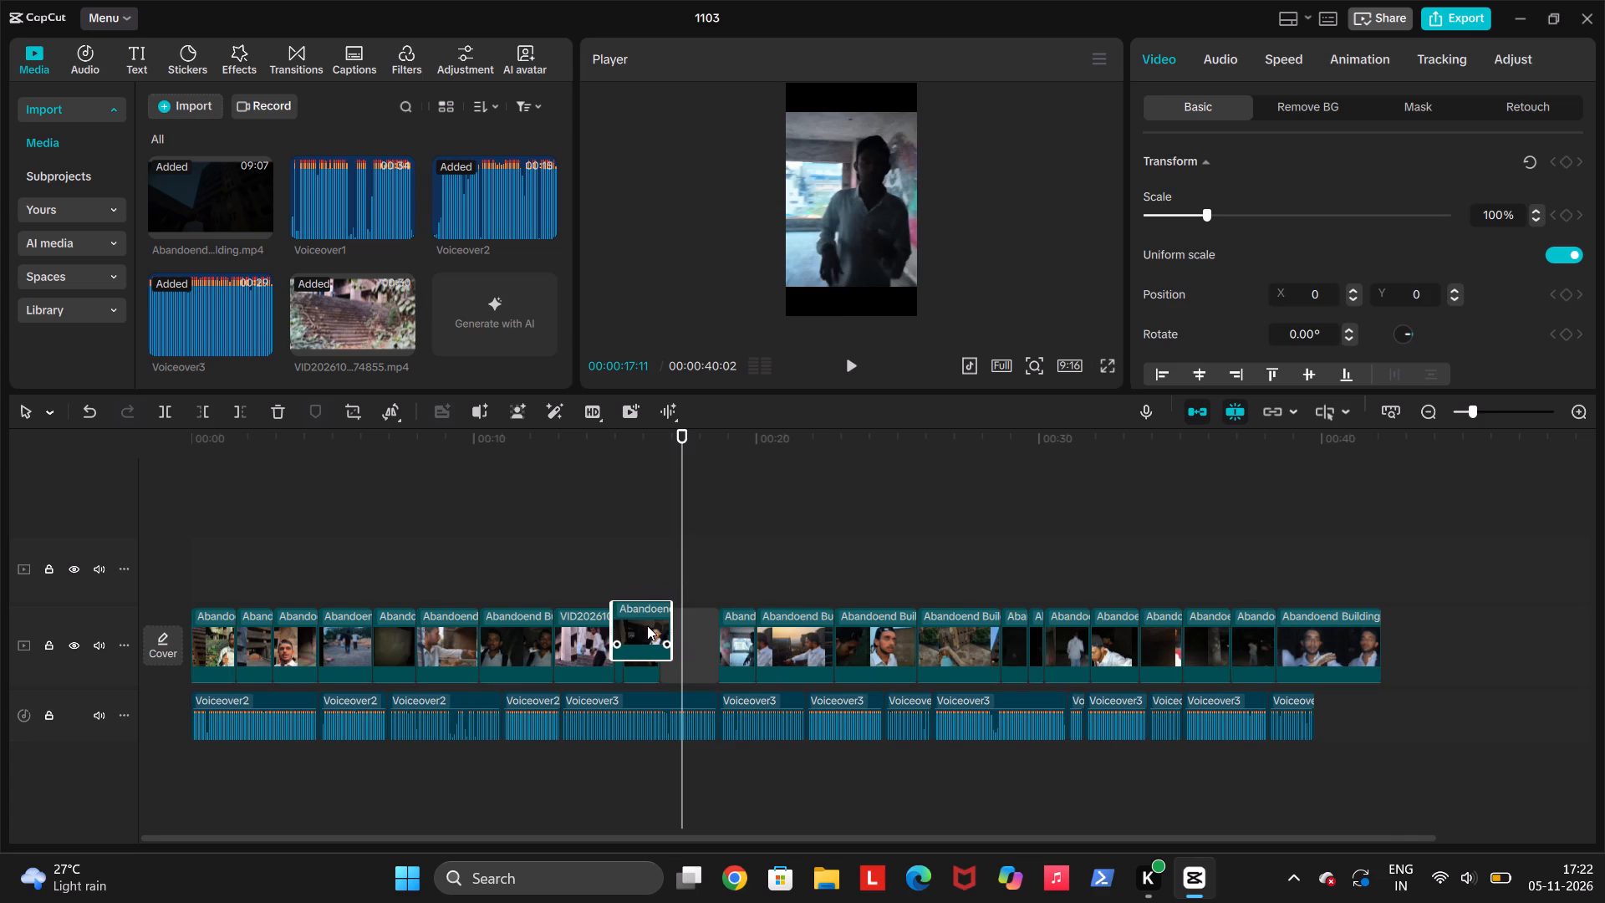
Replay the reordered section and trim the end of the moved black-cap clip to 00:00:18:05.
left_click(620, 573)
key("space")
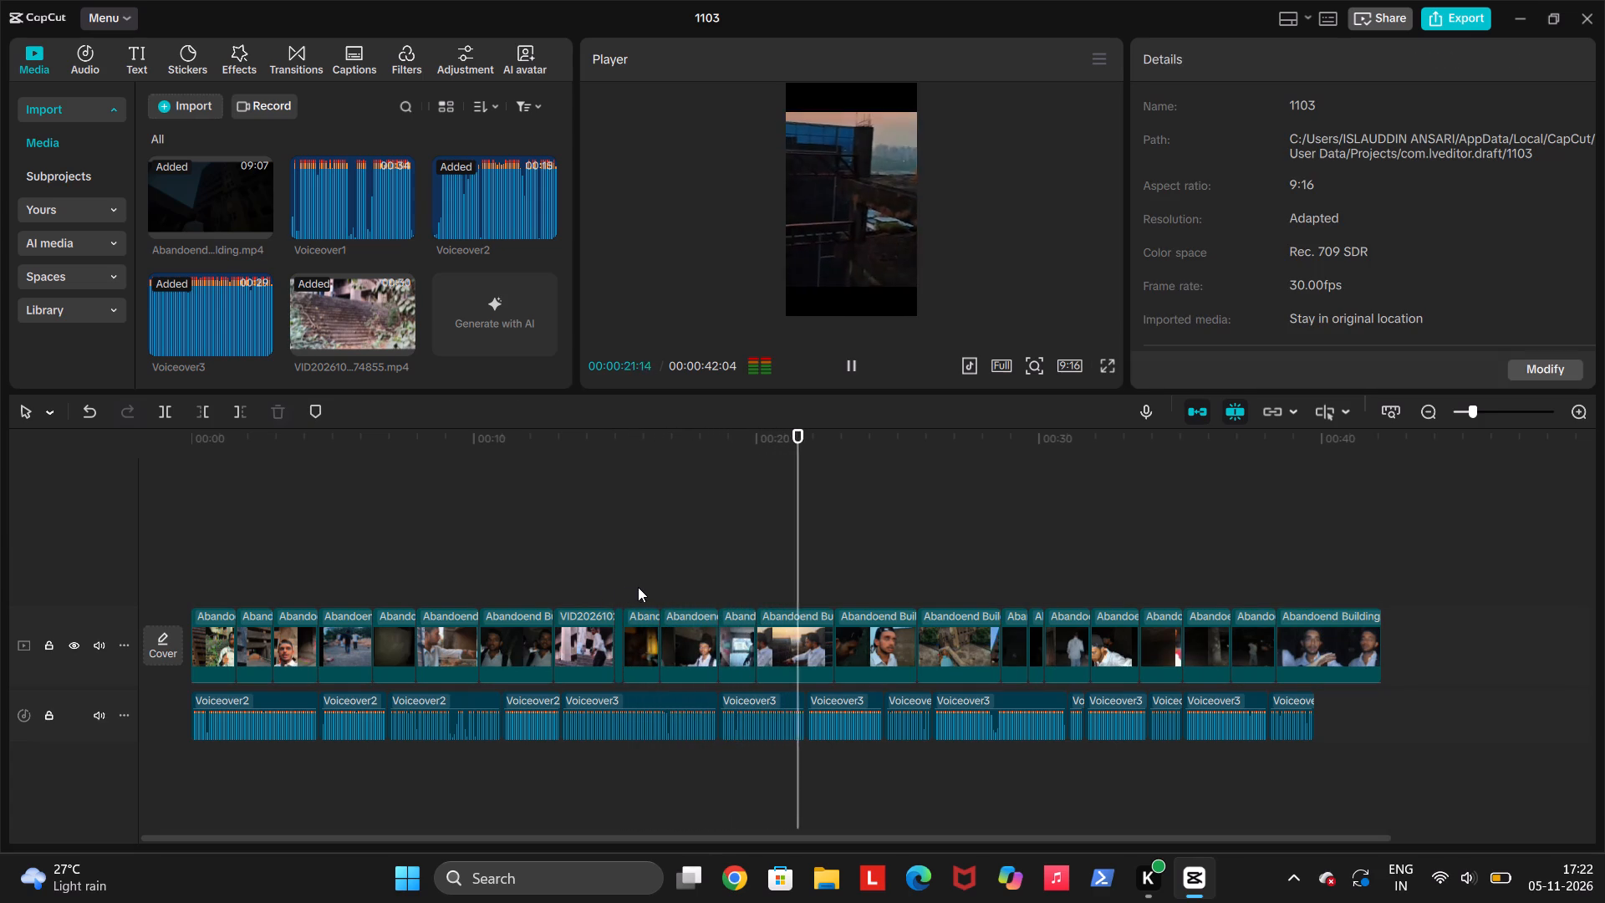
left_click(636, 587)
key("space")
key("space")
left_click(640, 589)
key("space")
key("space")
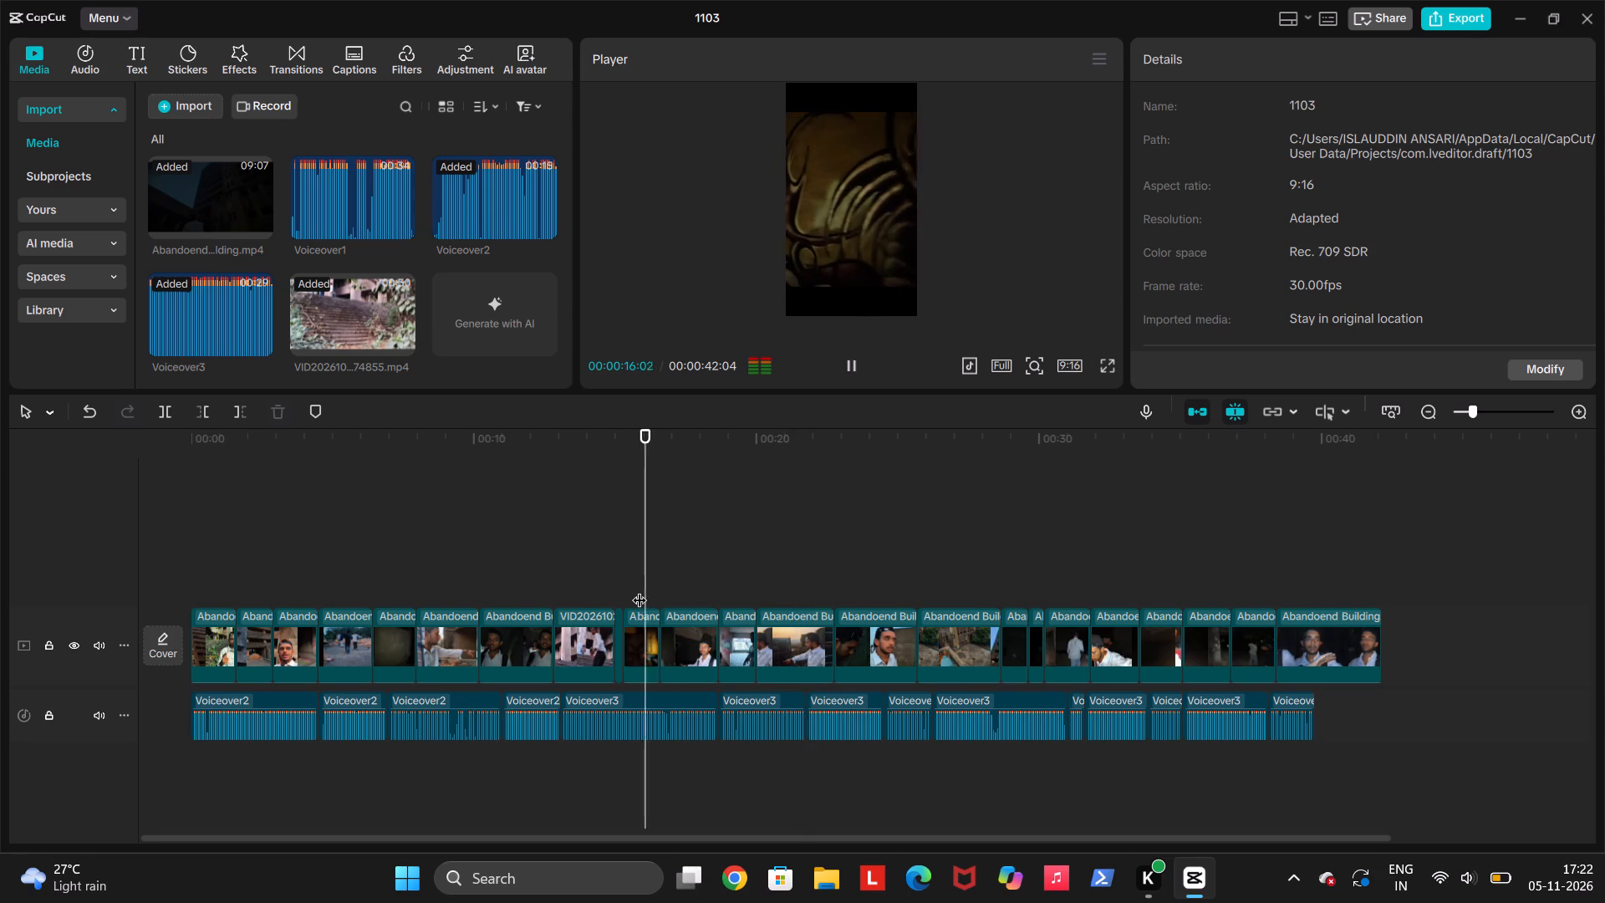
key("space")
key("space")
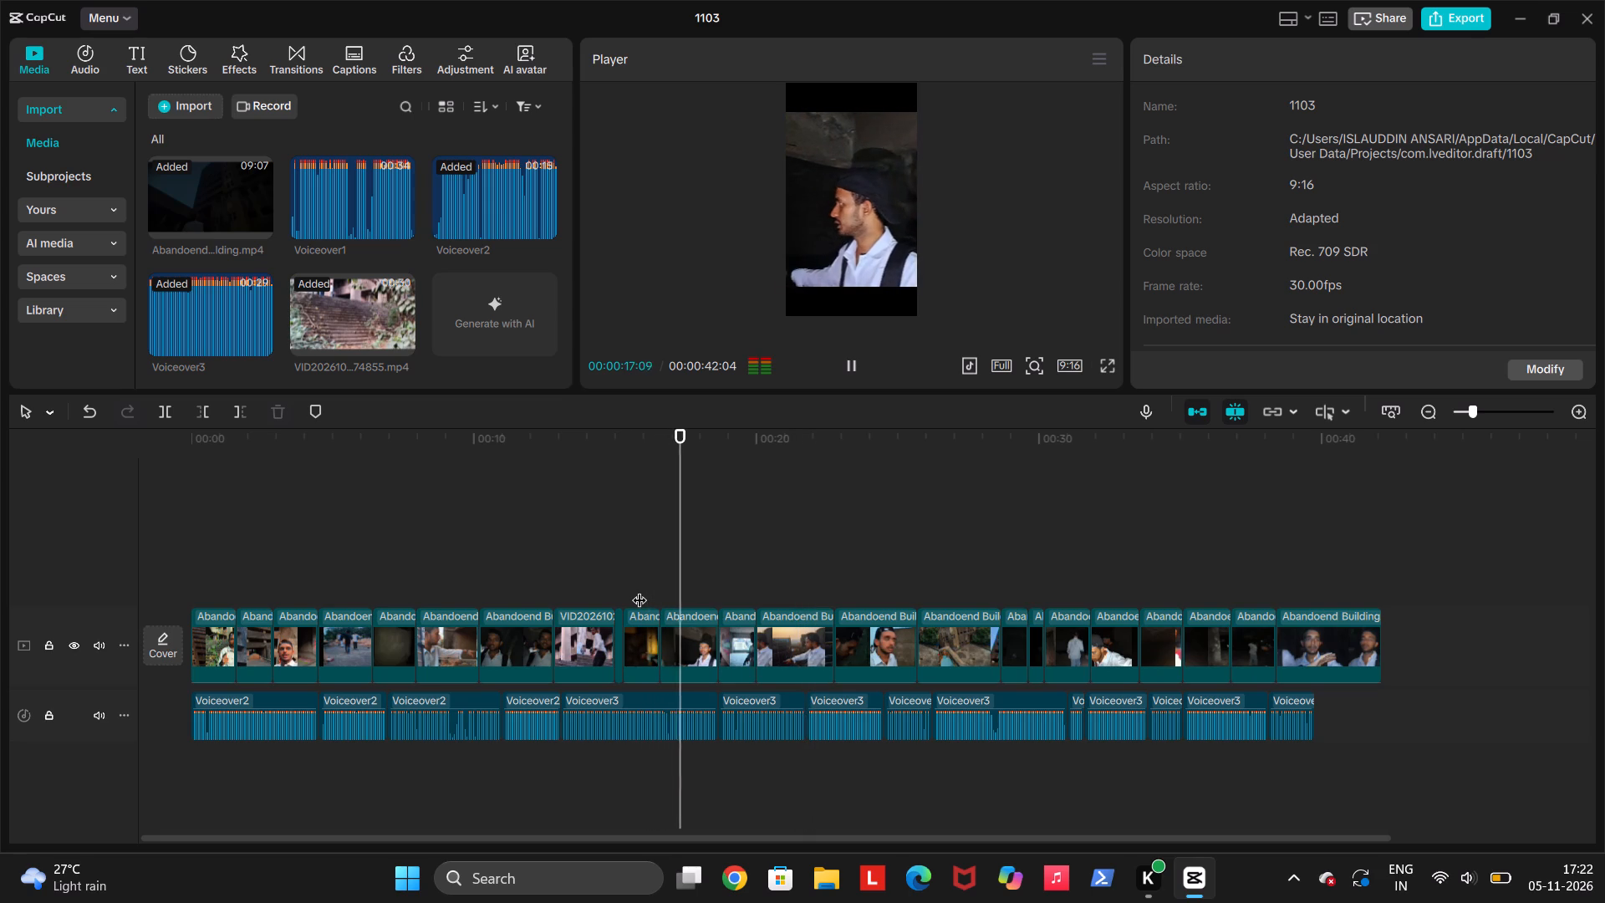
key("space")
type("w")
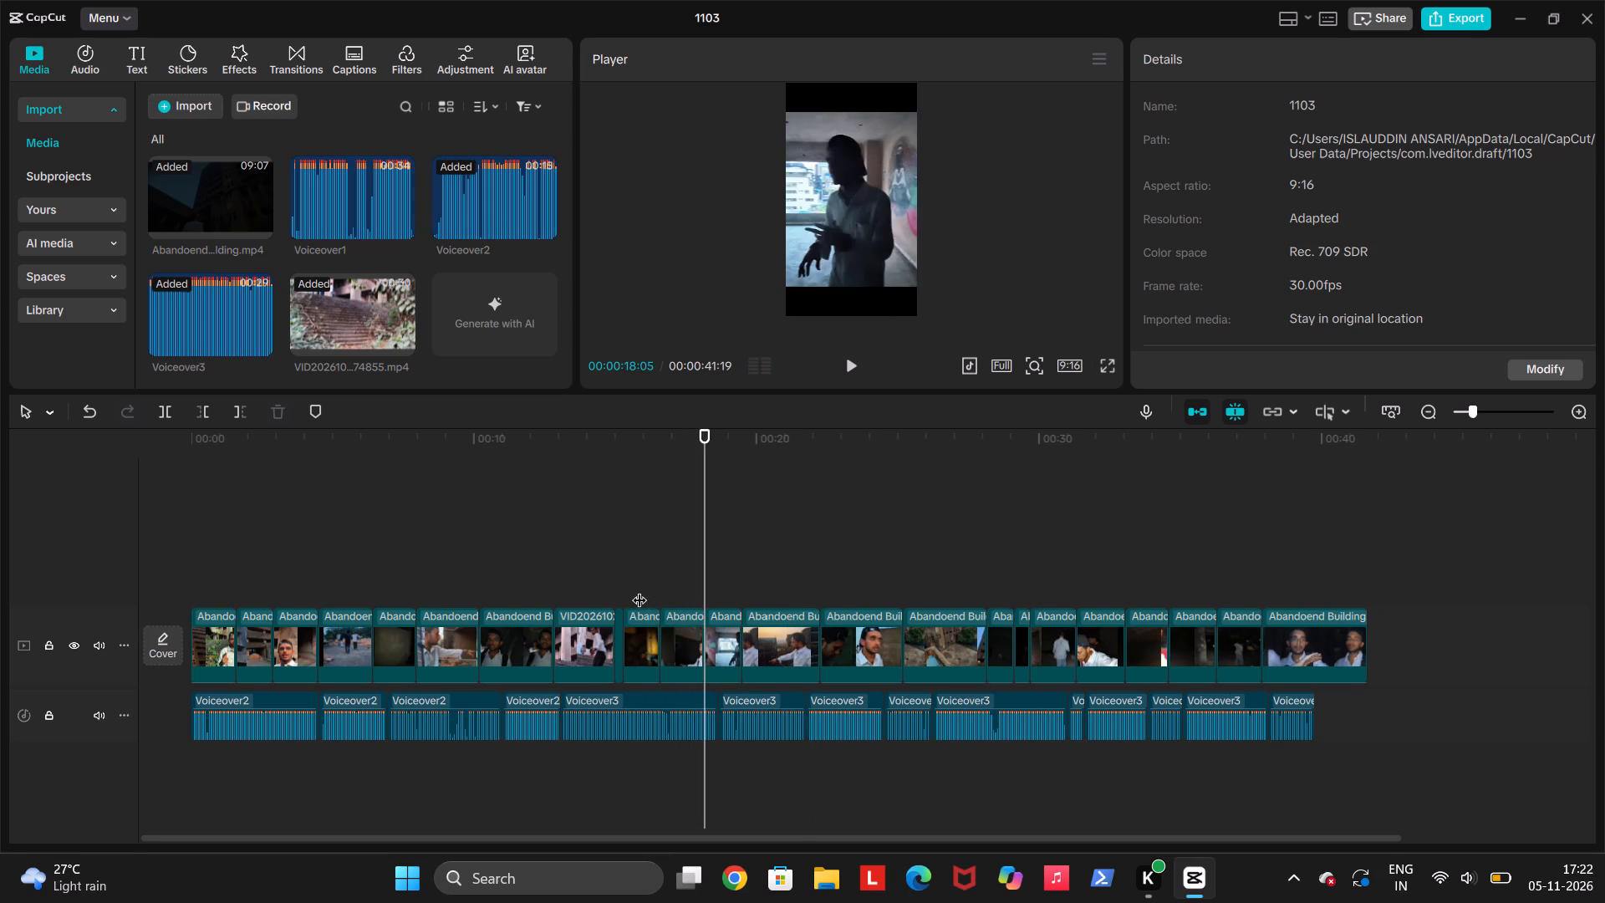
Replay the rest of the edit and delete the clip of the person in the red-and-white shirt at 00:00:33:27.
key("space")
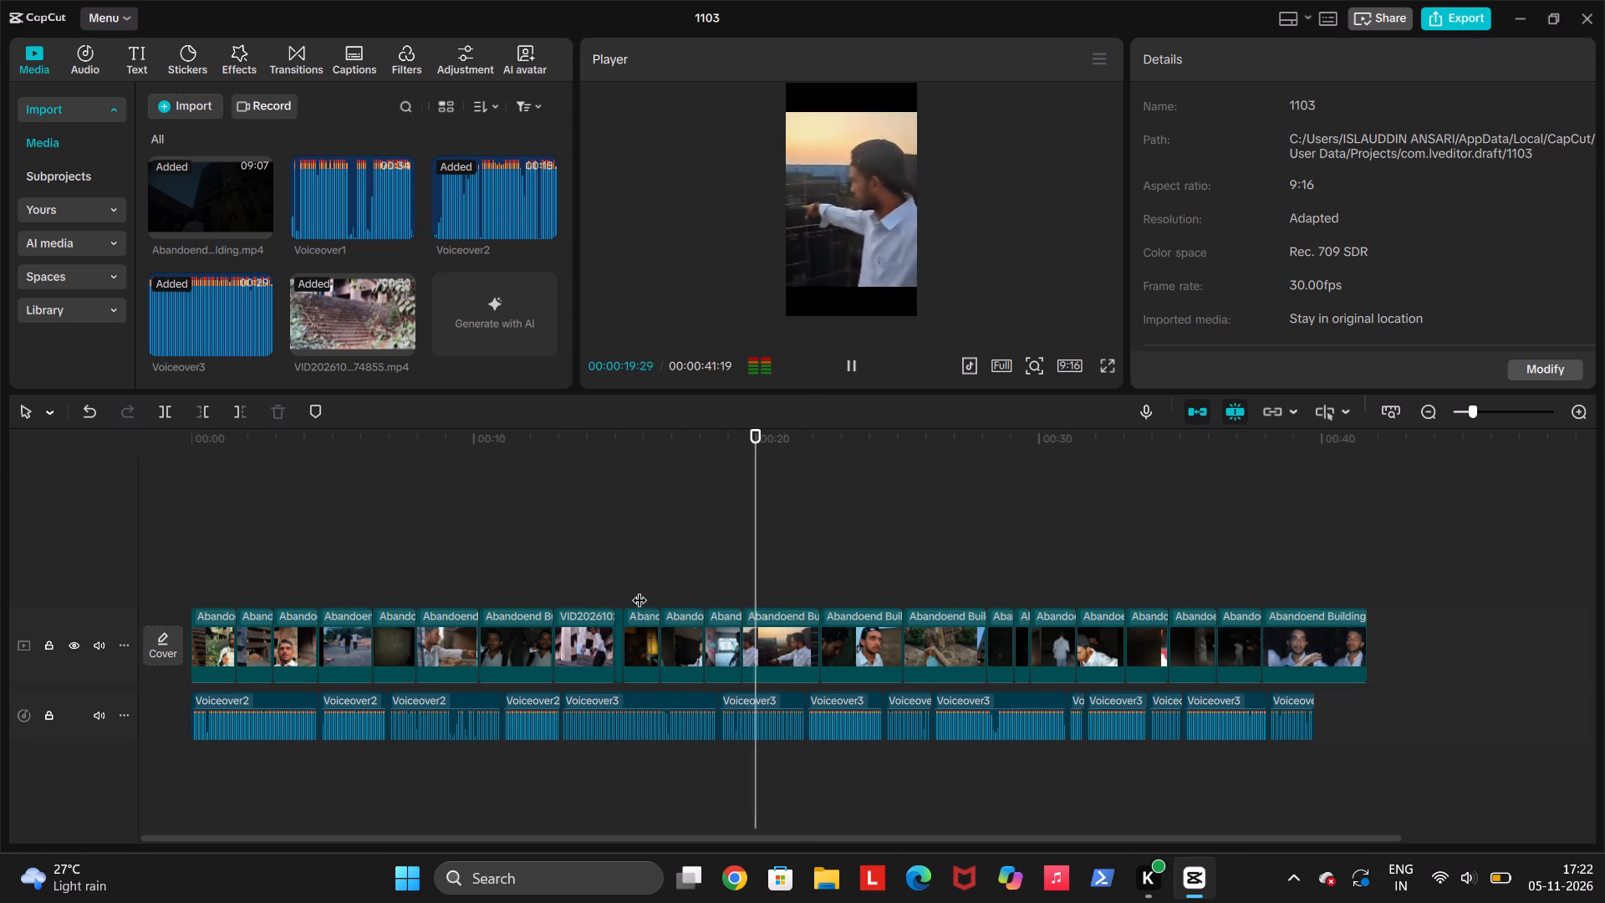
left_click(639, 589)
key("space")
key("space")
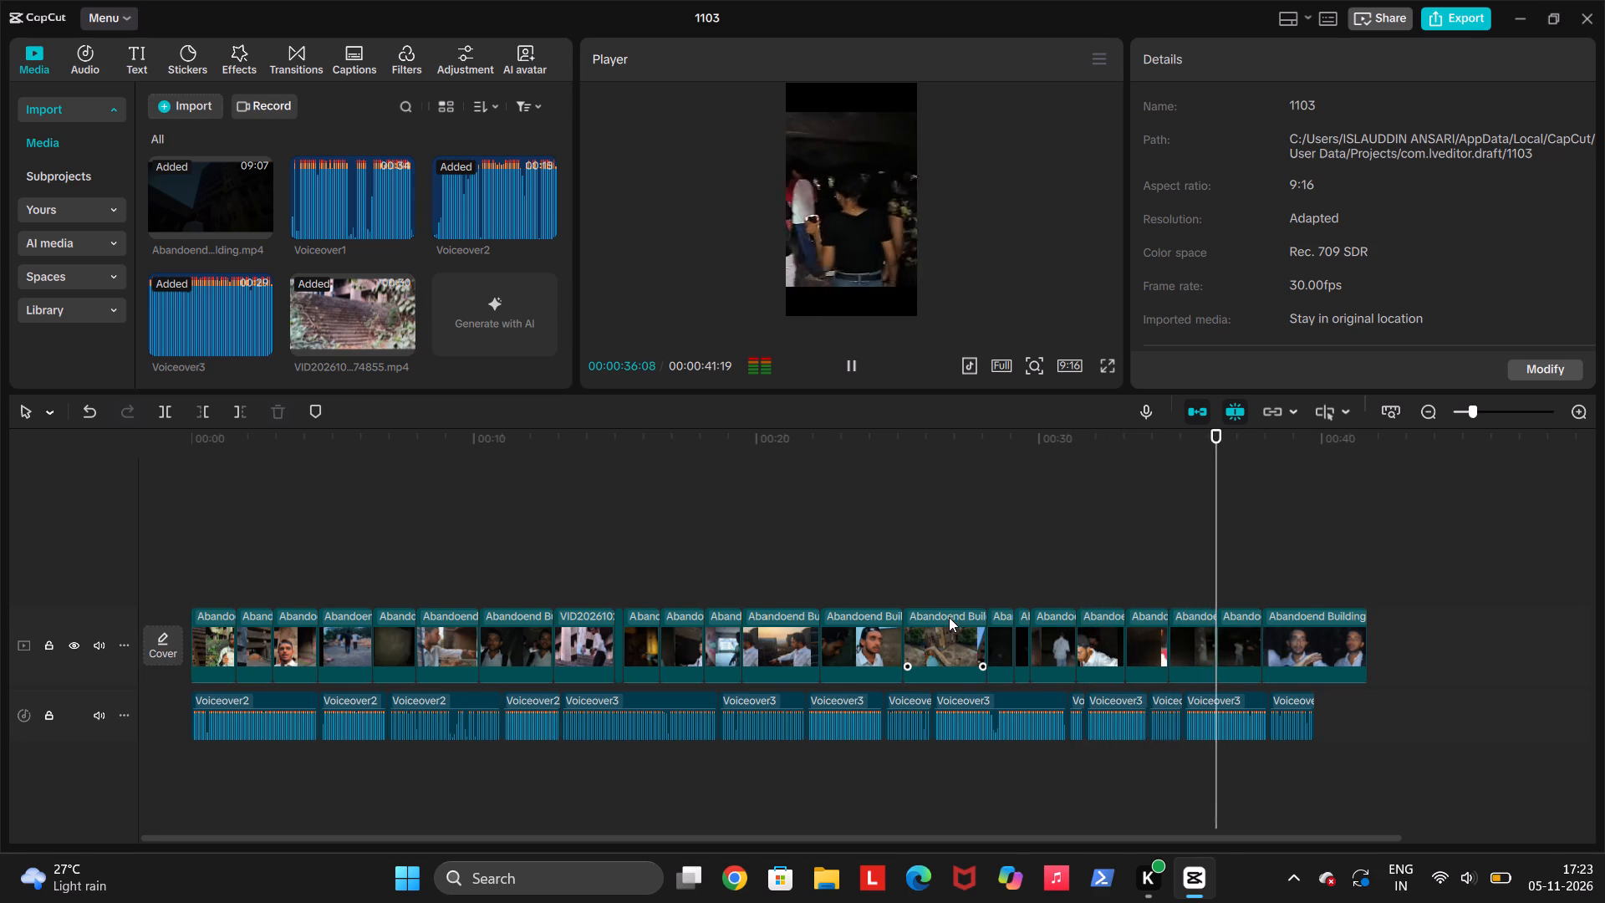
left_click(1108, 572)
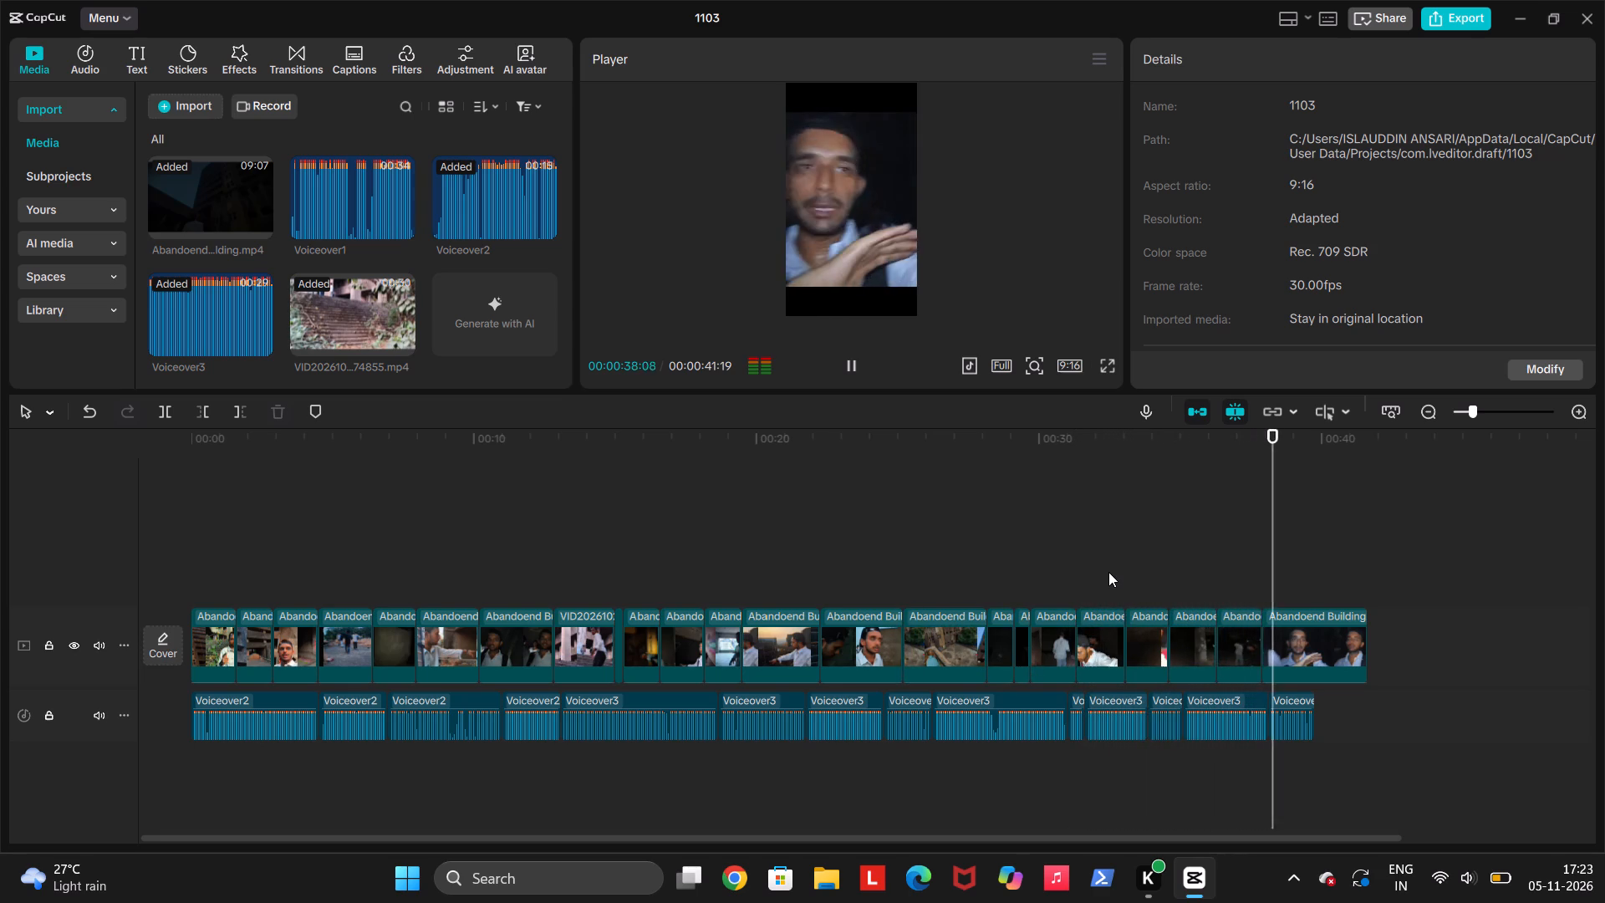
key("space")
key("space")
key("space")
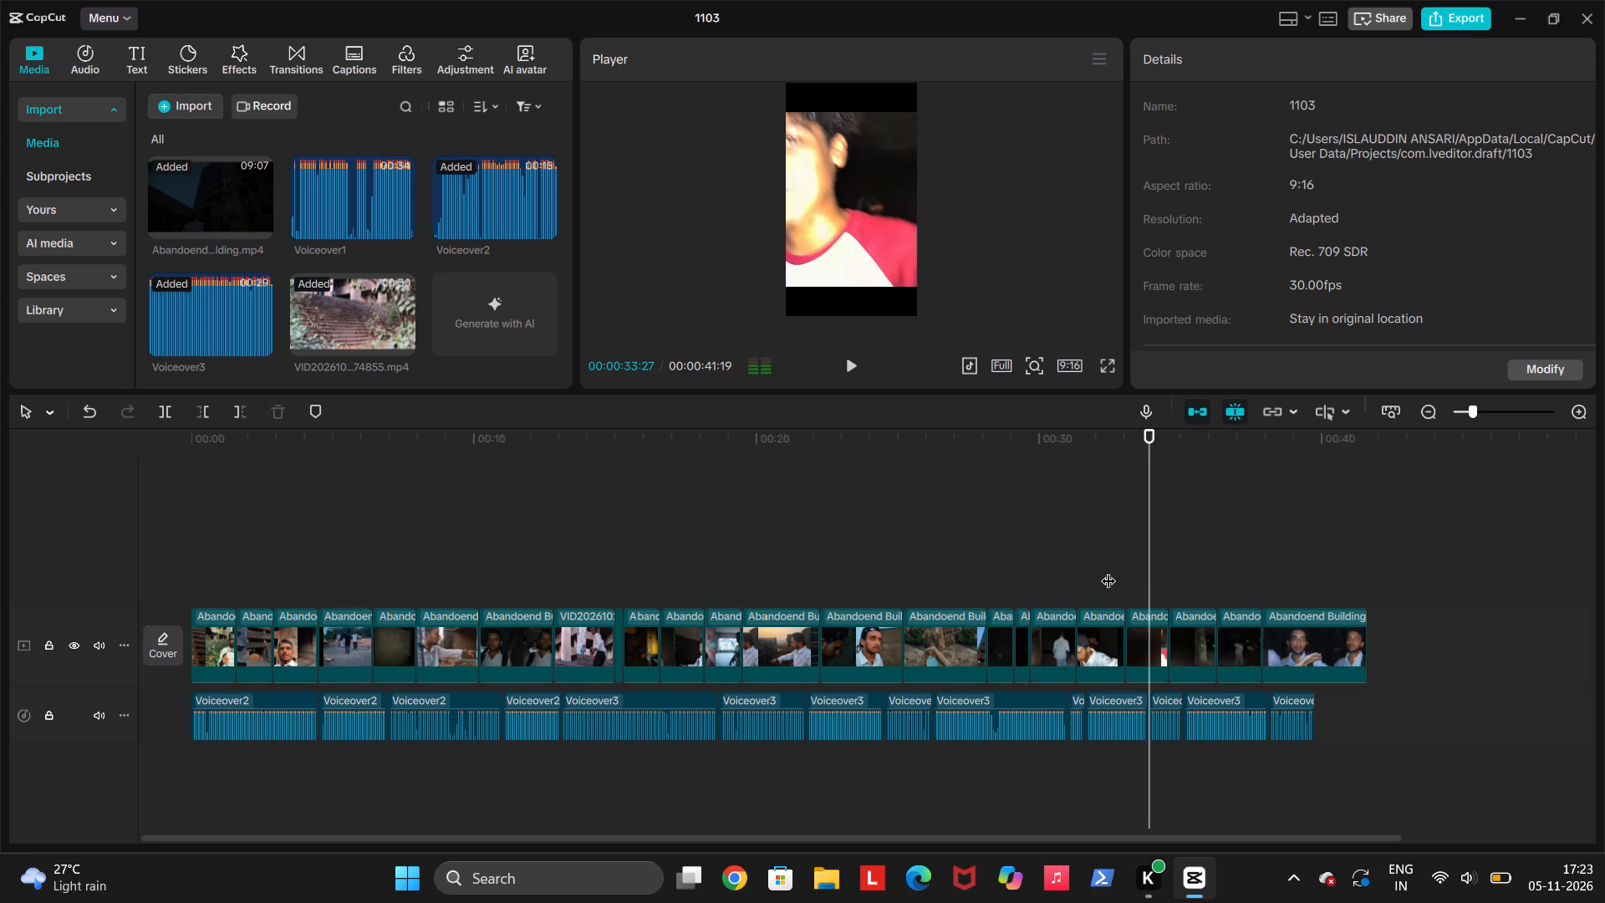
left_click(1141, 620)
key("Delete")
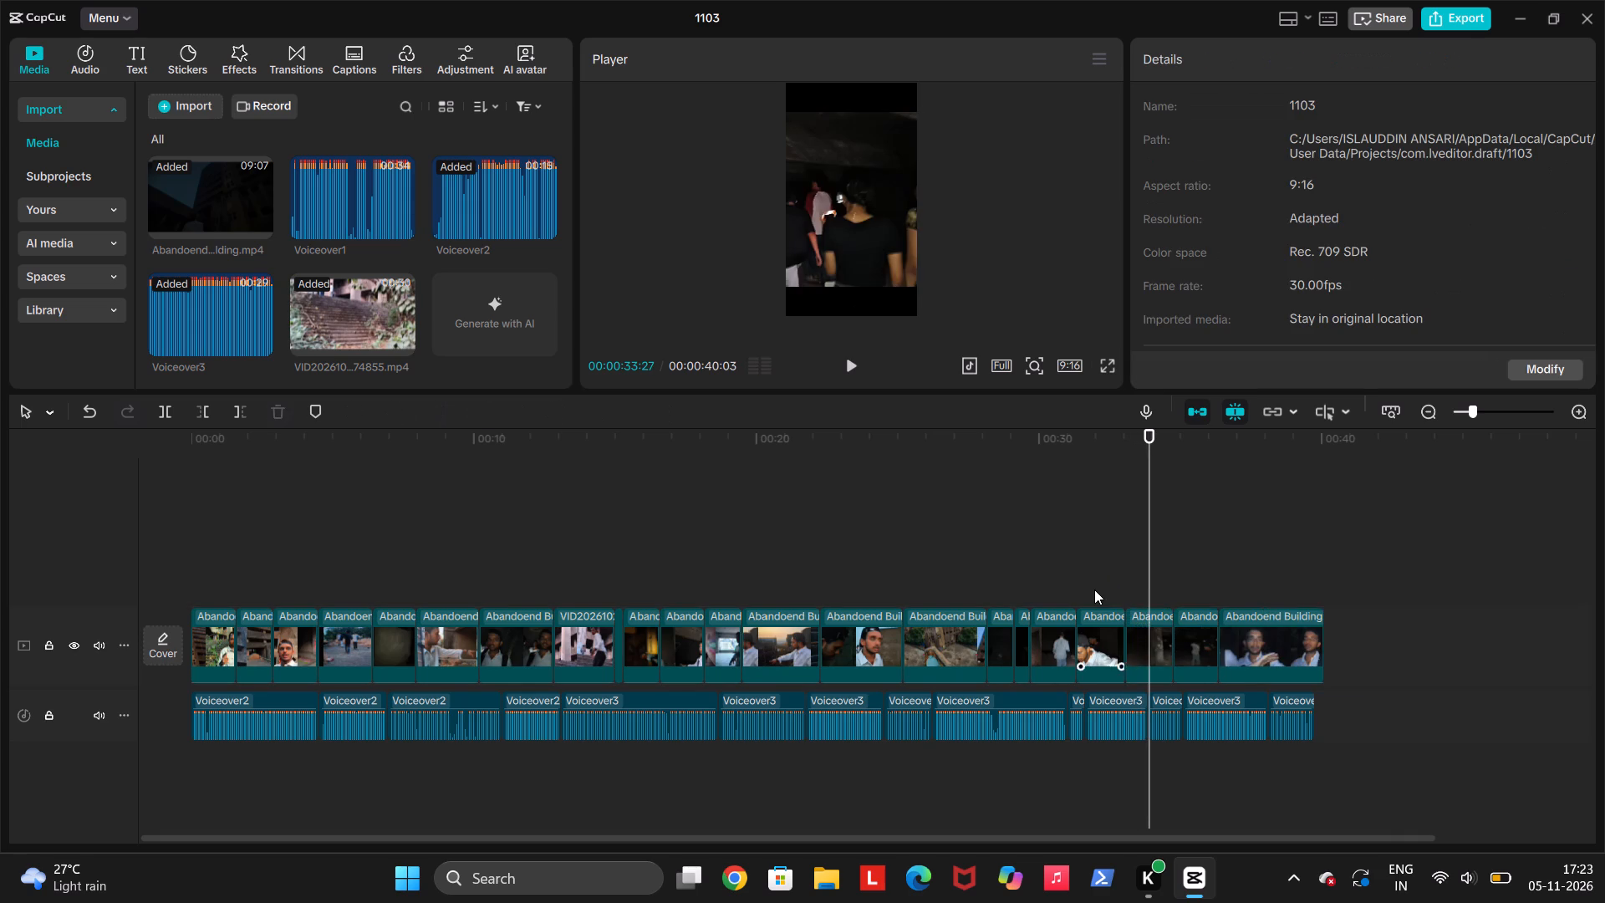
Replay the closing clips from about 00:00:32 to check the cut around the deleted clip against the voiceover.
left_click(1094, 589)
key("space")
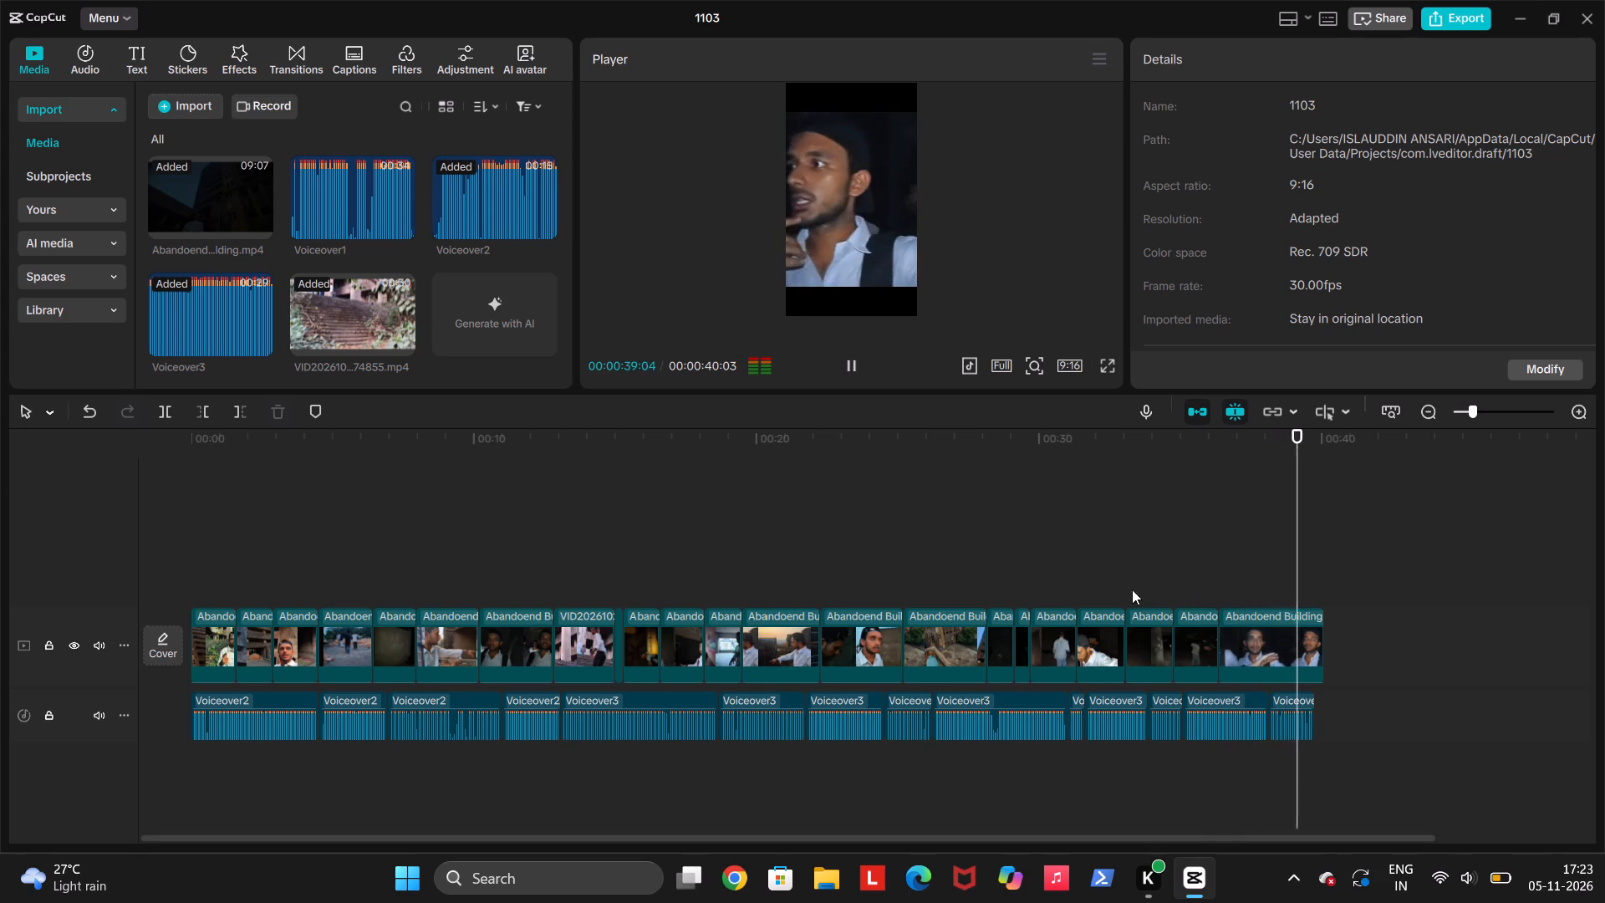
left_click(1107, 592)
key("space")
key("space")
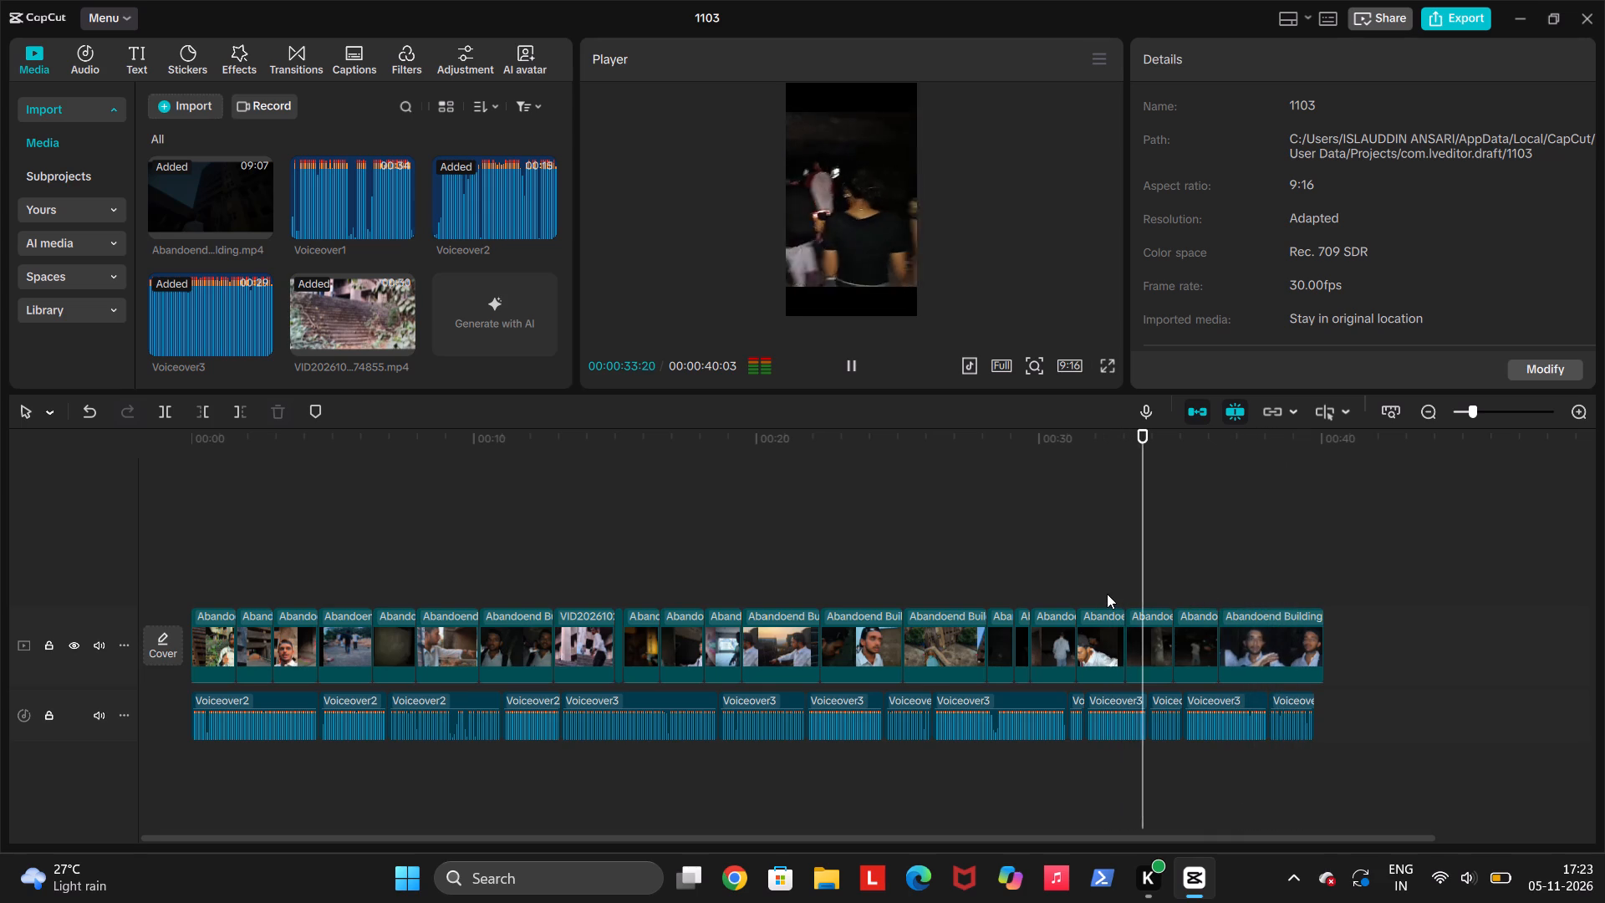
key("space")
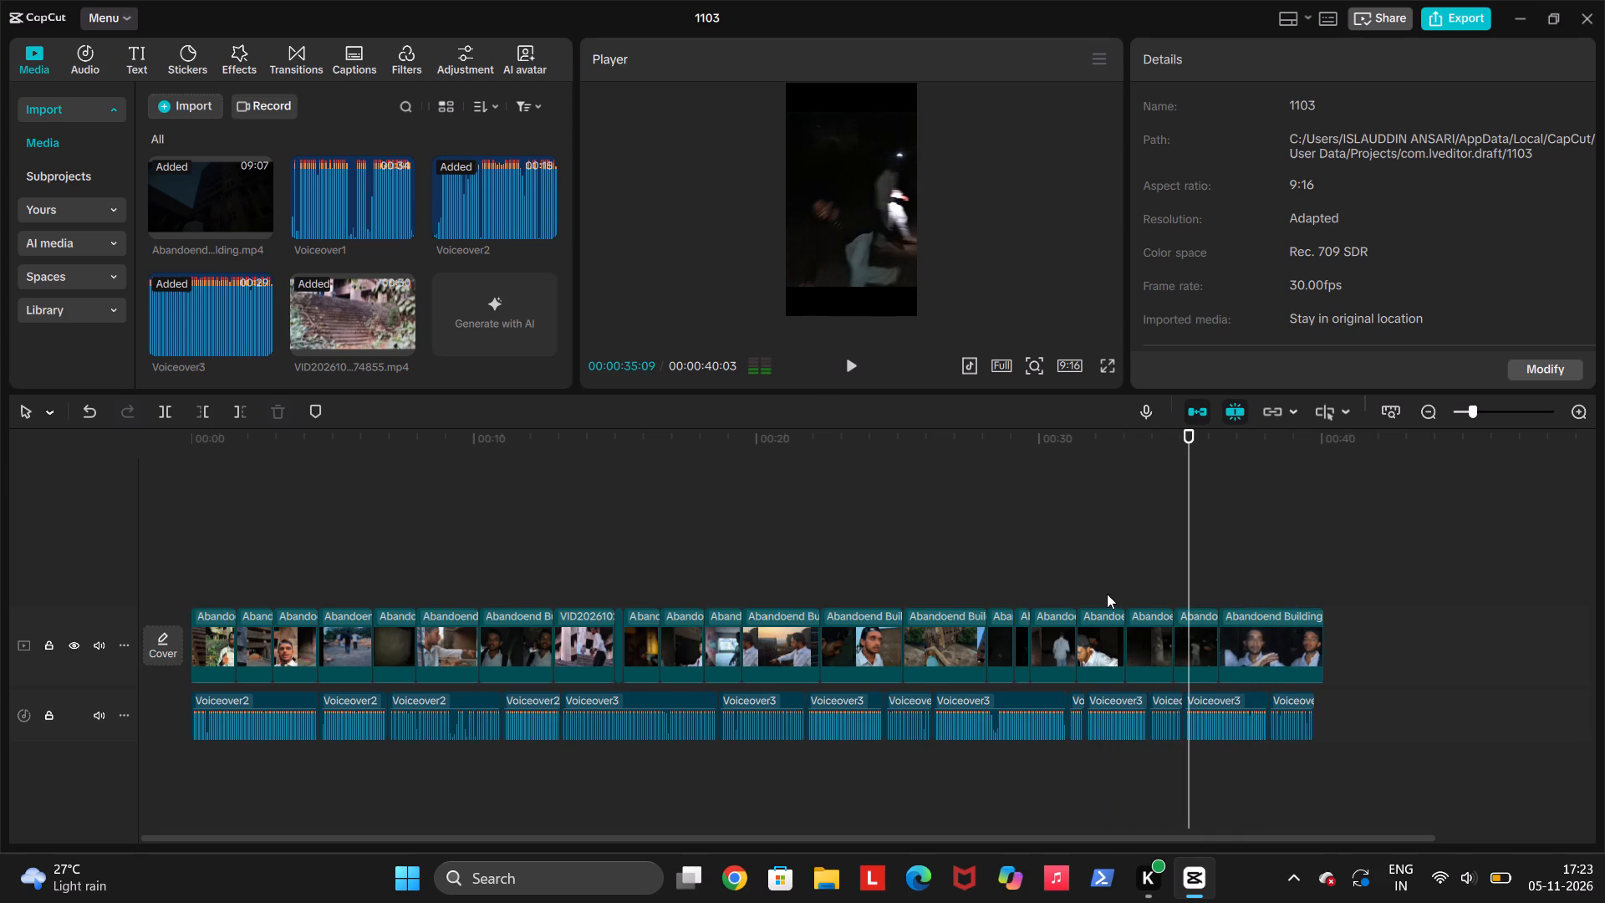
Replay the section around 00:00:35 and trim the start of the short dark clip just before the final clip.
key("space")
key("space")
left_click(1190, 589)
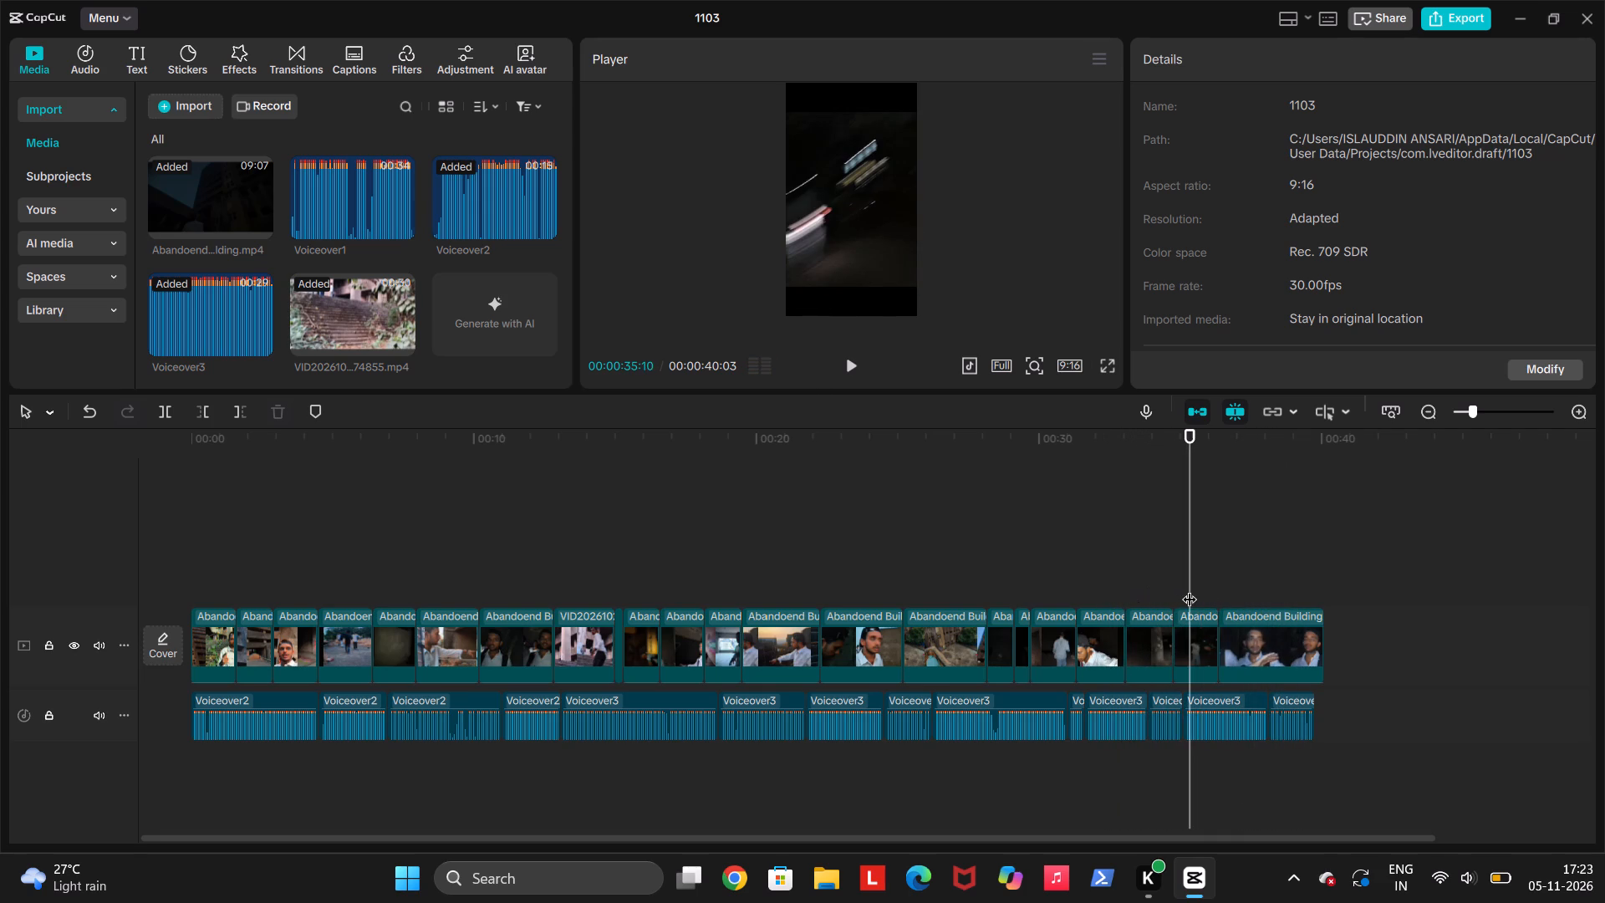
key("space")
key("space")
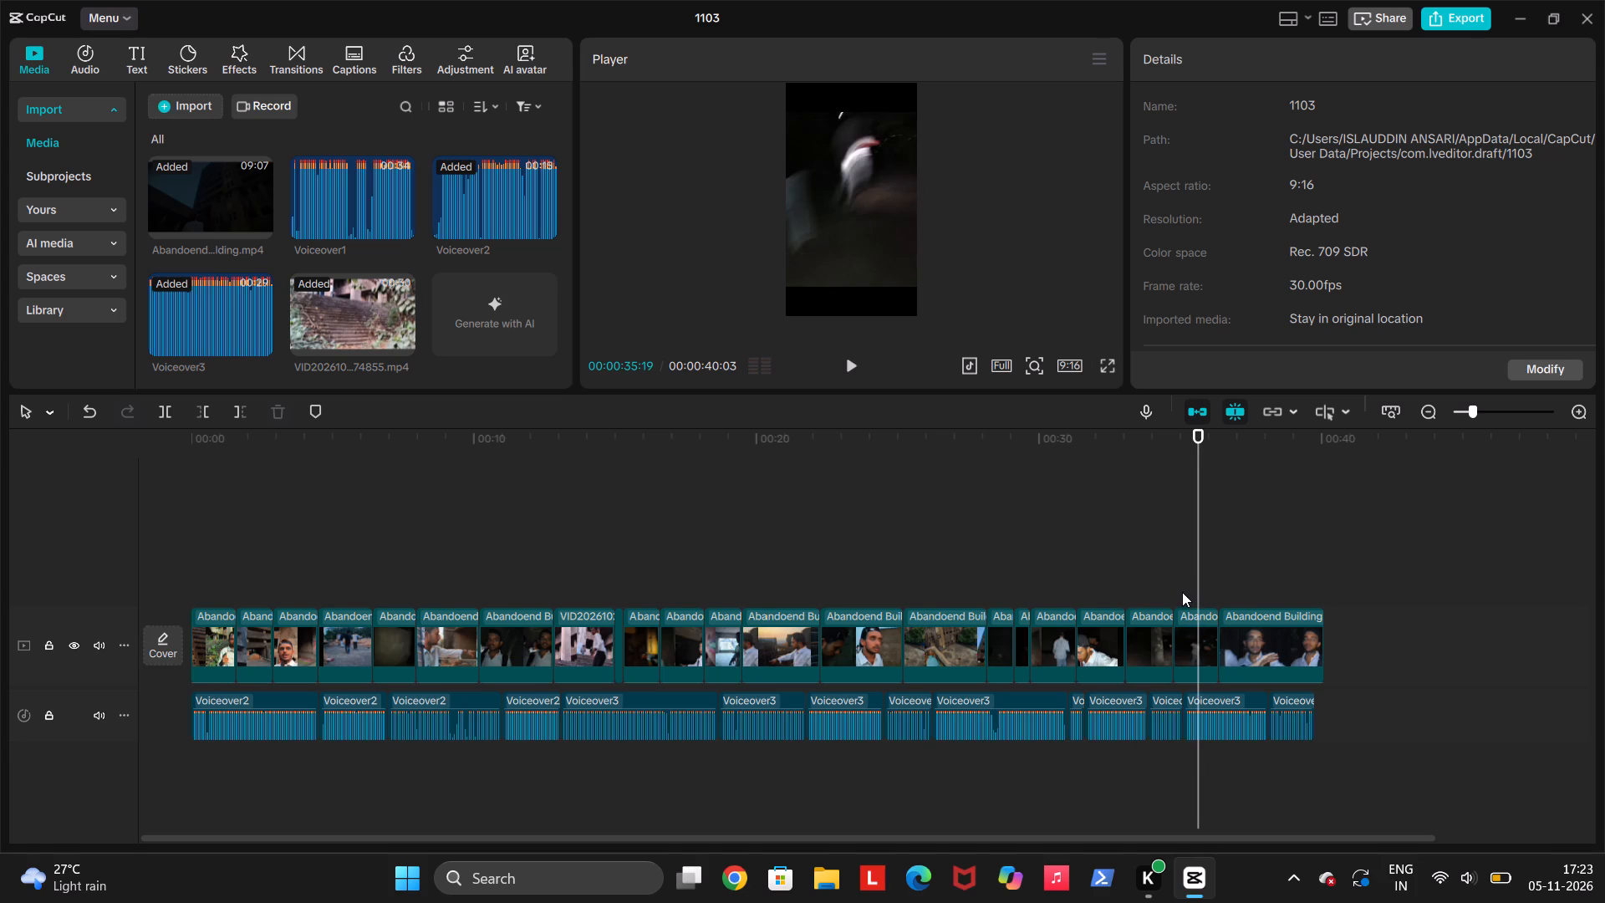
left_click(1182, 592)
key("q")
key("space")
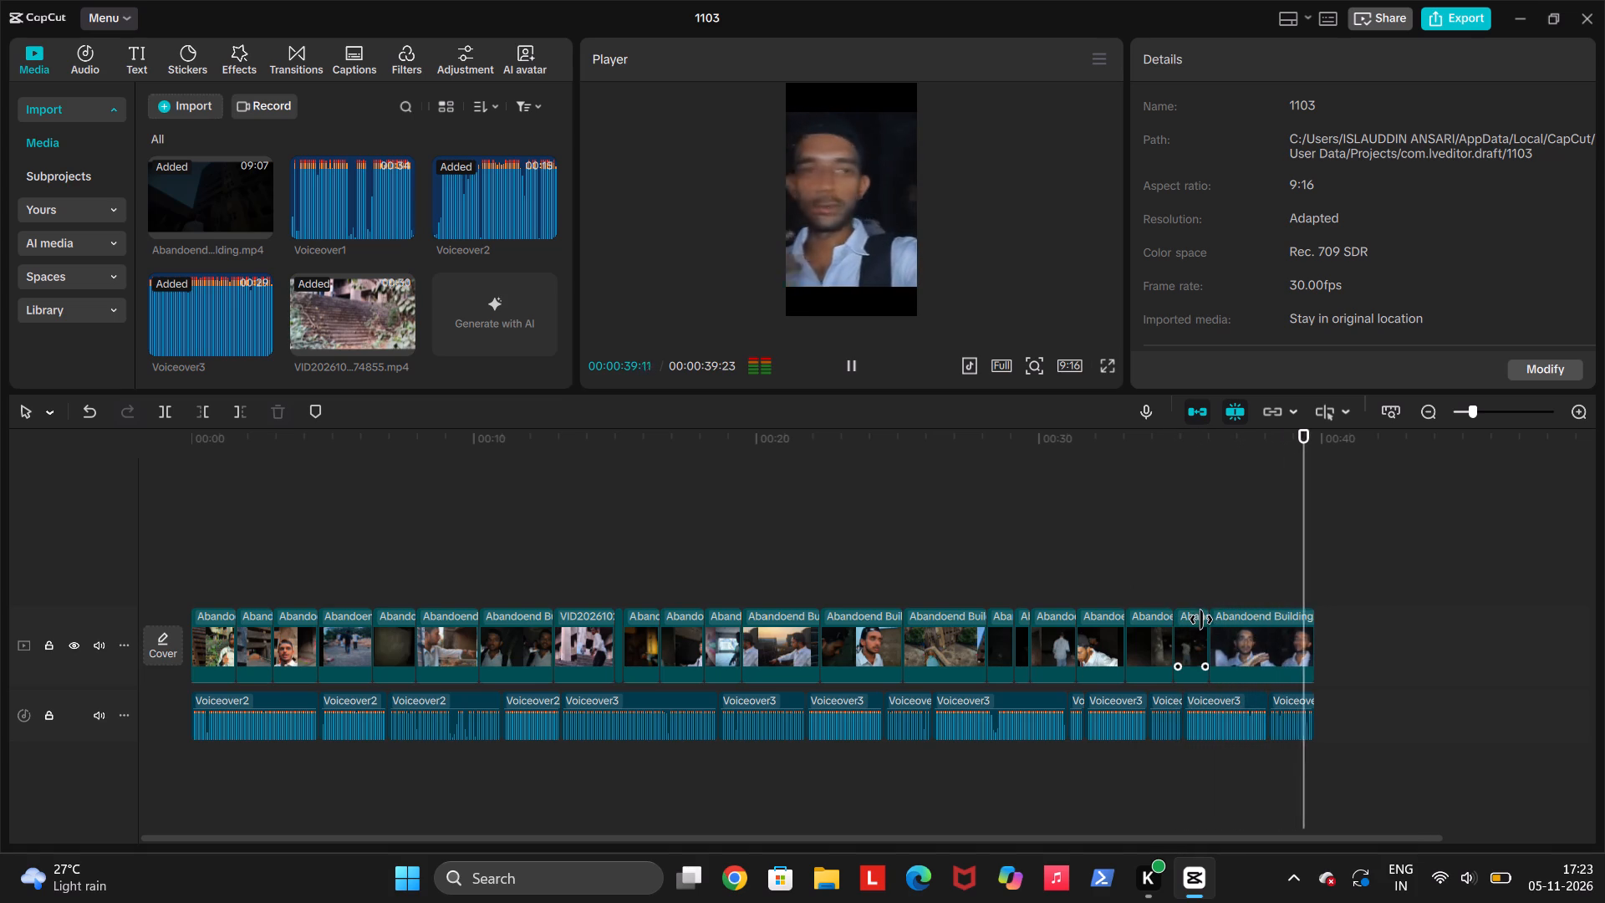
key("space")
key("space")
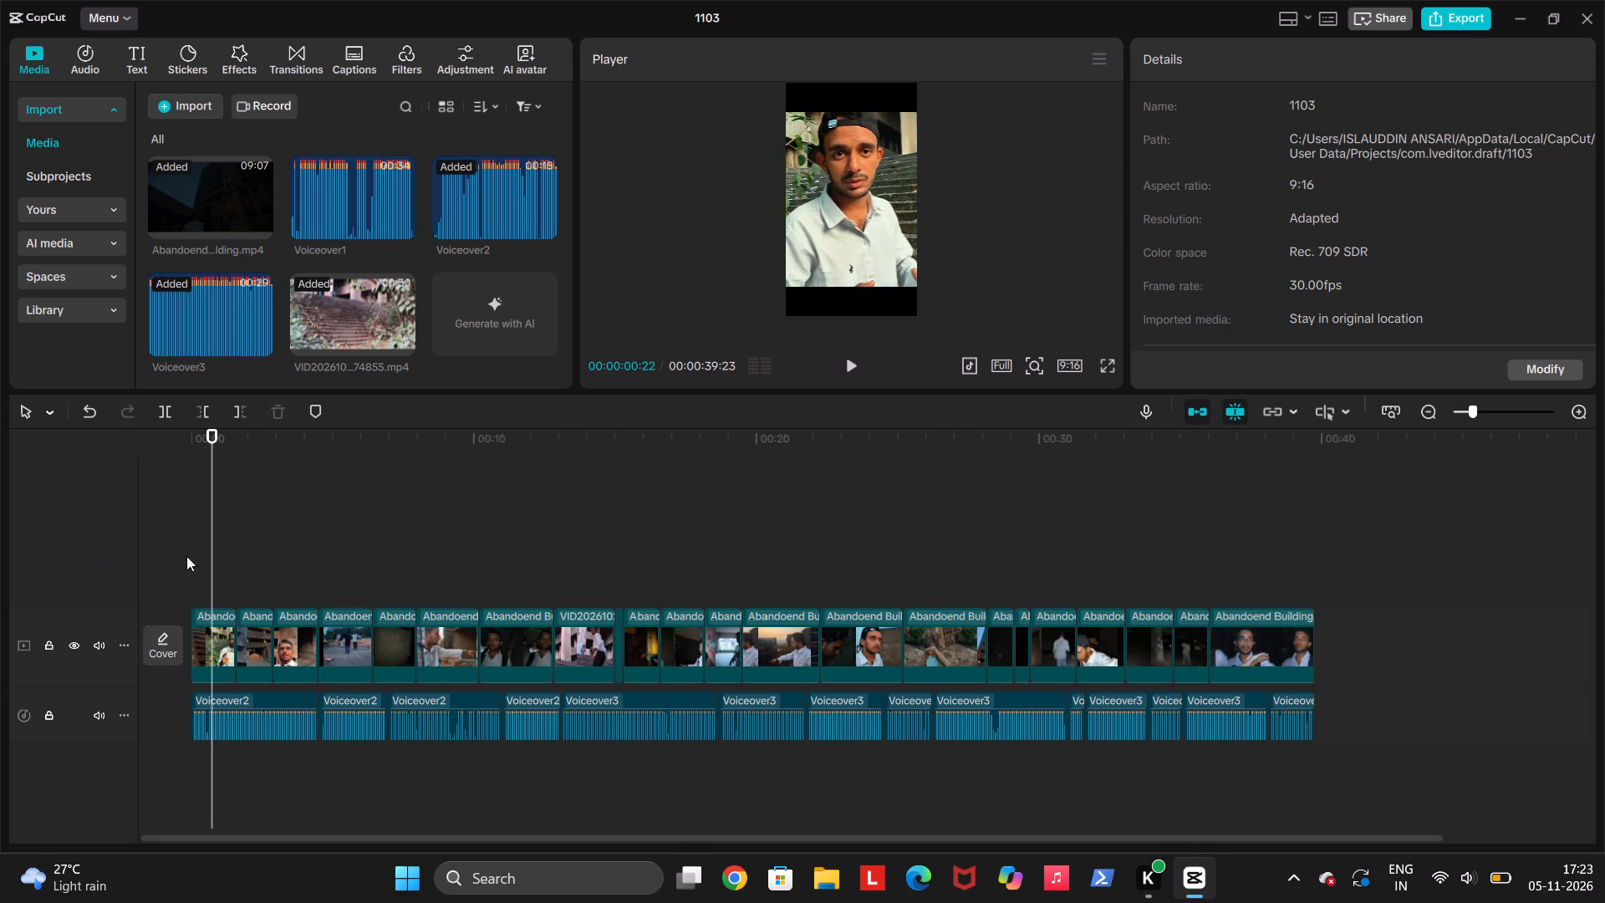
Return to the start of the timeline and audition the three extracted audio tracks, sampling different points in each.
left_click_drag(214, 581, 130, 581)
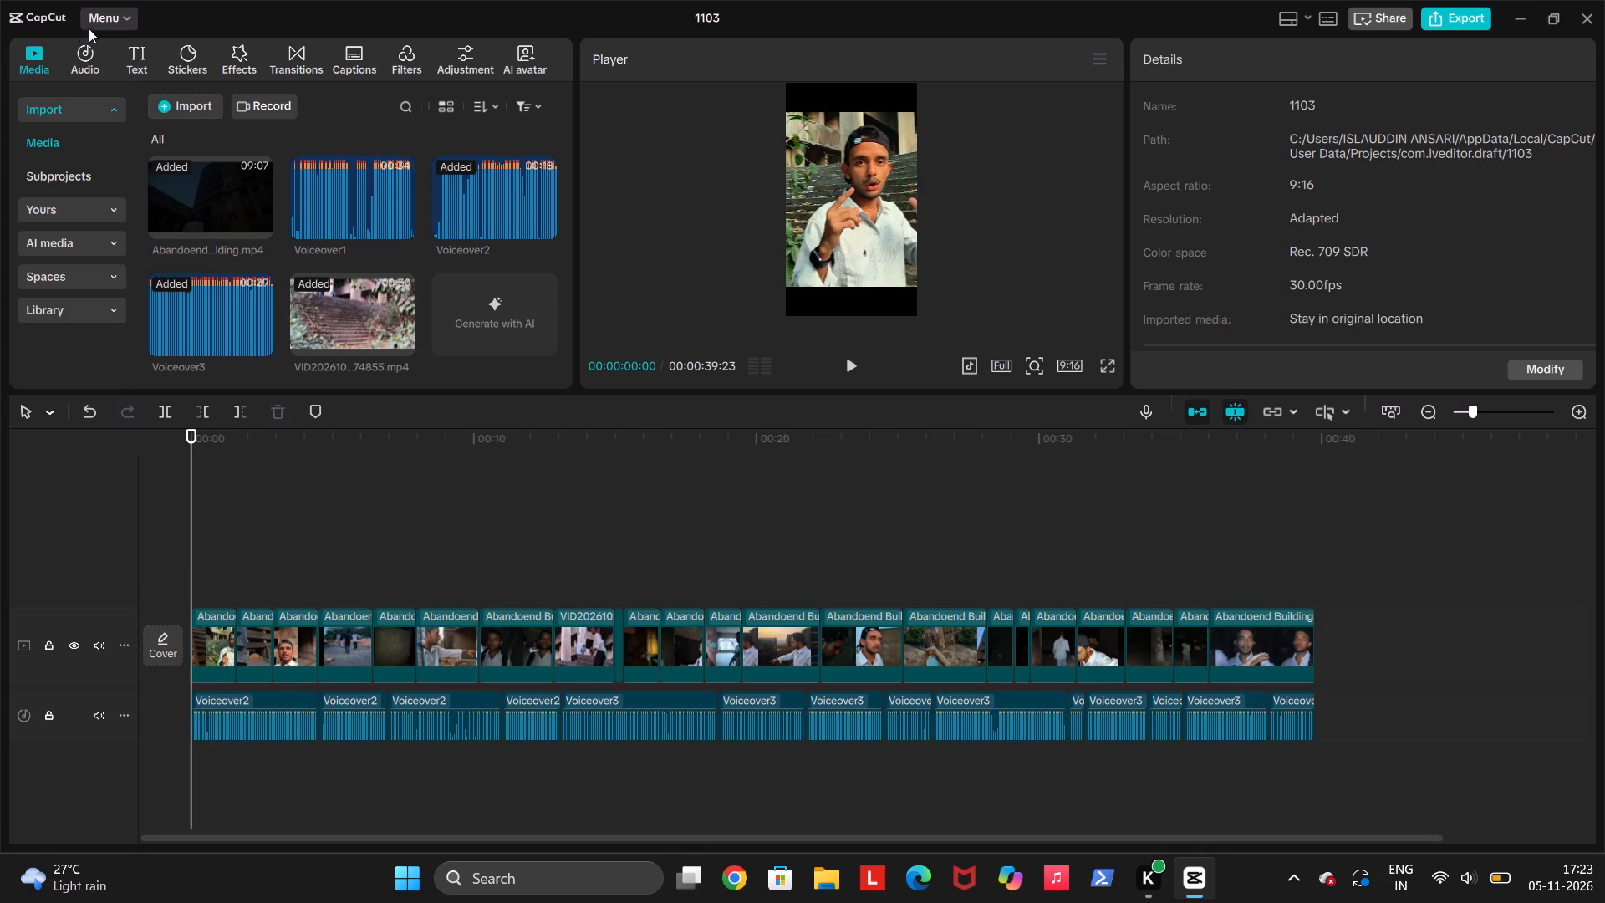
left_click(86, 57)
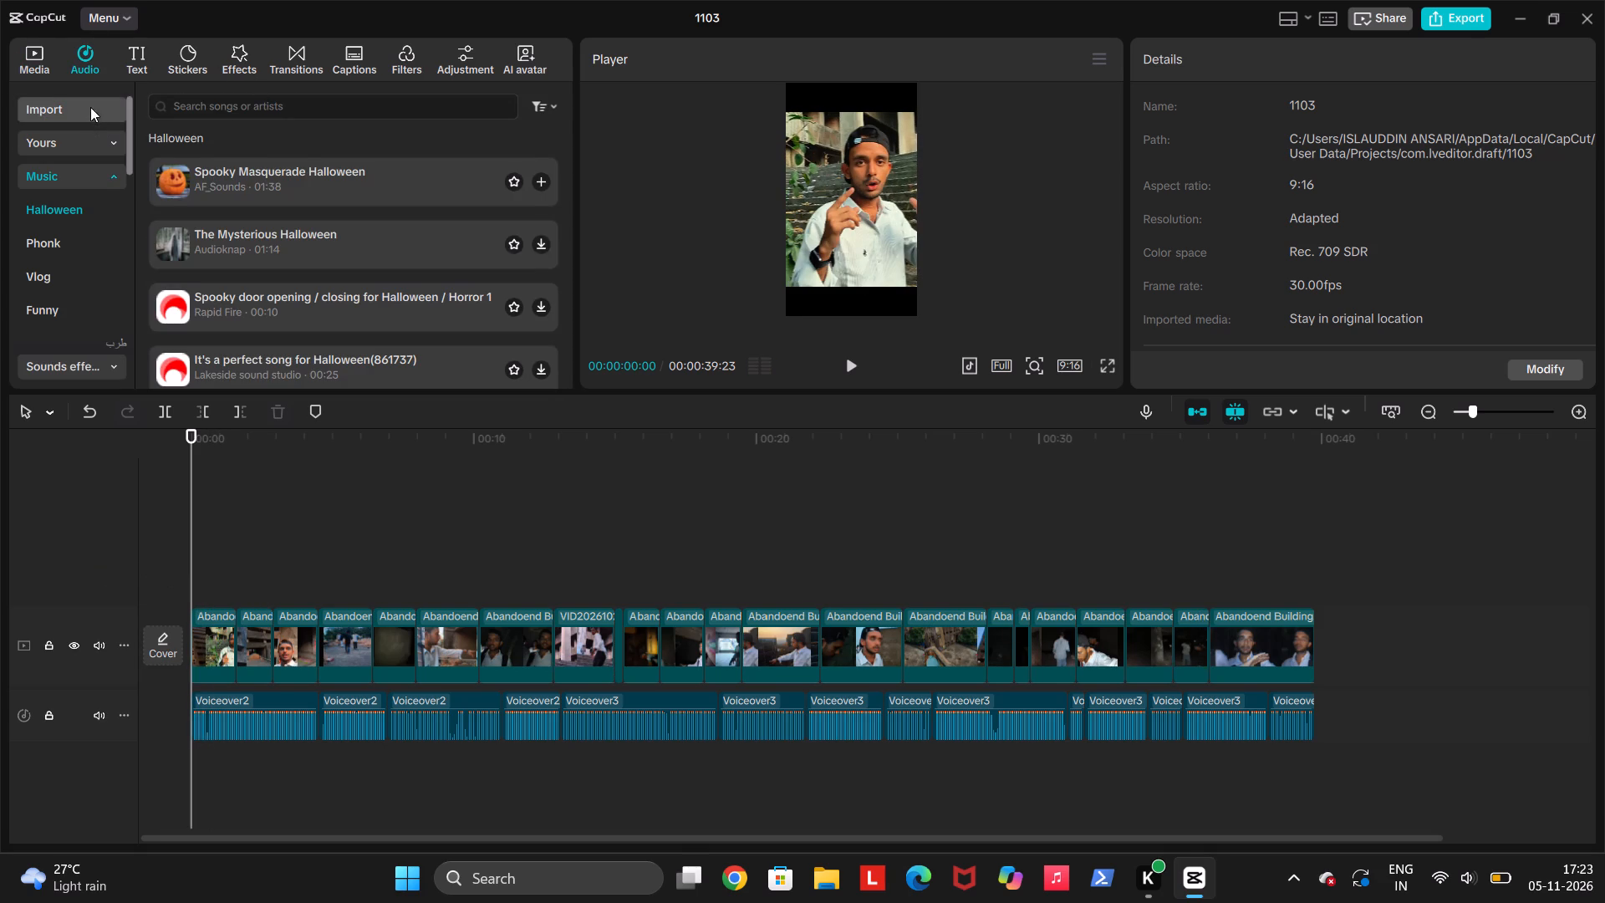
left_click(90, 107)
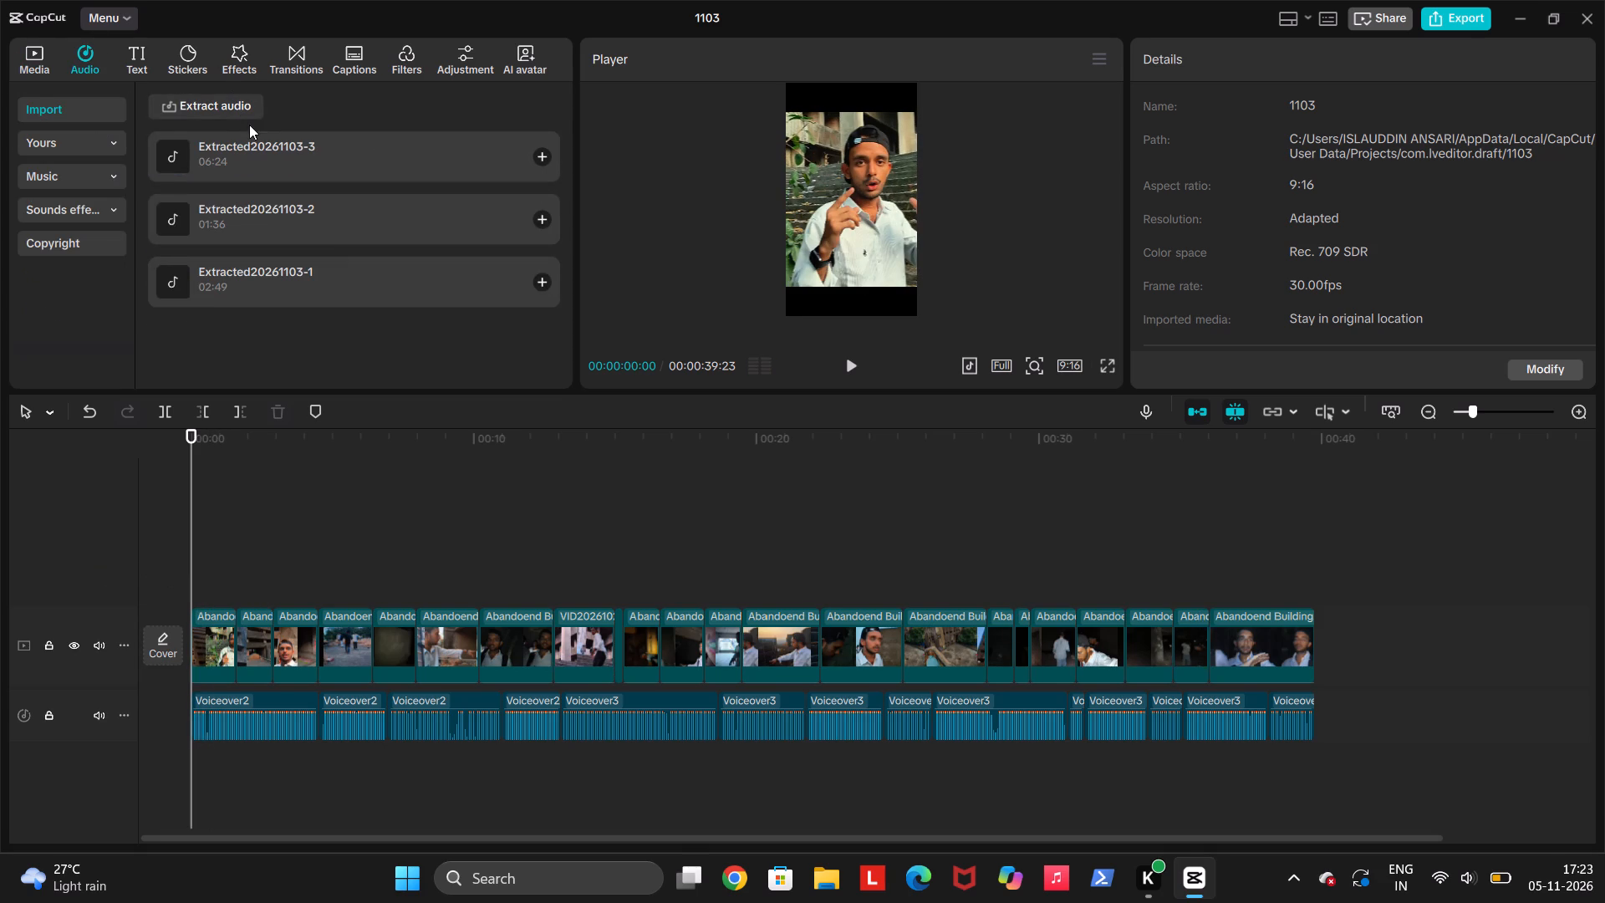
left_click(263, 154)
left_click(271, 156)
left_click(298, 217)
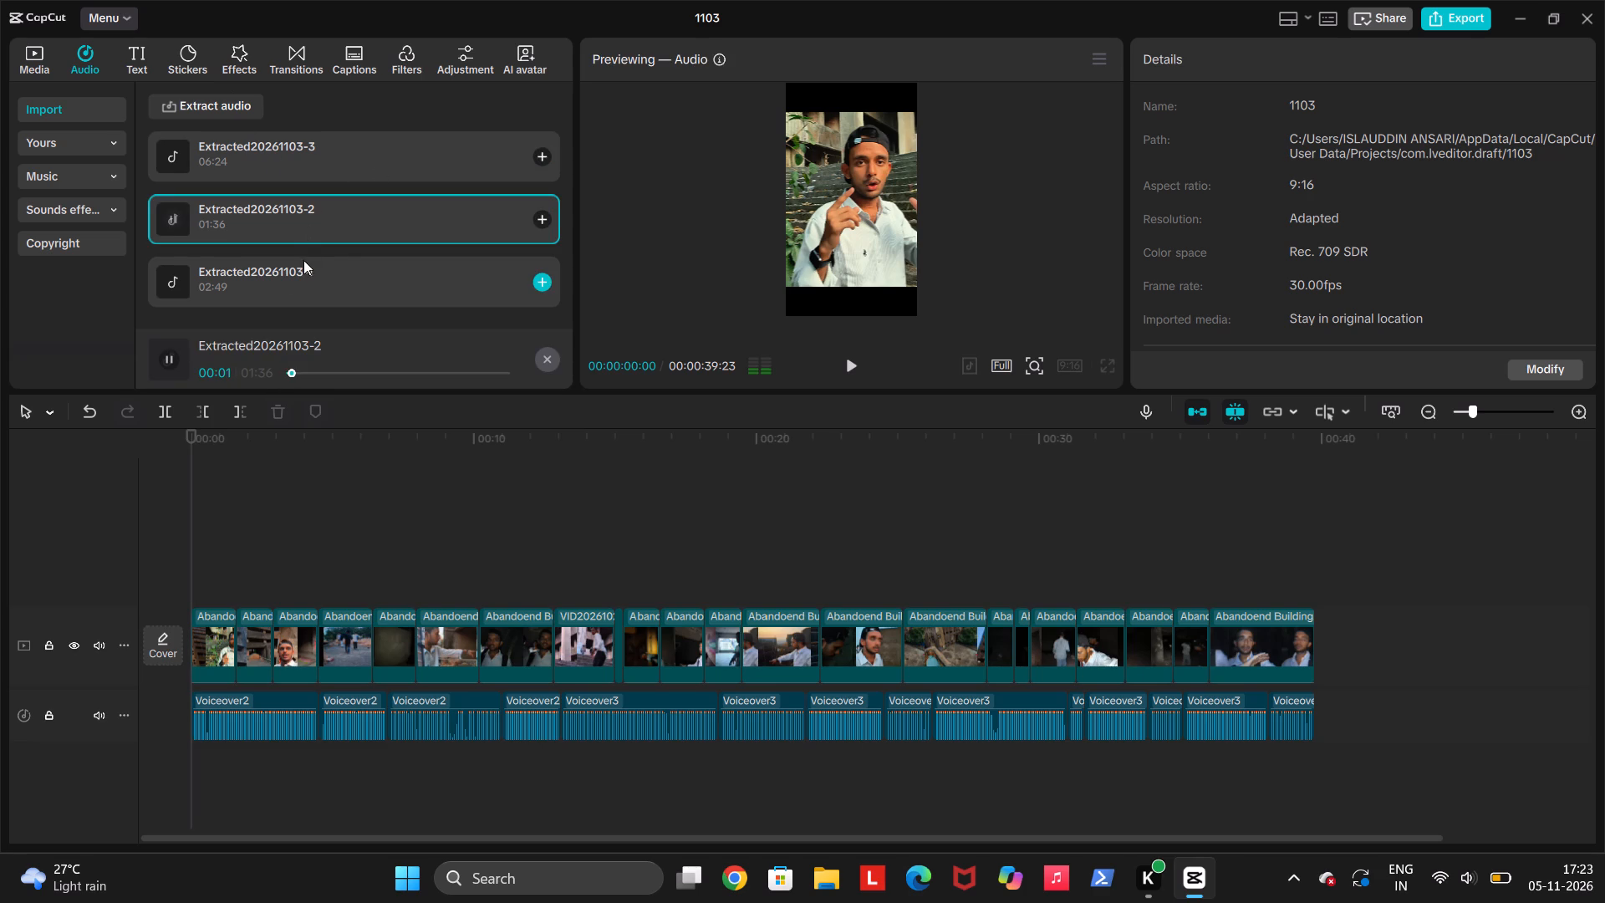
left_click(284, 283)
left_click(280, 159)
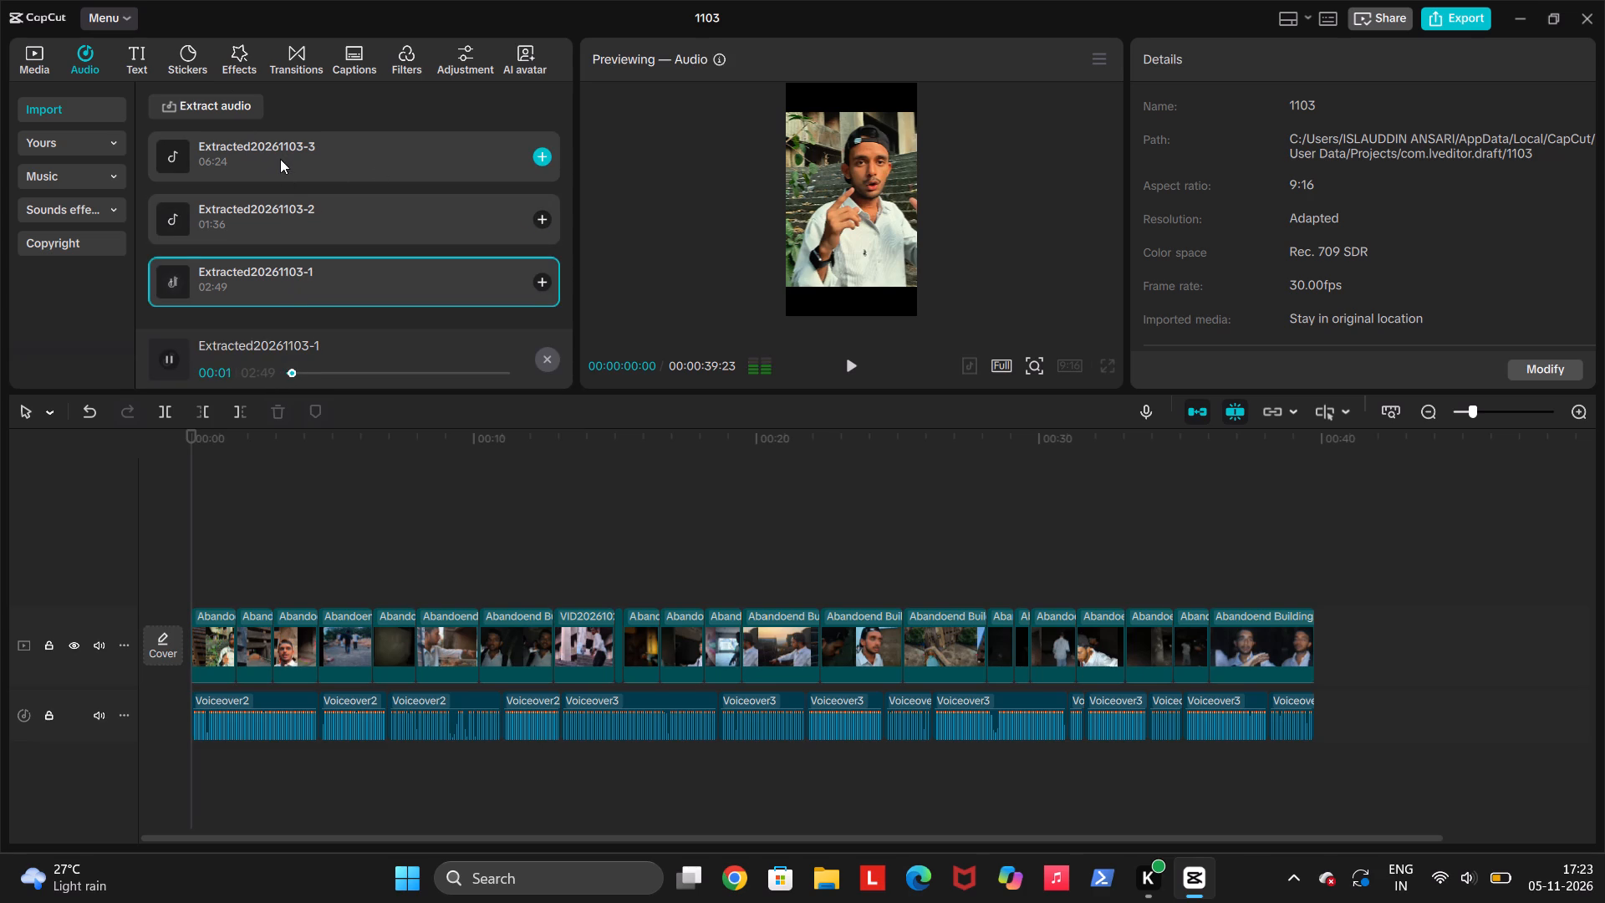
left_click(343, 374)
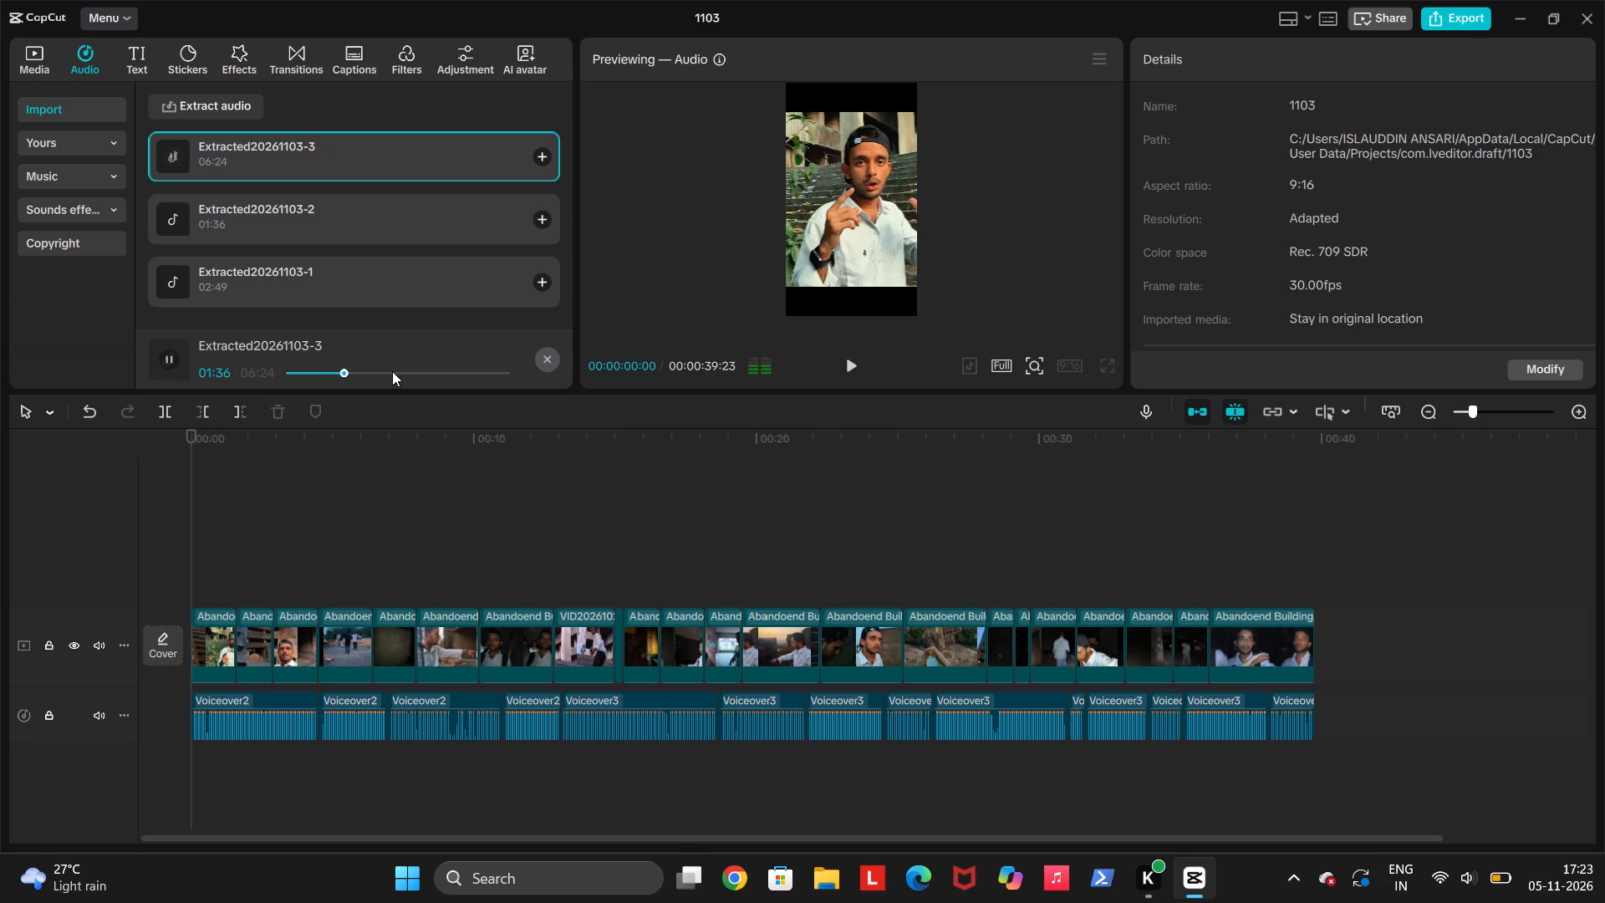
left_click(389, 373)
left_click(229, 221)
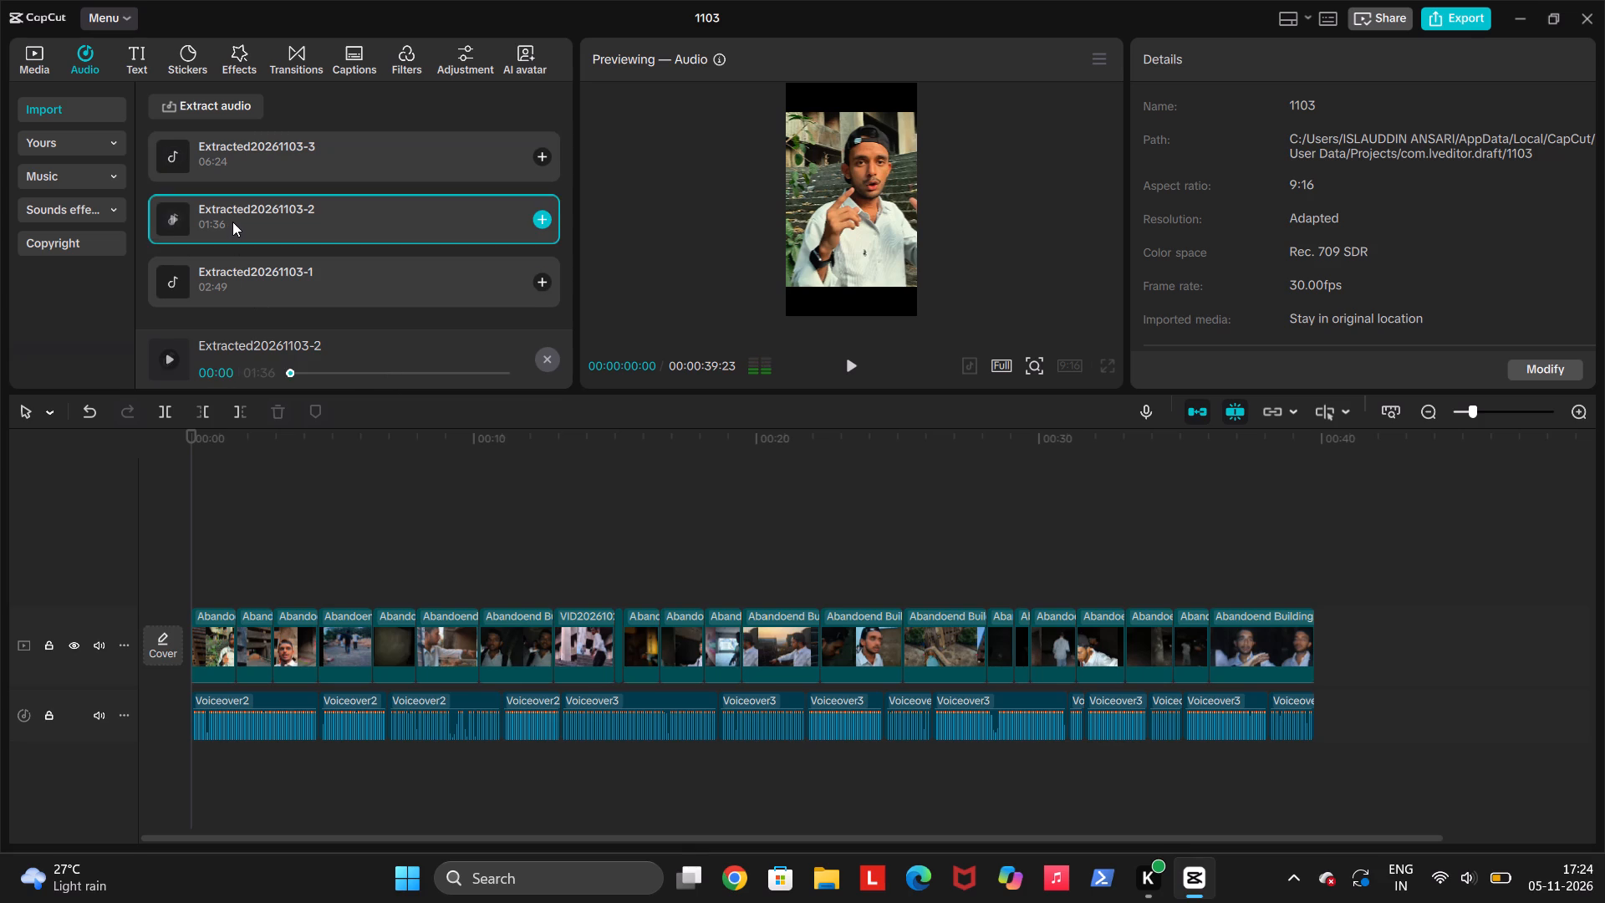
left_click(308, 368)
left_click(252, 287)
left_click(265, 288)
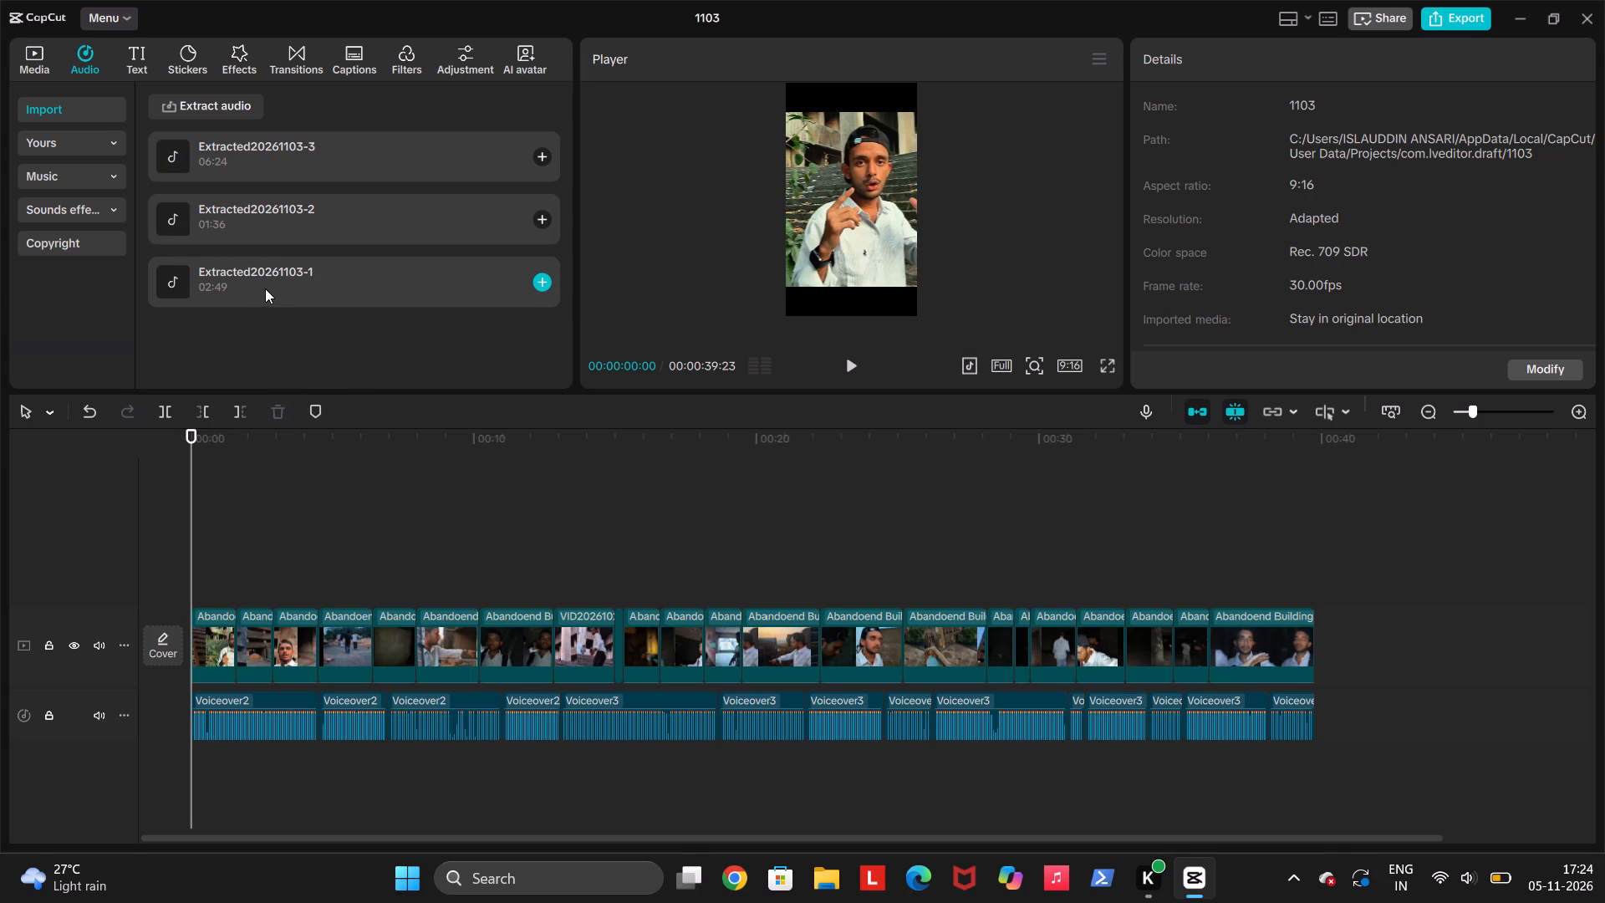
left_click(271, 278)
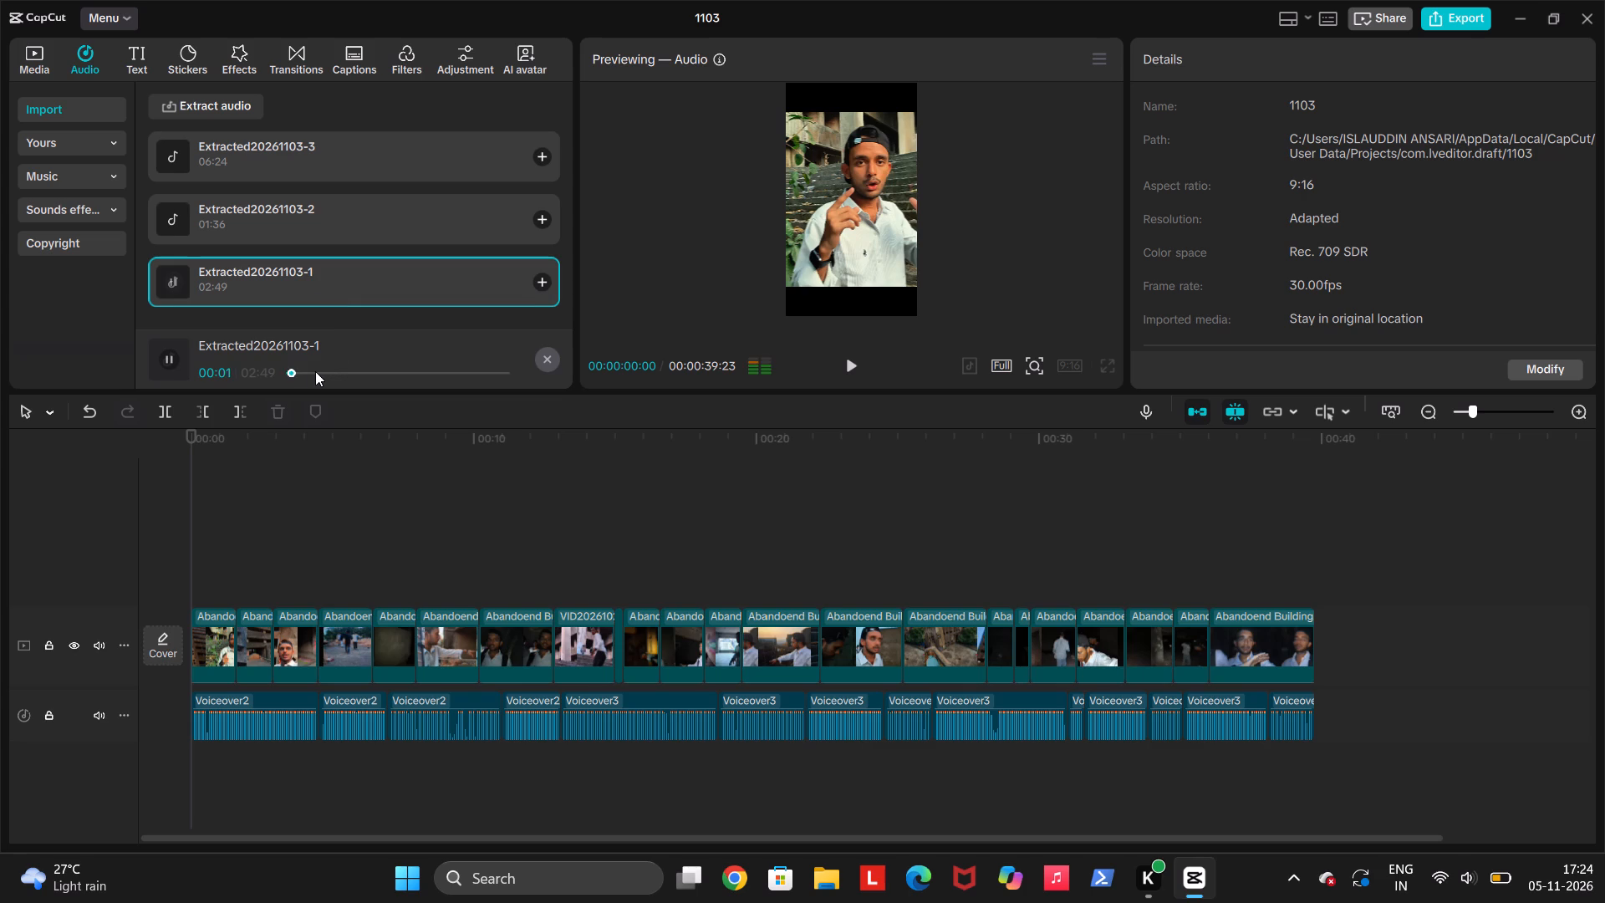
left_click(307, 370)
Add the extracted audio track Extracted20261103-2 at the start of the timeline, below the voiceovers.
left_click(251, 227)
left_click(540, 222)
Play the opening ten seconds and replay from about 00:00:07 to find where the added music changes intensity.
key("space")
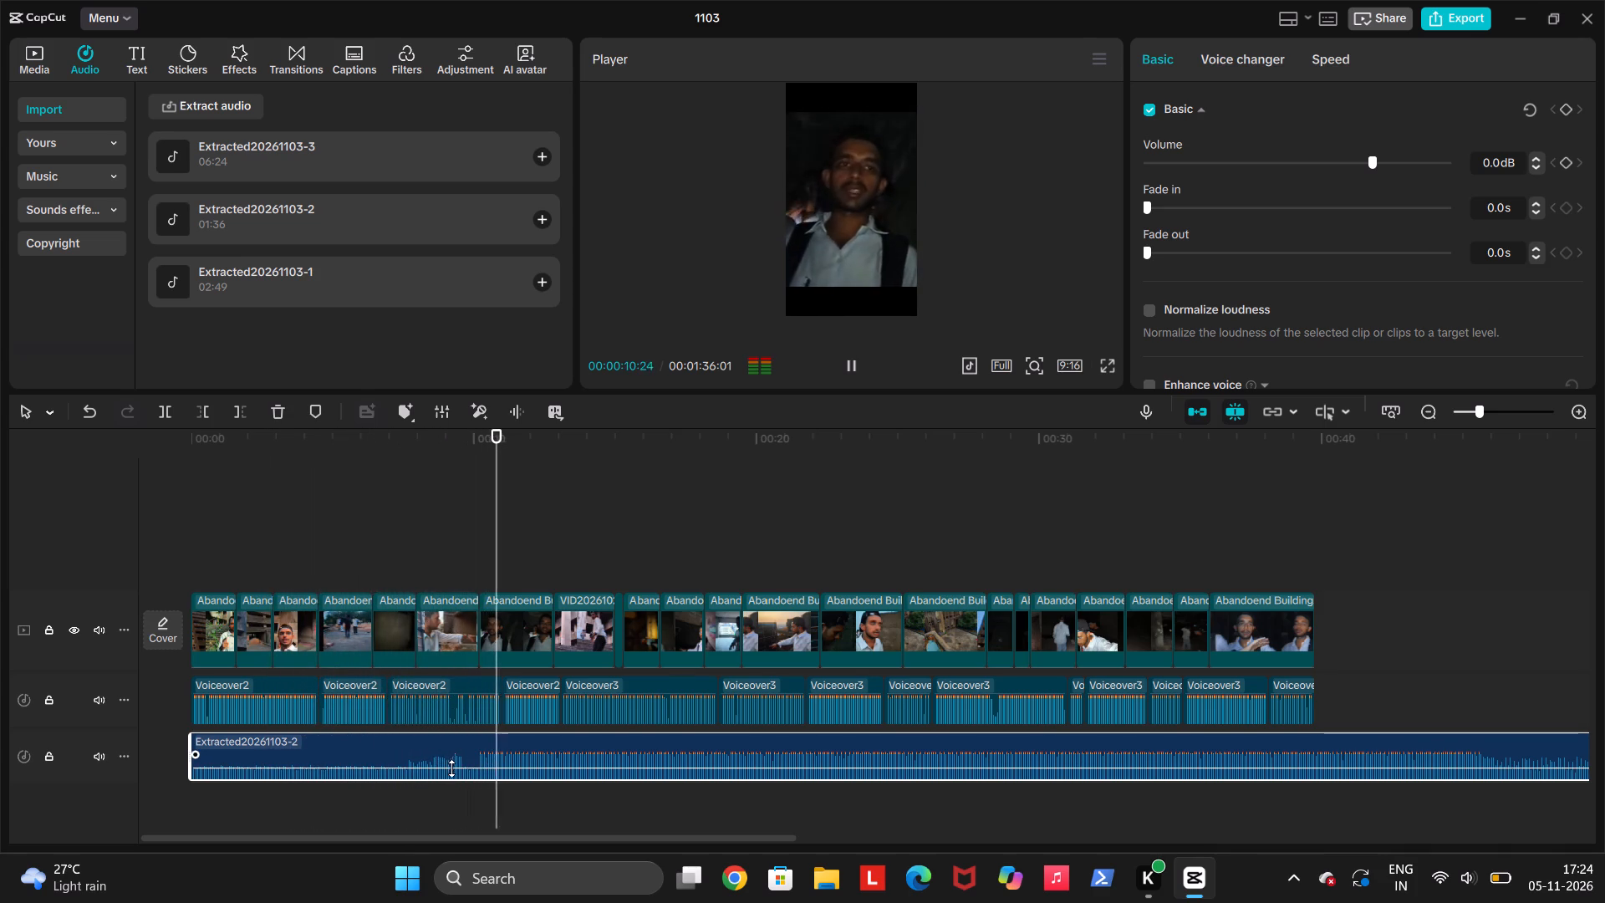
left_click(384, 796)
key("space")
key("space")
key("space")
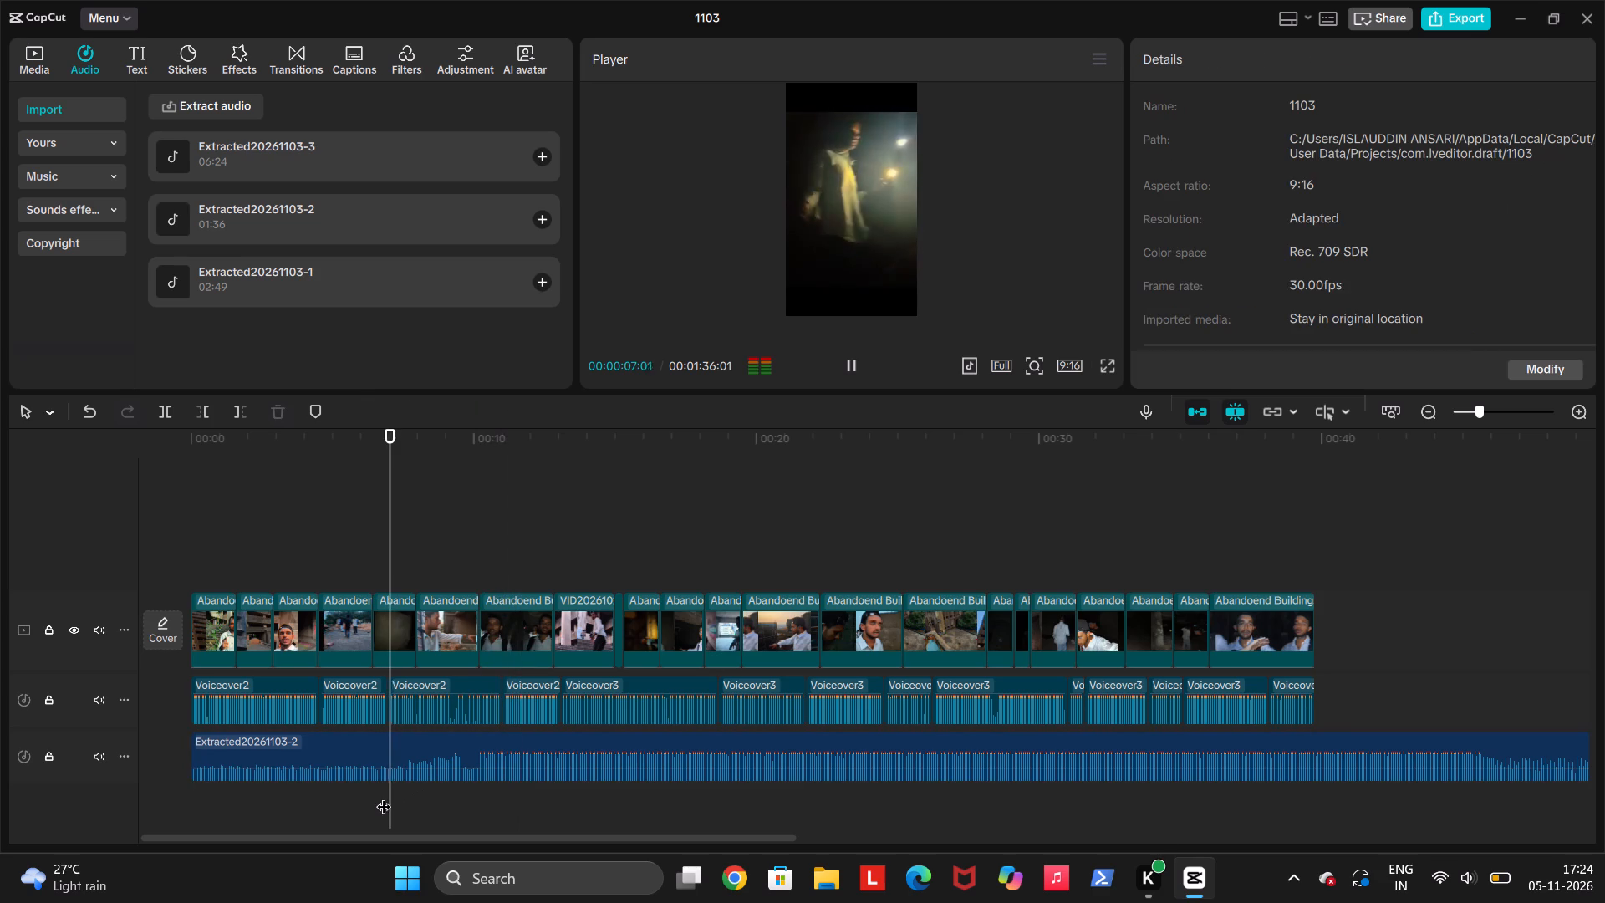
key("space")
key("space")
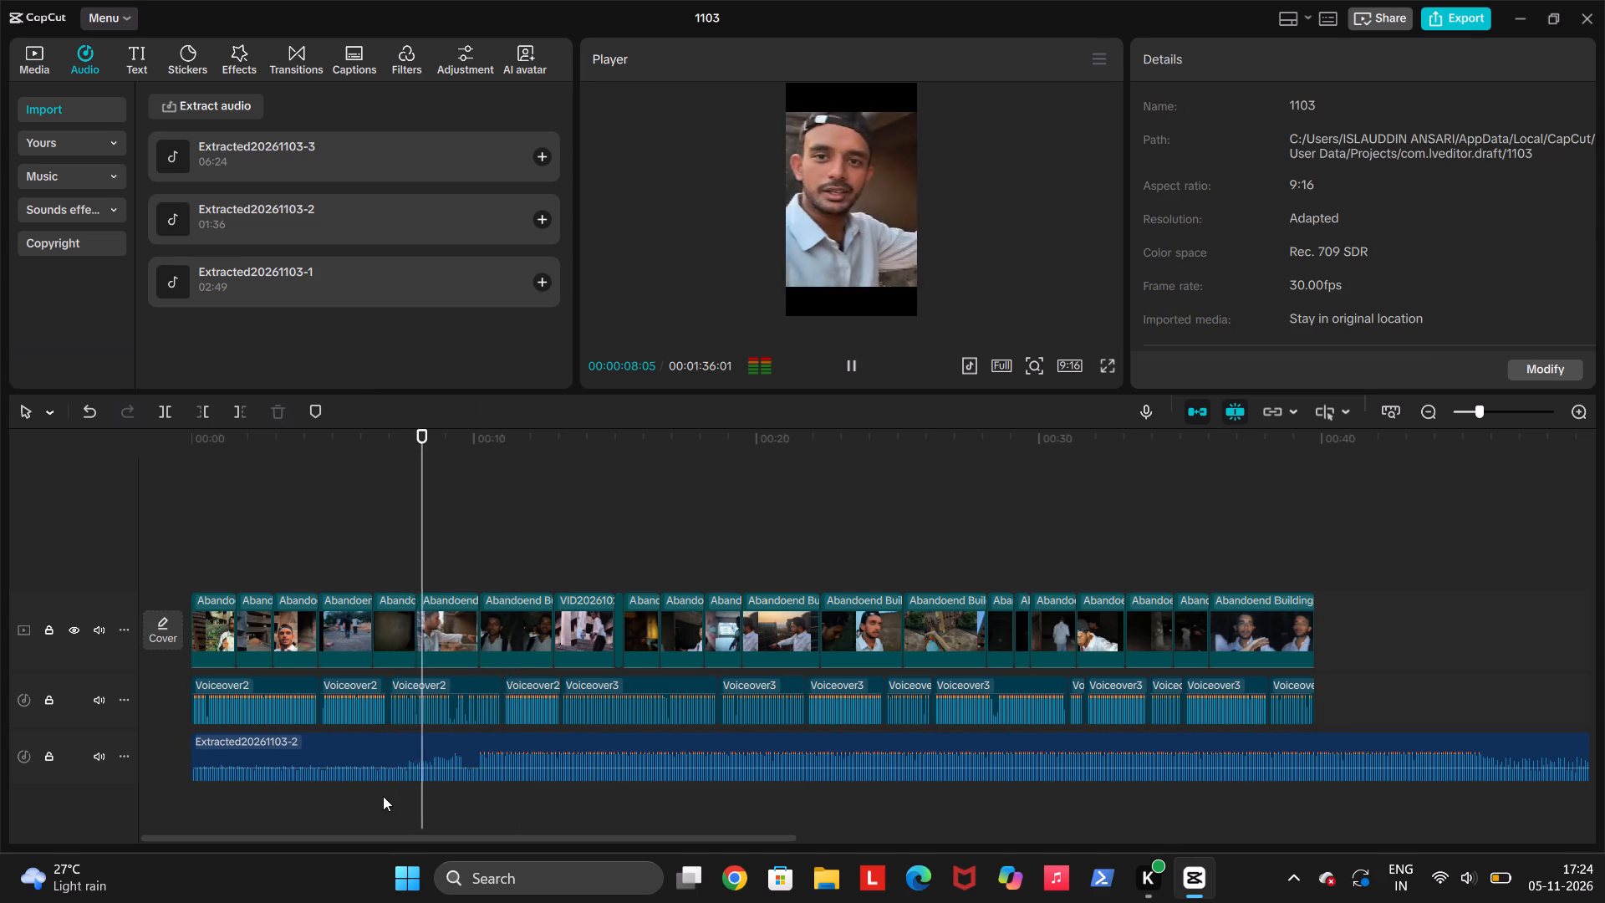
key("space")
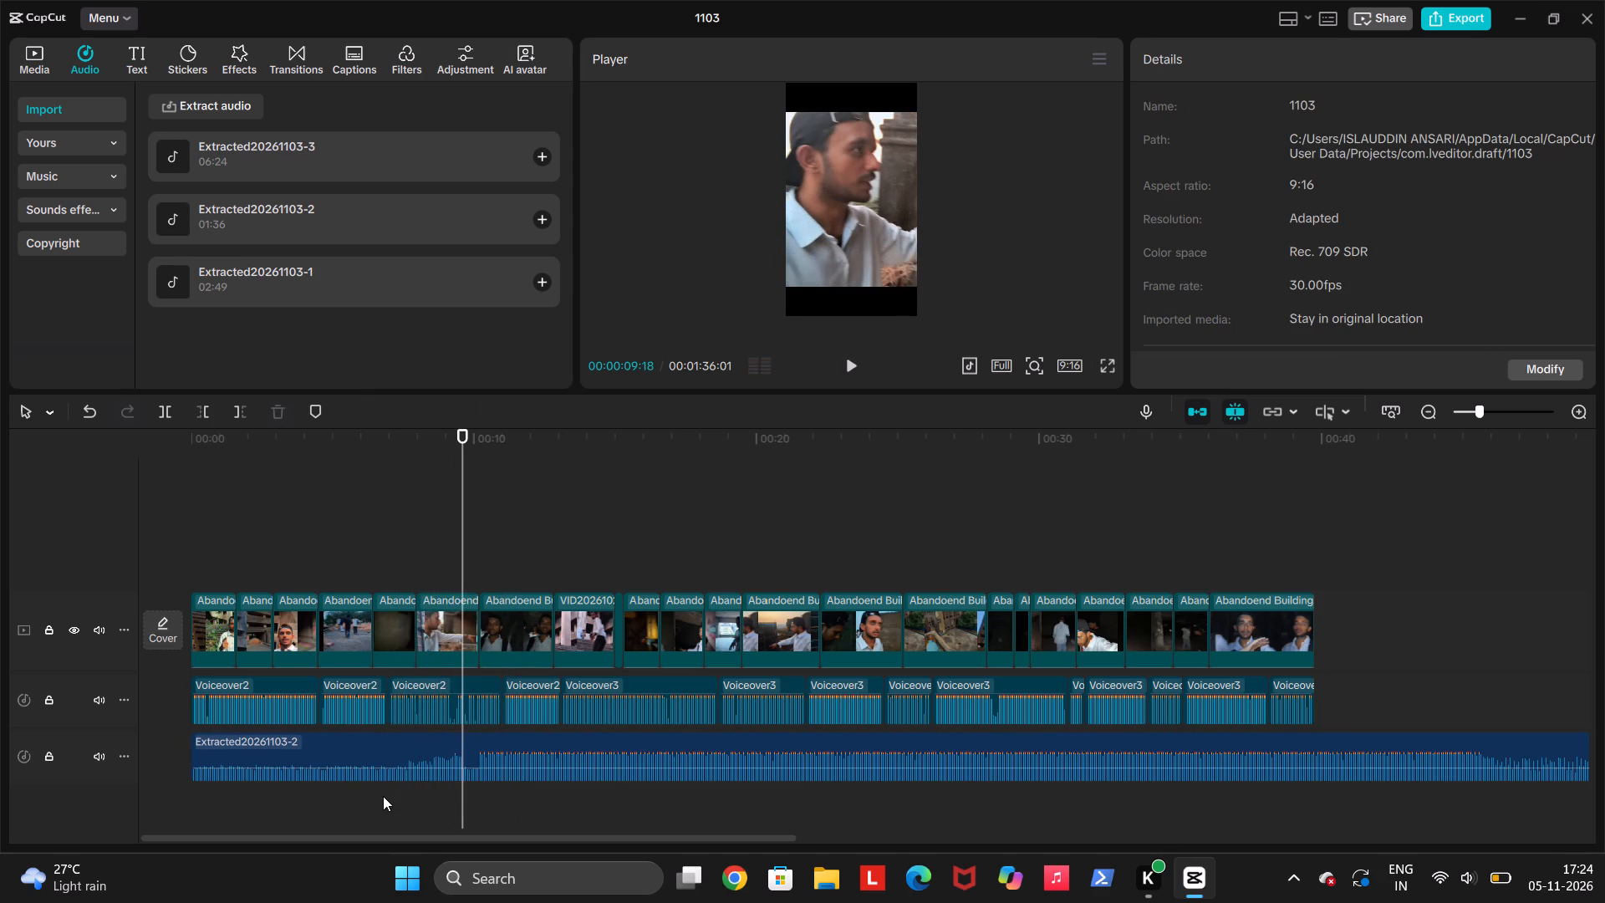
key("space")
key("space")
key("space")
key("space")
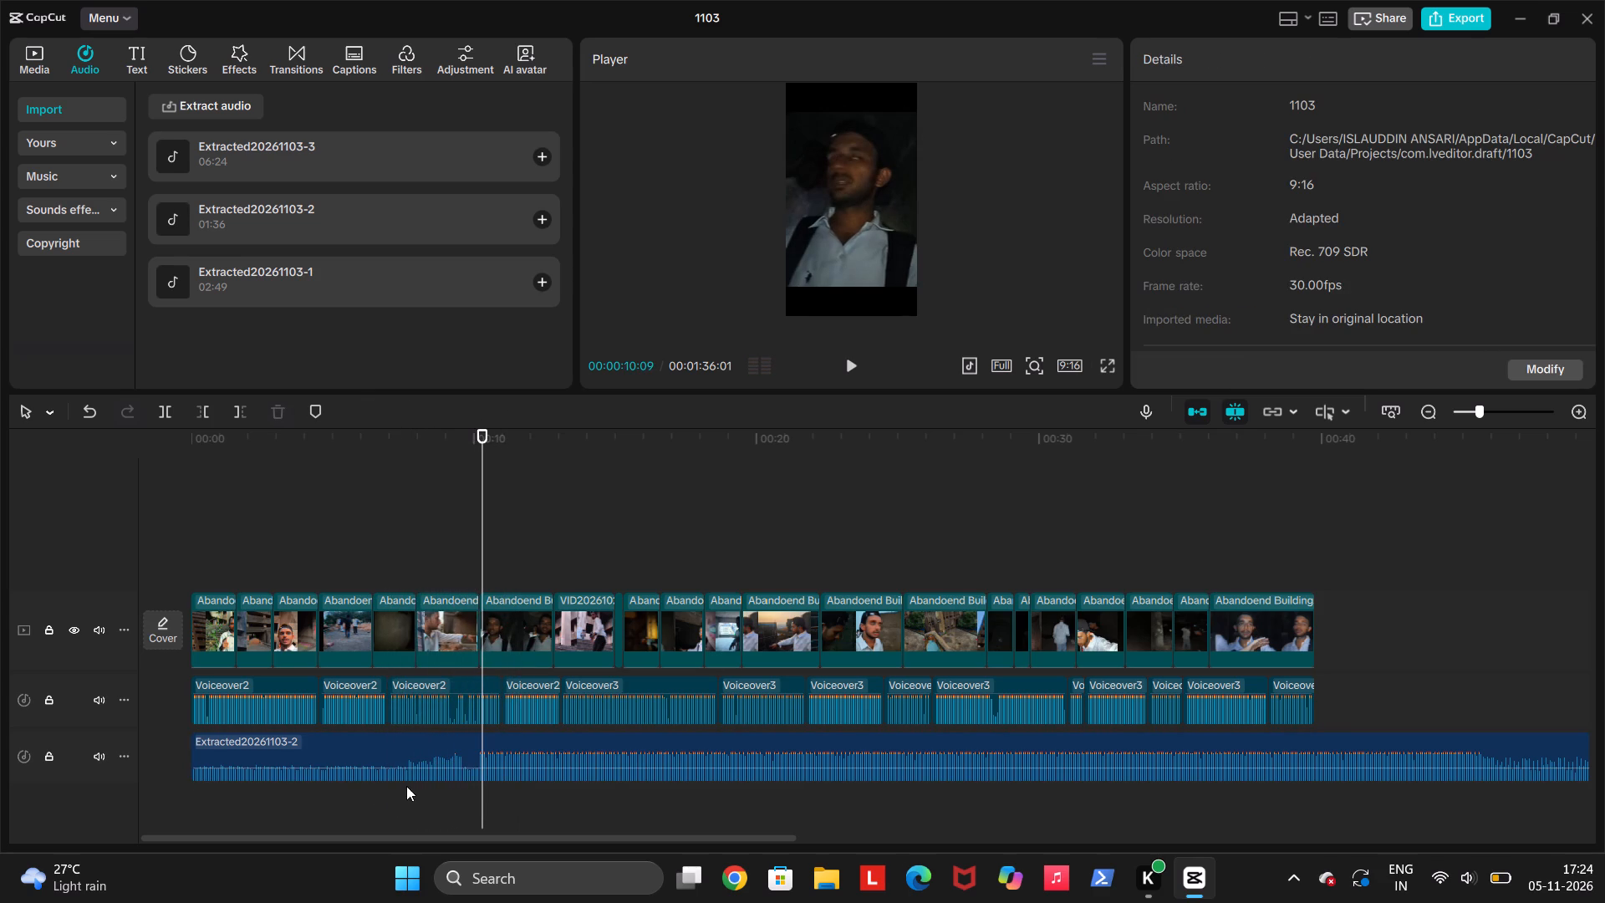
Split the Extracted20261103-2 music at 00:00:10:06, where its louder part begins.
left_click(480, 786)
left_click(478, 789)
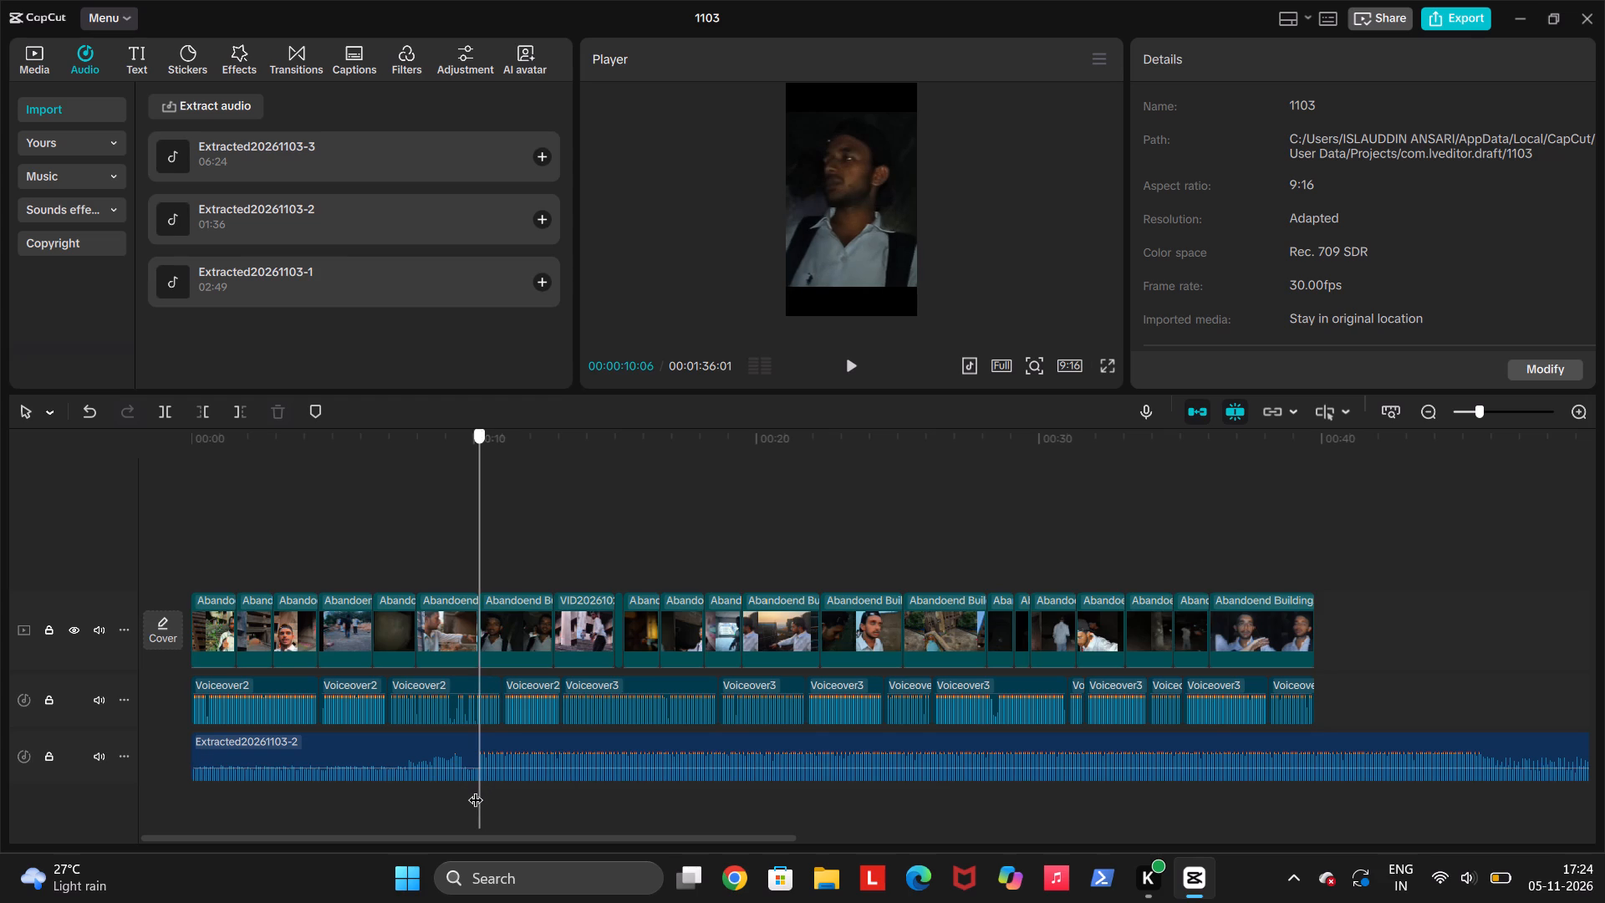
left_click(473, 789)
left_click(474, 773)
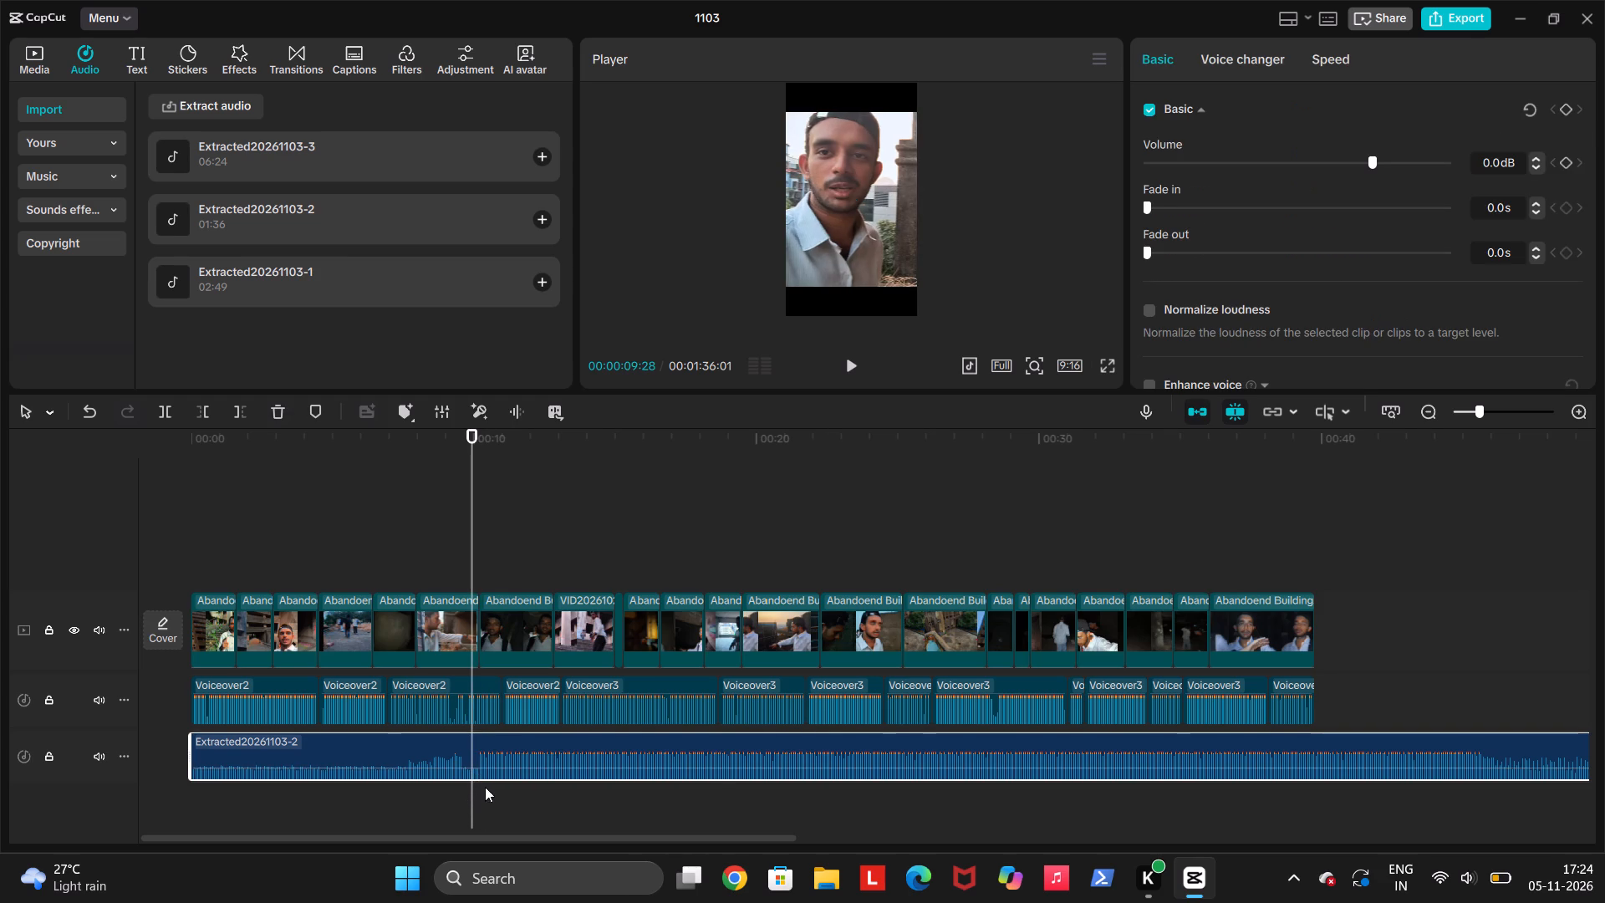
key("Up")
key("Down")
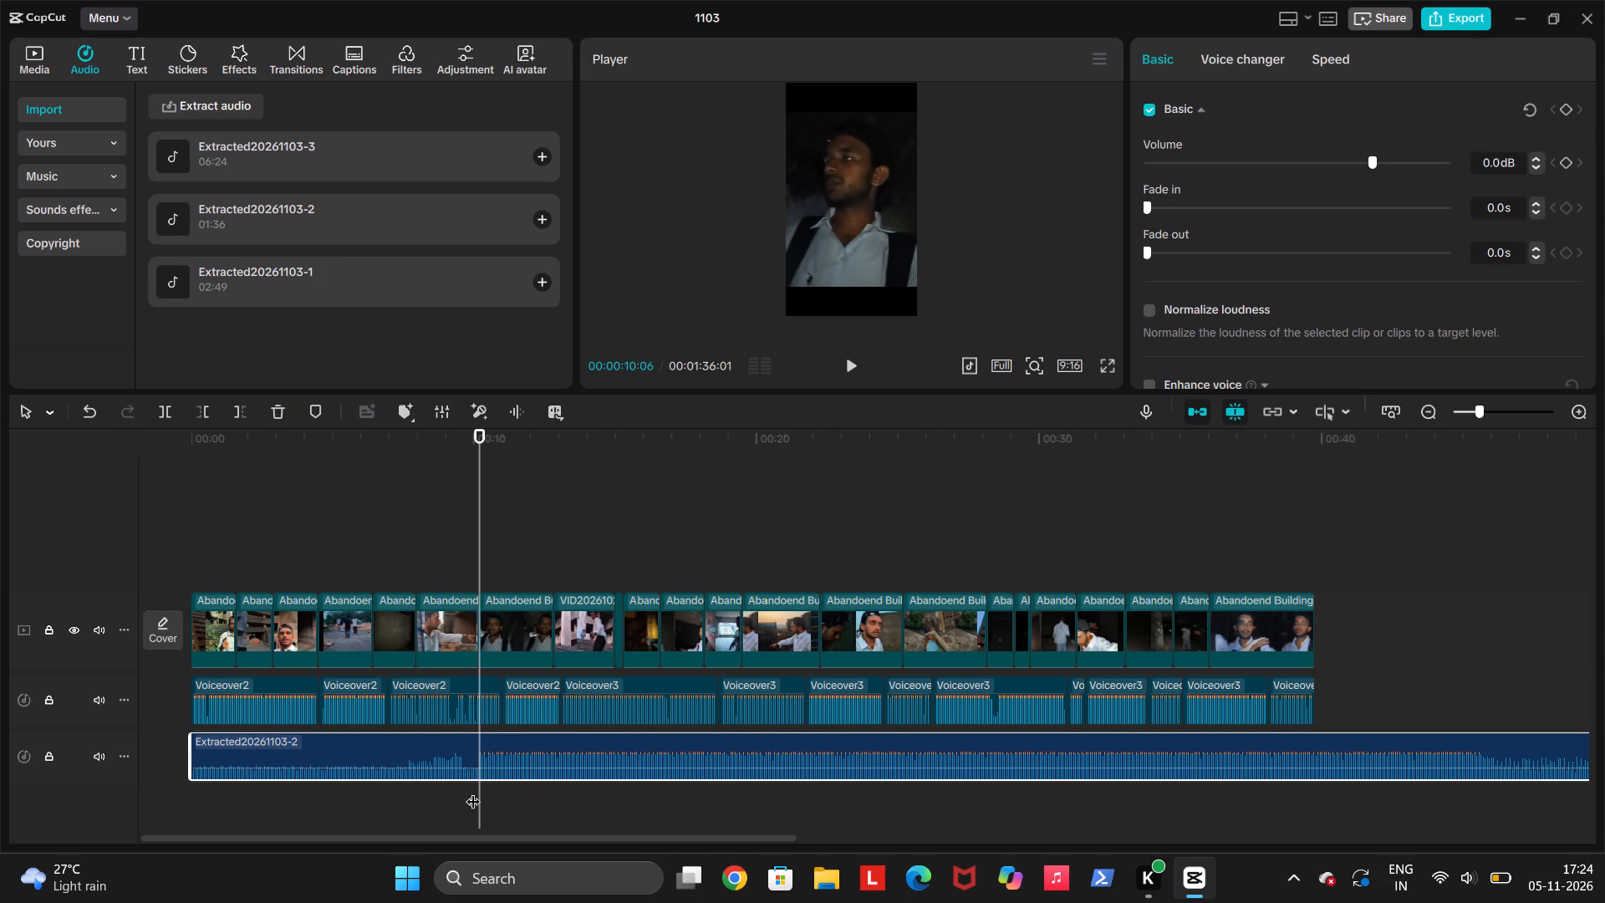
key("ctrl+b")
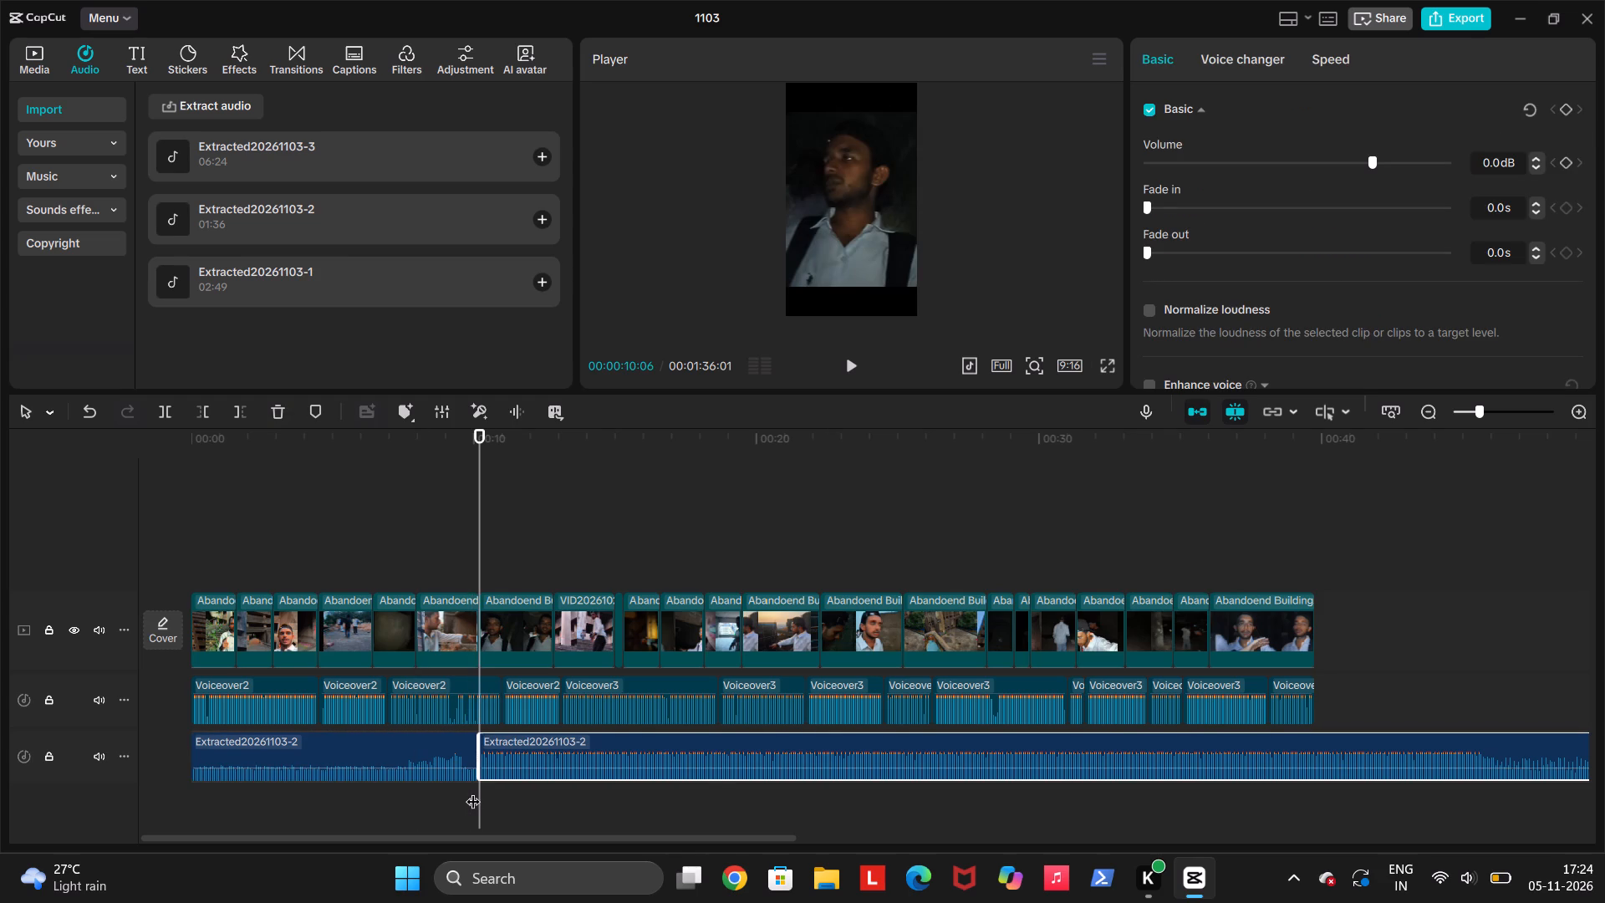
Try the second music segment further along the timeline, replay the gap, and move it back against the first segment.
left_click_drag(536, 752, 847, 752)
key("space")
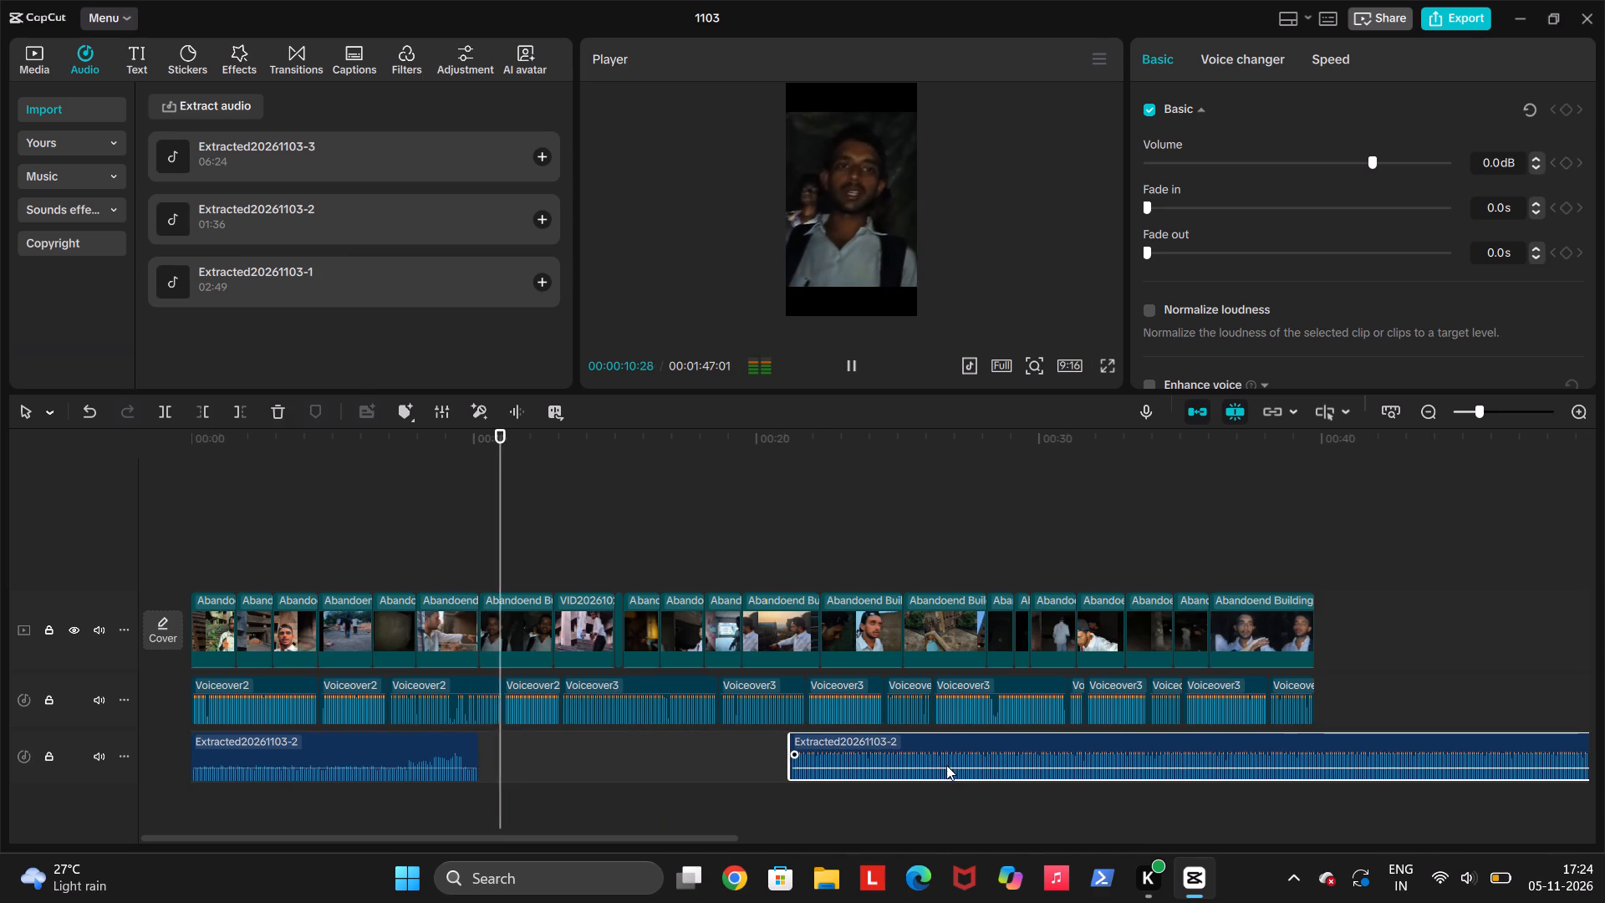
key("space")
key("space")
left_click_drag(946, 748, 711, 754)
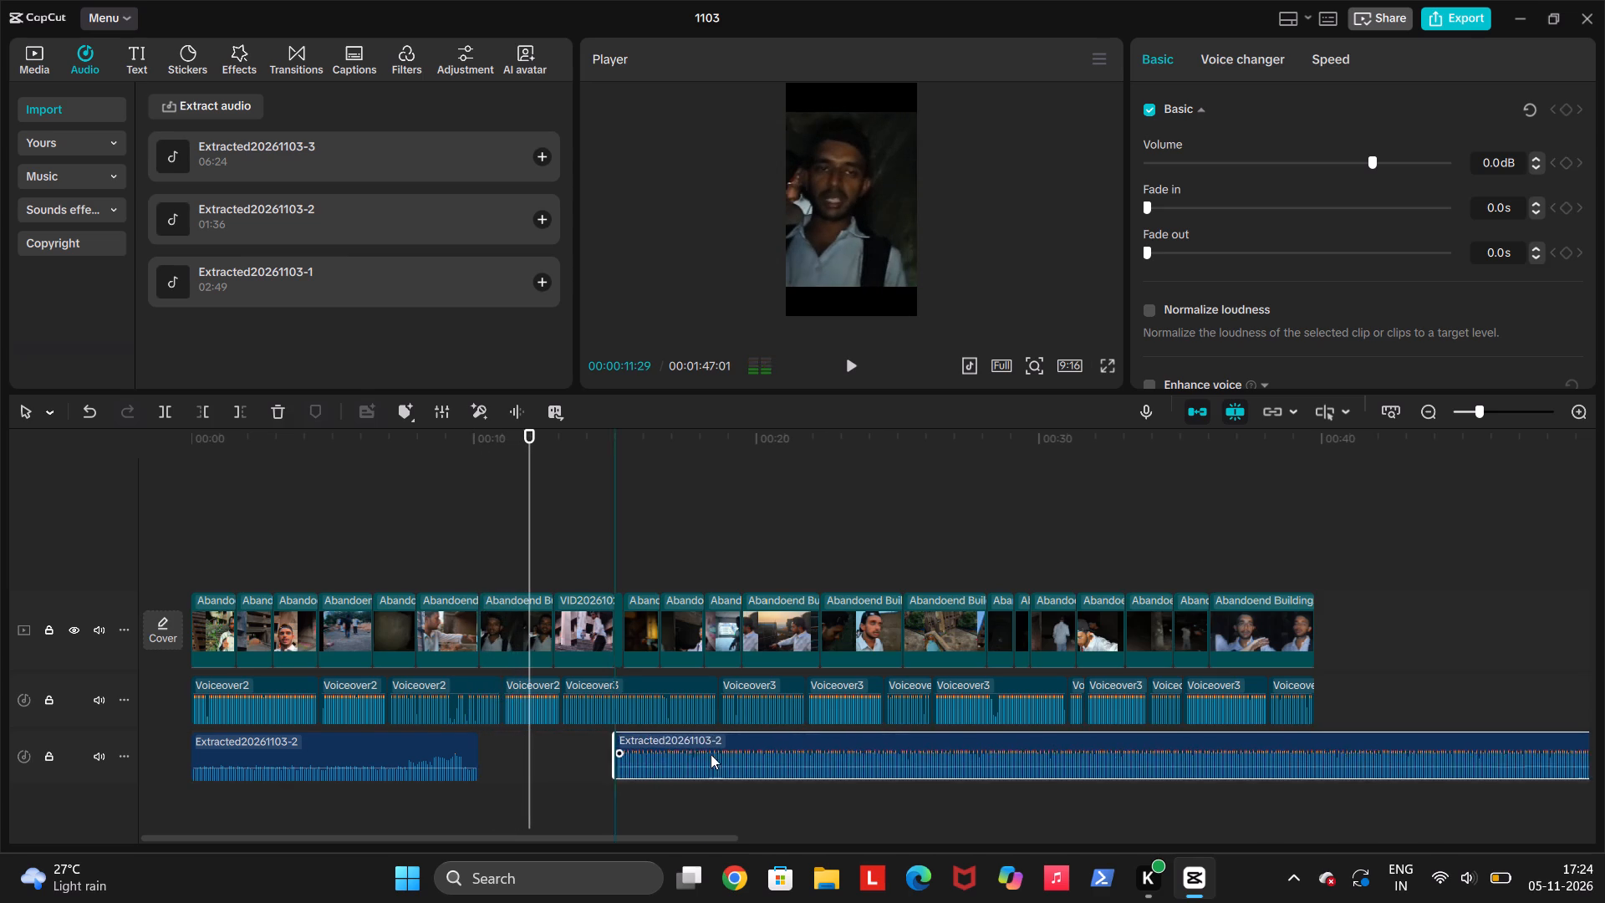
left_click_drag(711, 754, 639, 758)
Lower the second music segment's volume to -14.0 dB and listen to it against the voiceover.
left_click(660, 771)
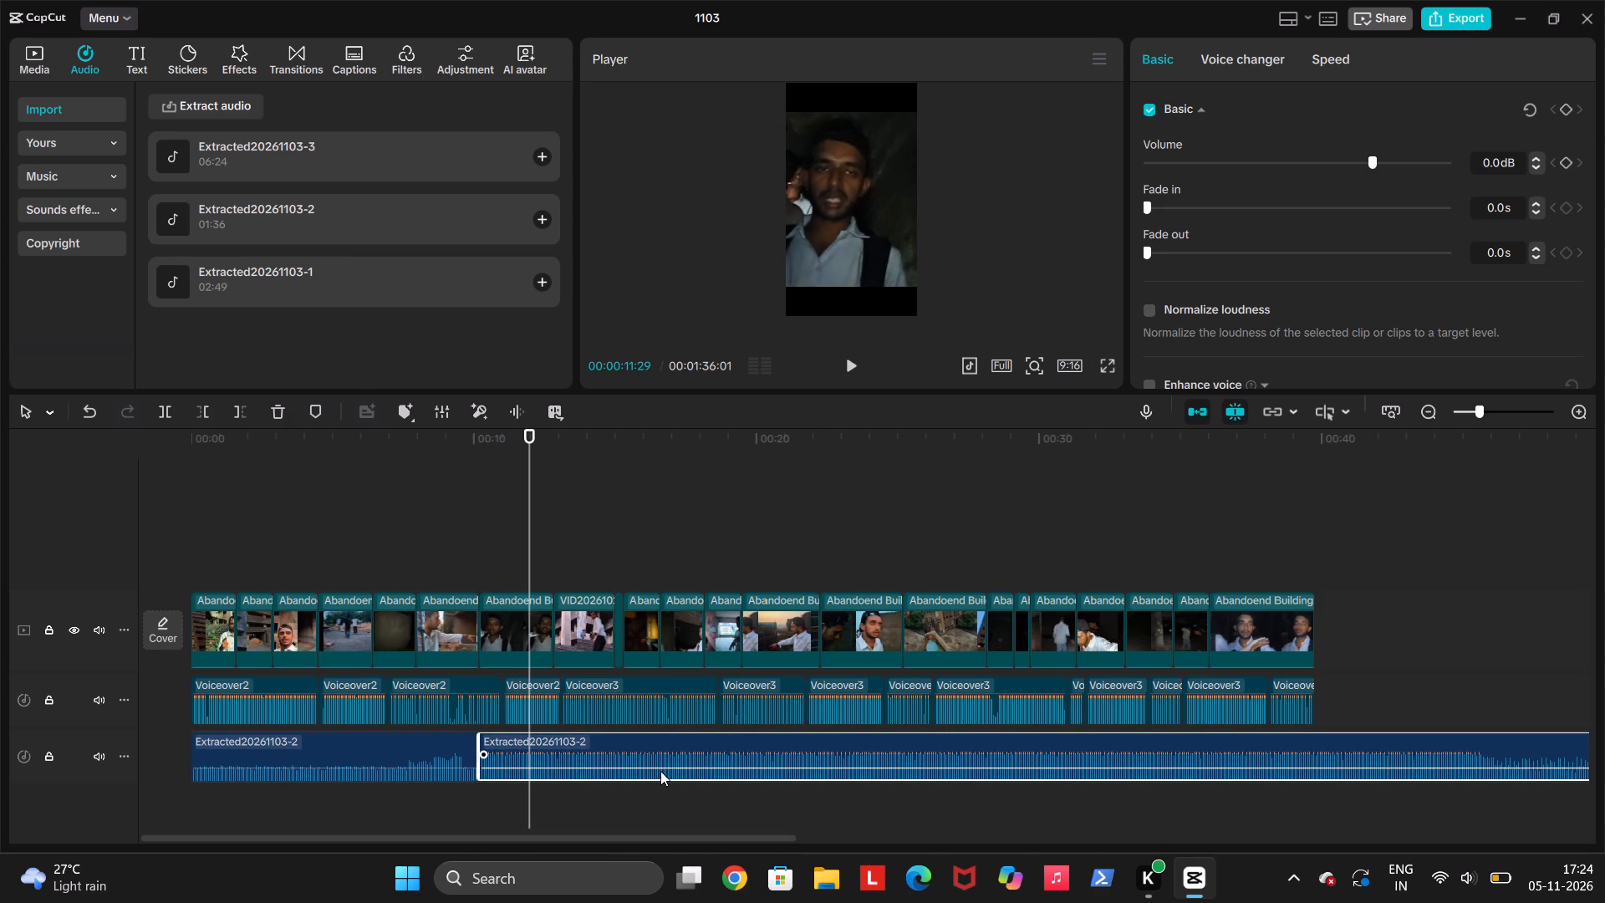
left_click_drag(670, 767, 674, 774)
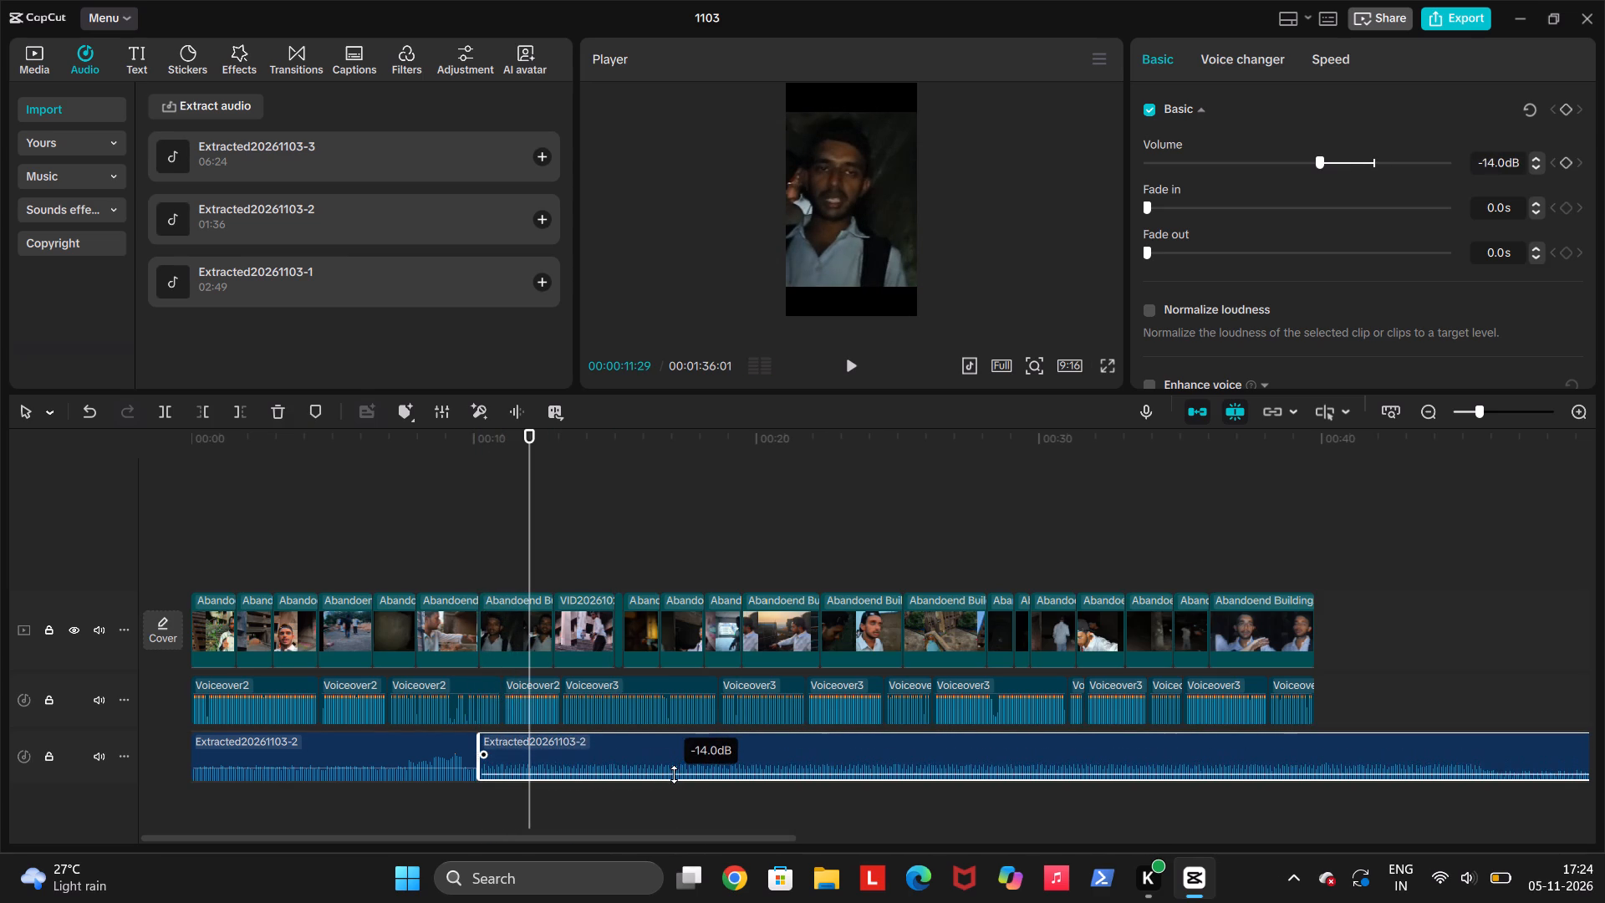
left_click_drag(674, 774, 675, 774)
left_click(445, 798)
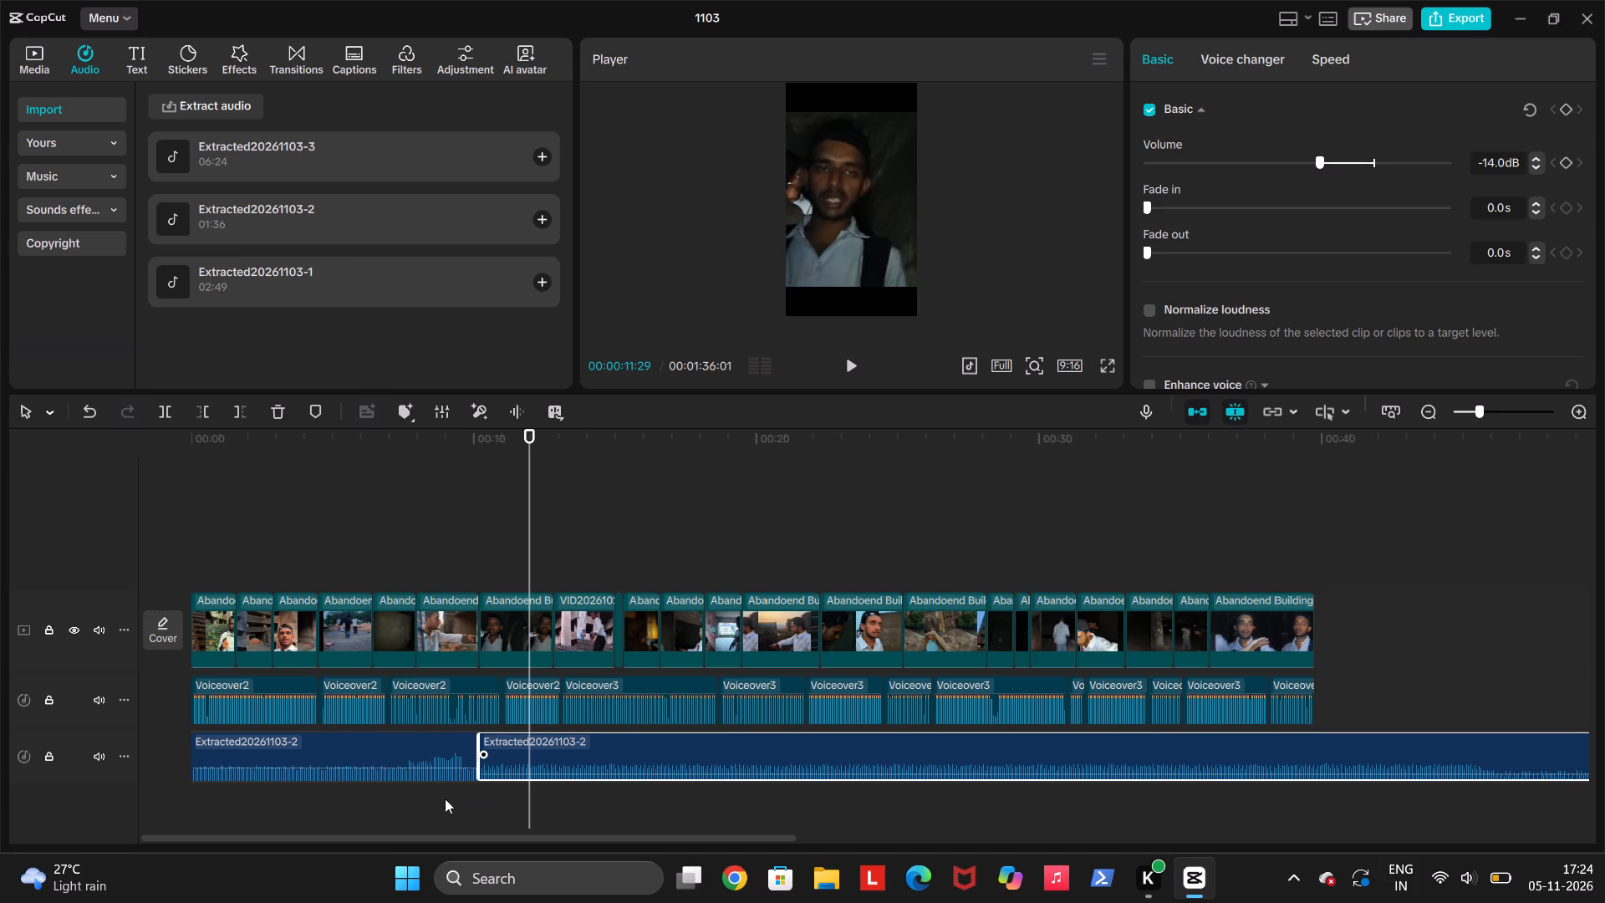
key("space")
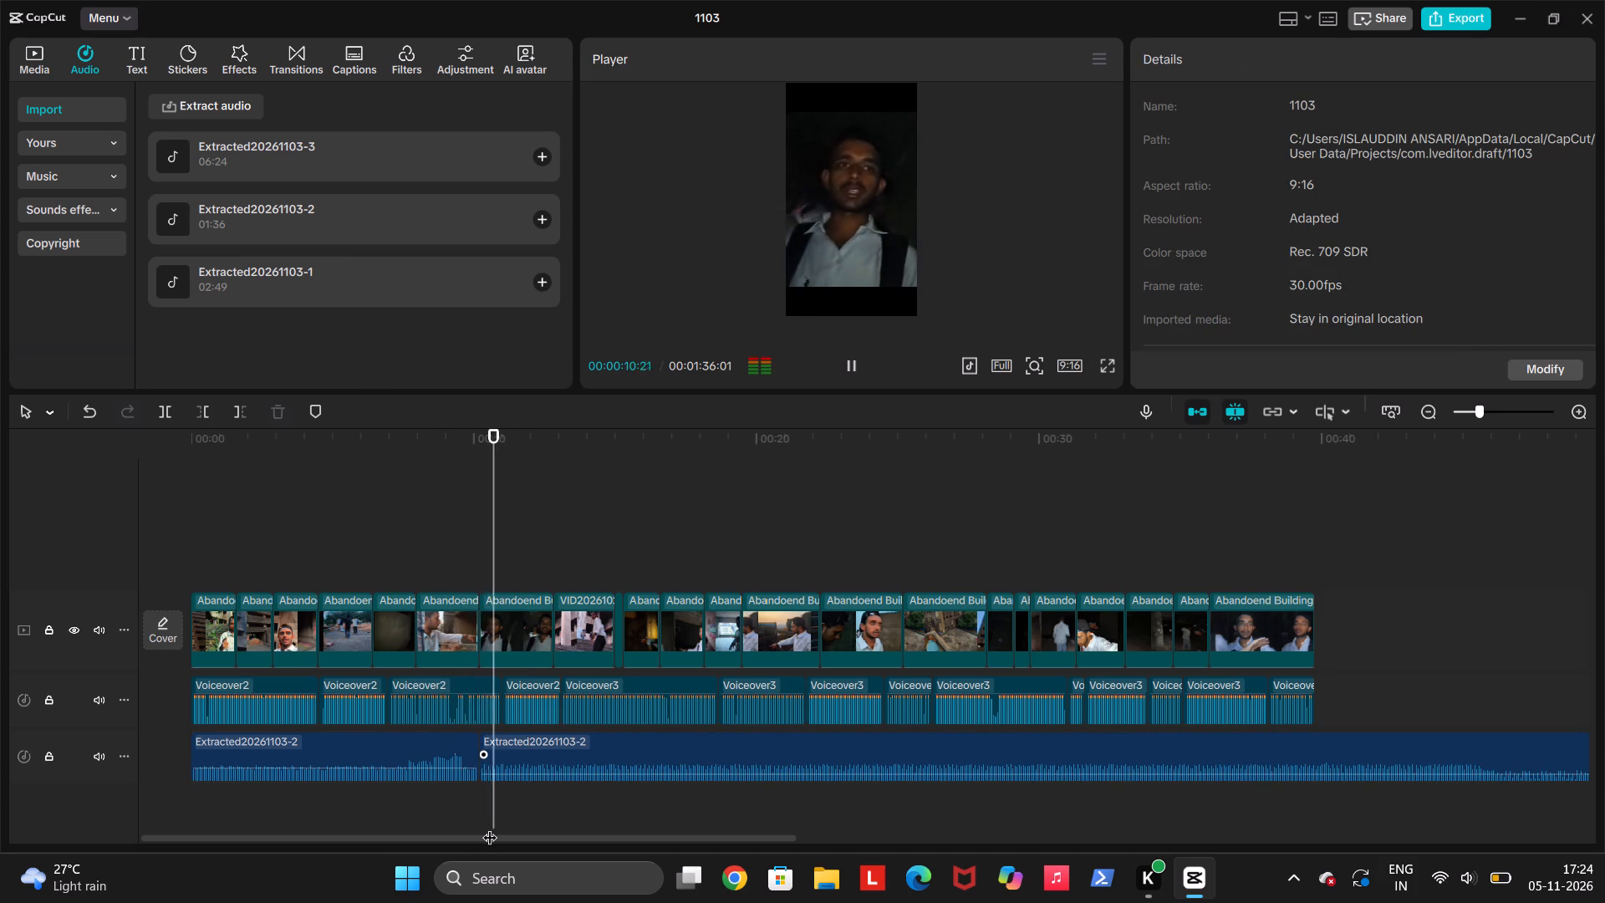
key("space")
Listen to the second music segment once more and delete it, keeping only the first segment up to 00:00:10:06.
left_click(594, 746)
key("space")
key("space")
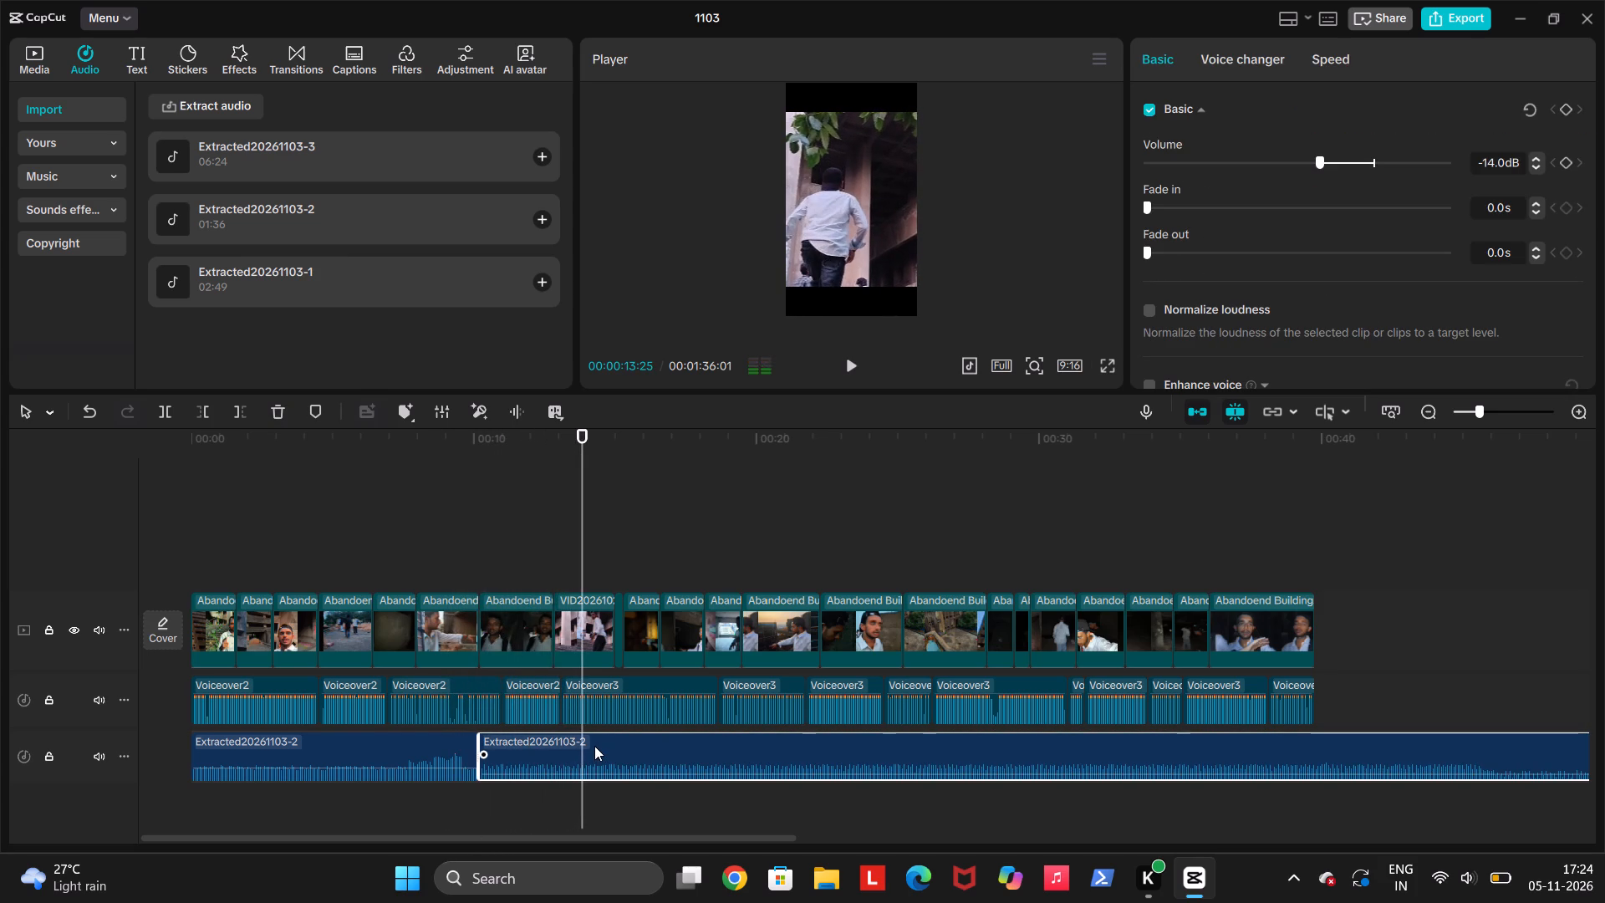
key("Delete")
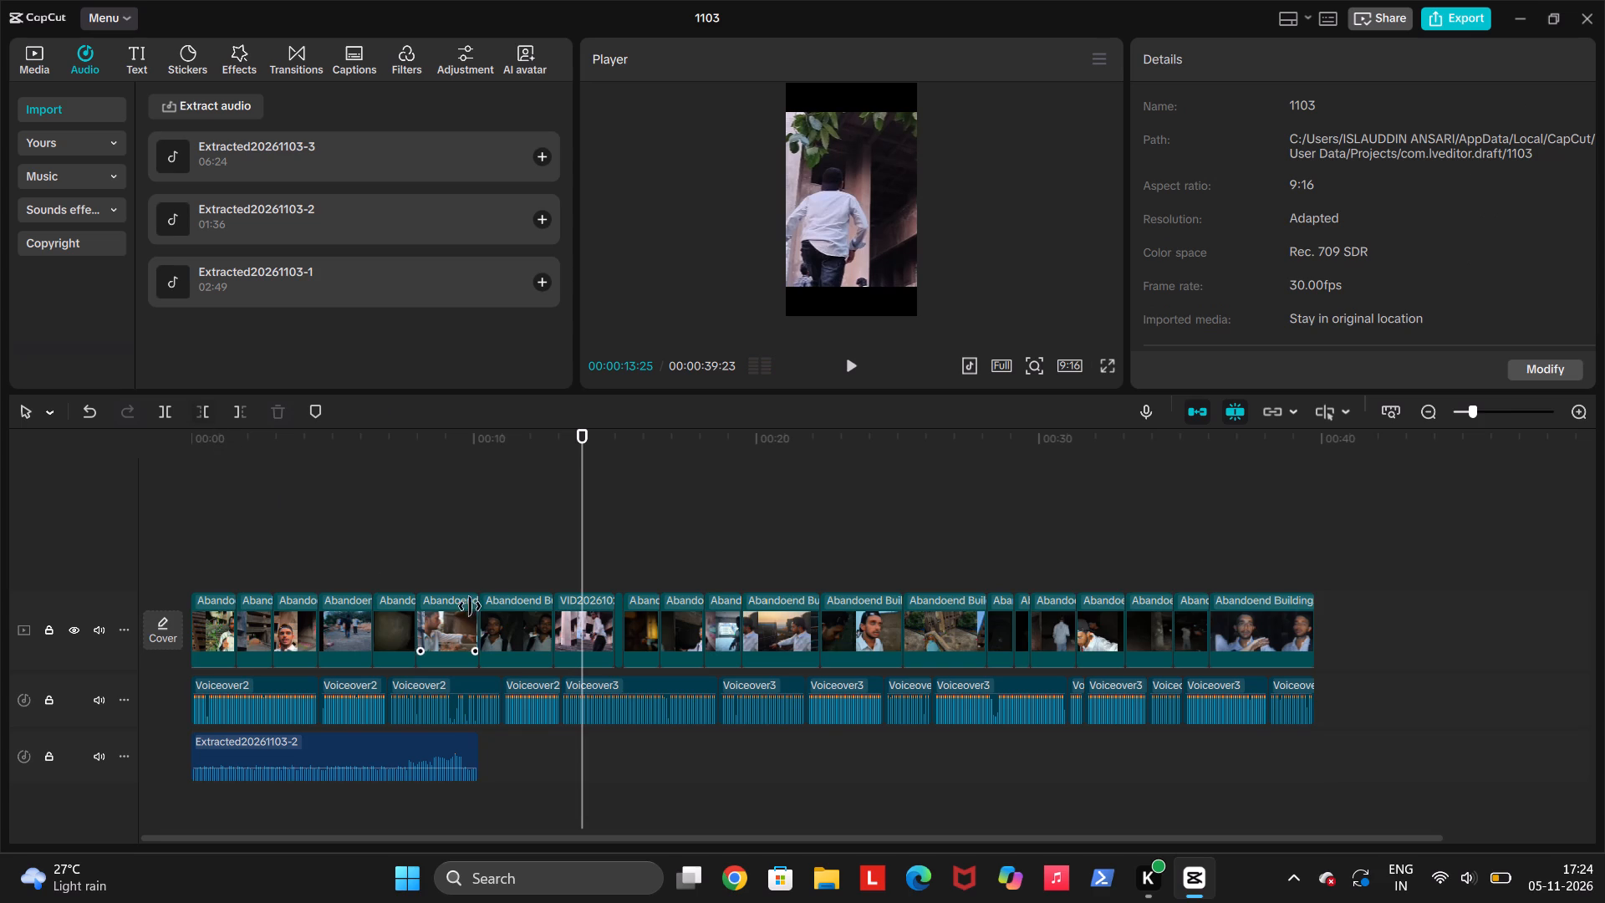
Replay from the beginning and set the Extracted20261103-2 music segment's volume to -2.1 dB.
left_click(478, 588)
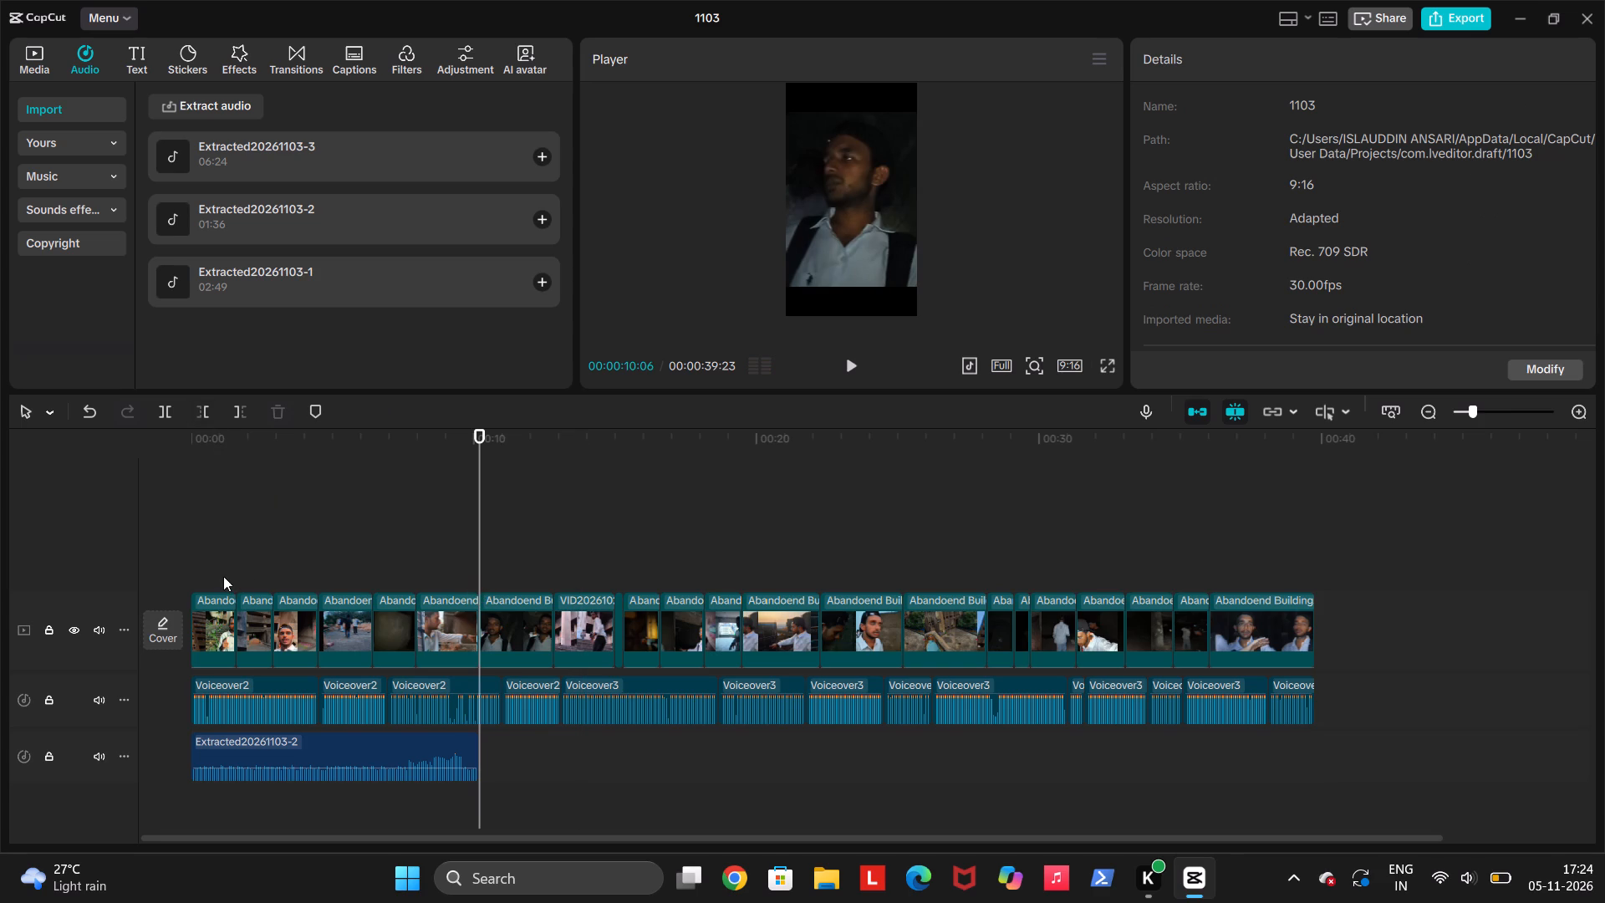
left_click(223, 576)
left_click_drag(223, 576, 158, 576)
key("space")
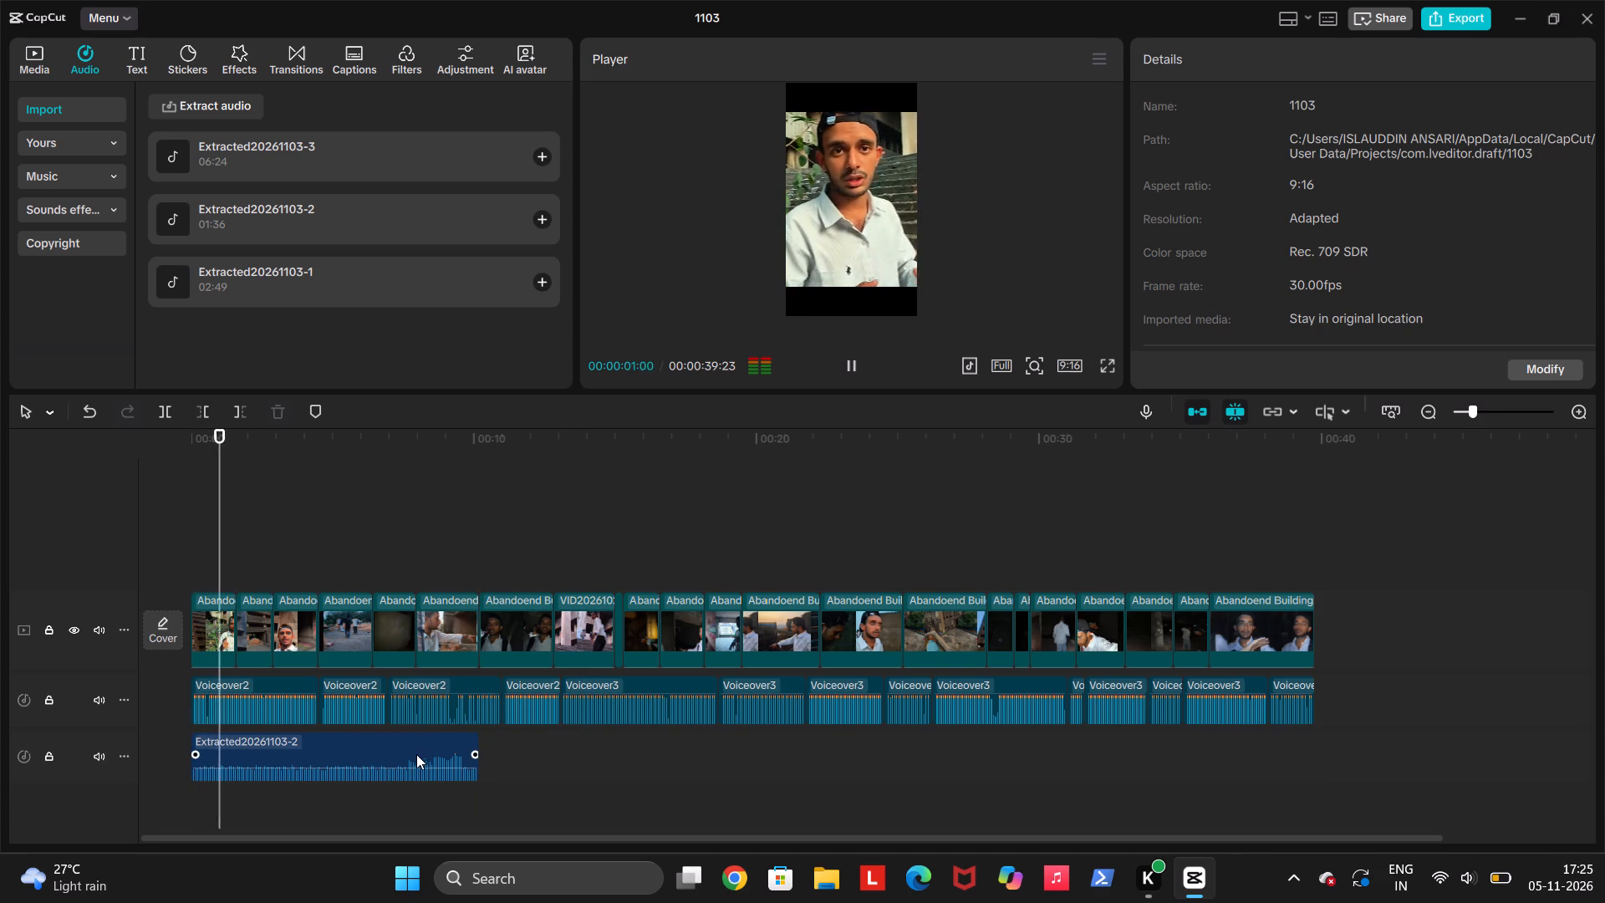
left_click(415, 757)
left_click(408, 768)
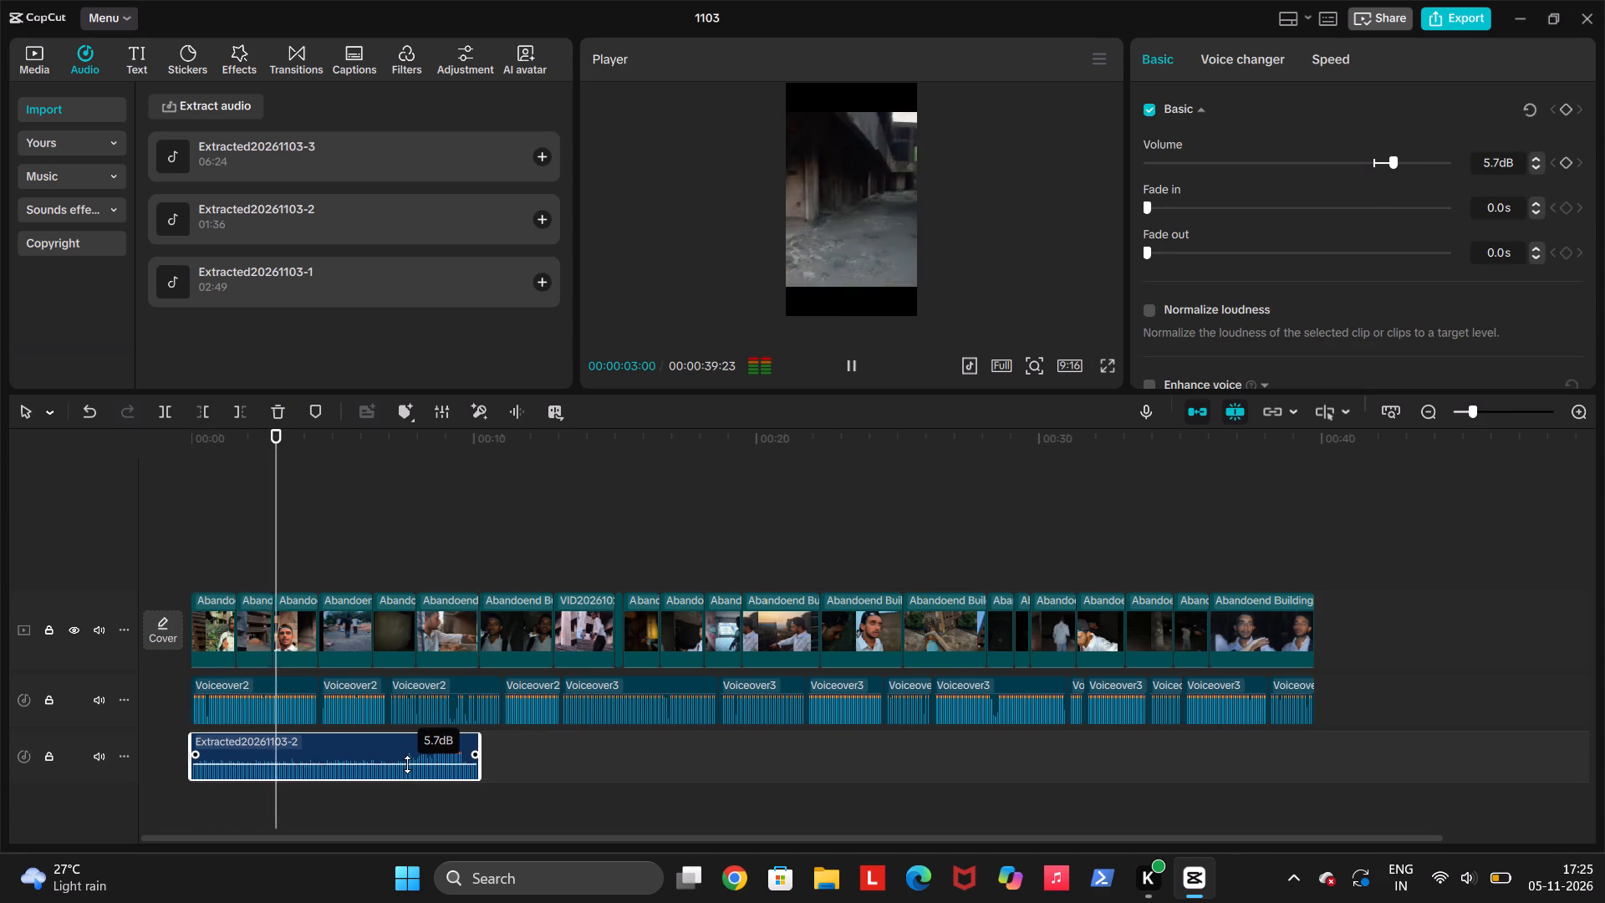
left_click(407, 764)
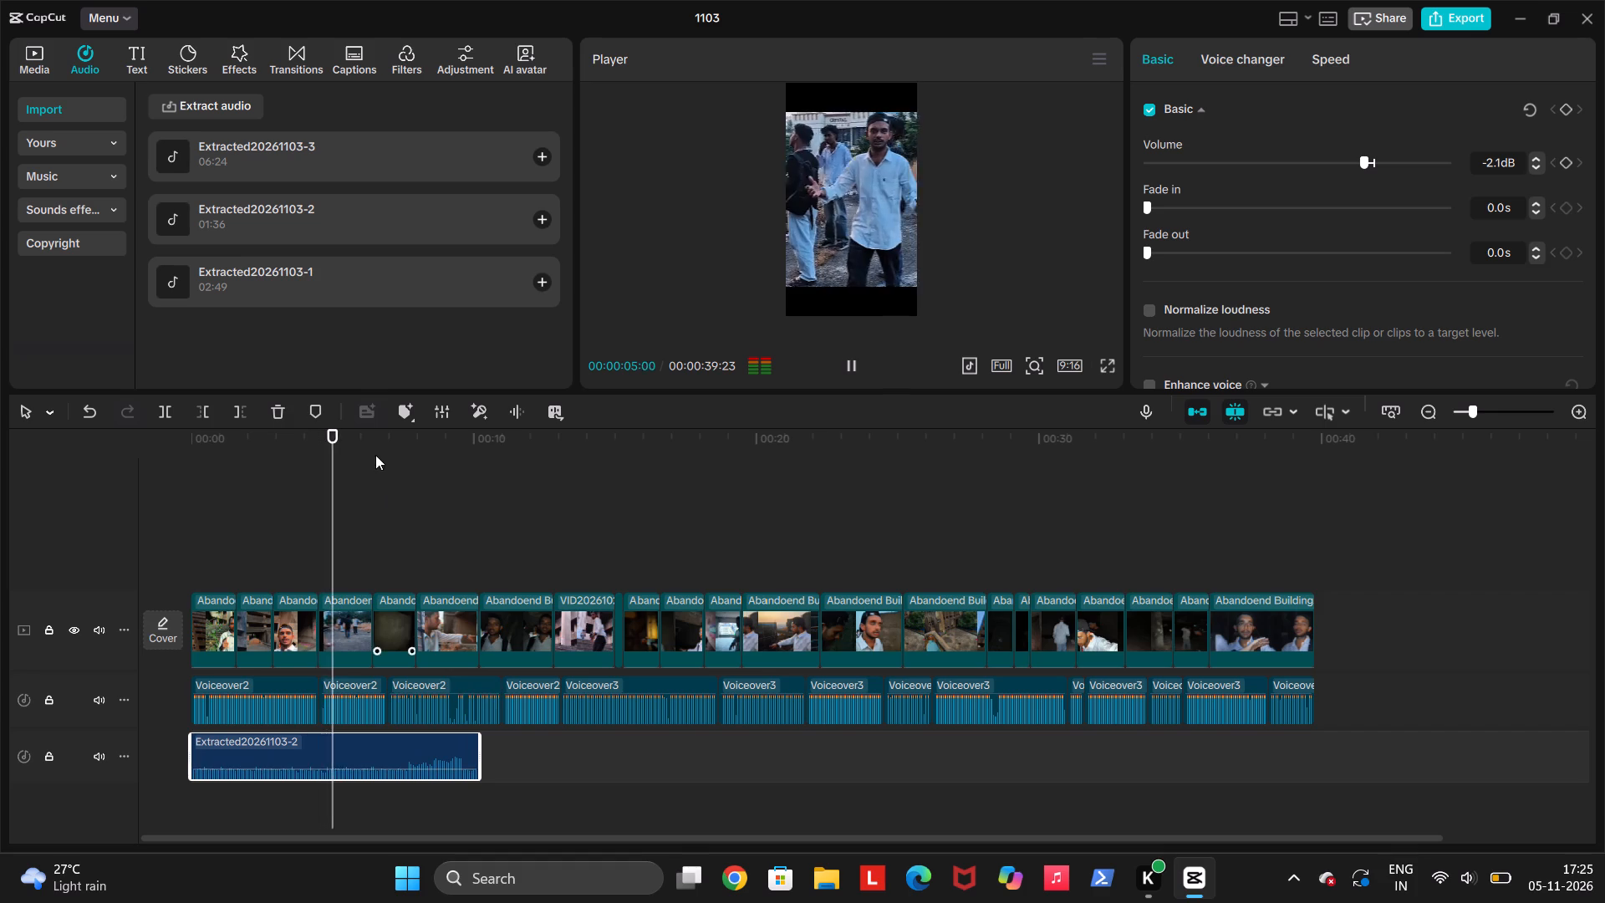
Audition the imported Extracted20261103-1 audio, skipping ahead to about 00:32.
left_click(324, 293)
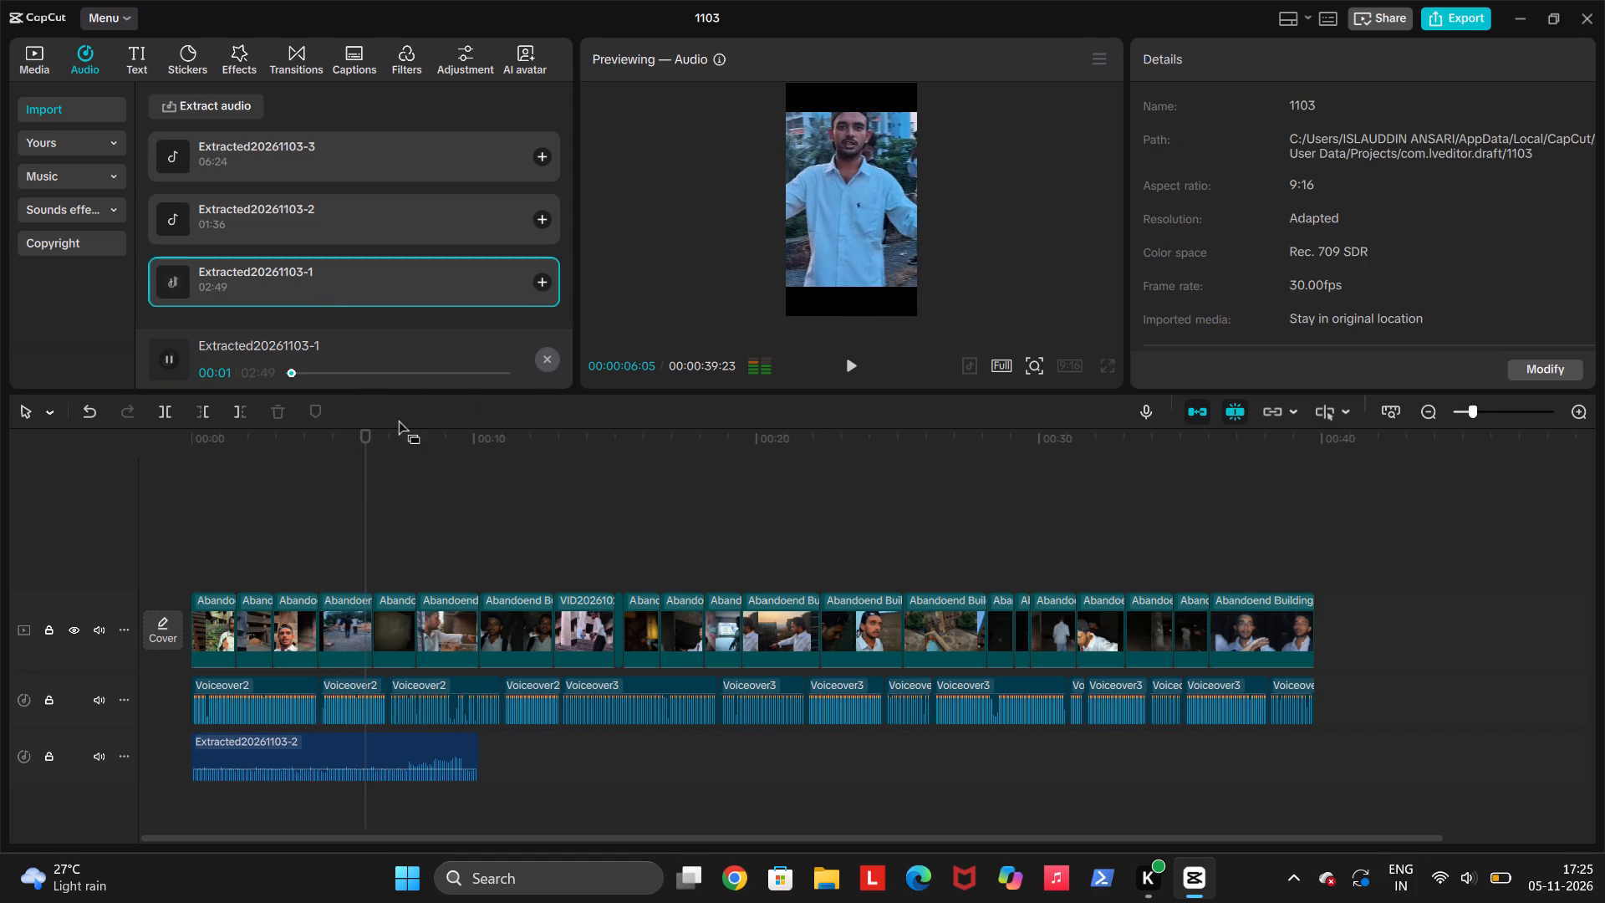
left_click(298, 376)
left_click(310, 375)
left_click(331, 371)
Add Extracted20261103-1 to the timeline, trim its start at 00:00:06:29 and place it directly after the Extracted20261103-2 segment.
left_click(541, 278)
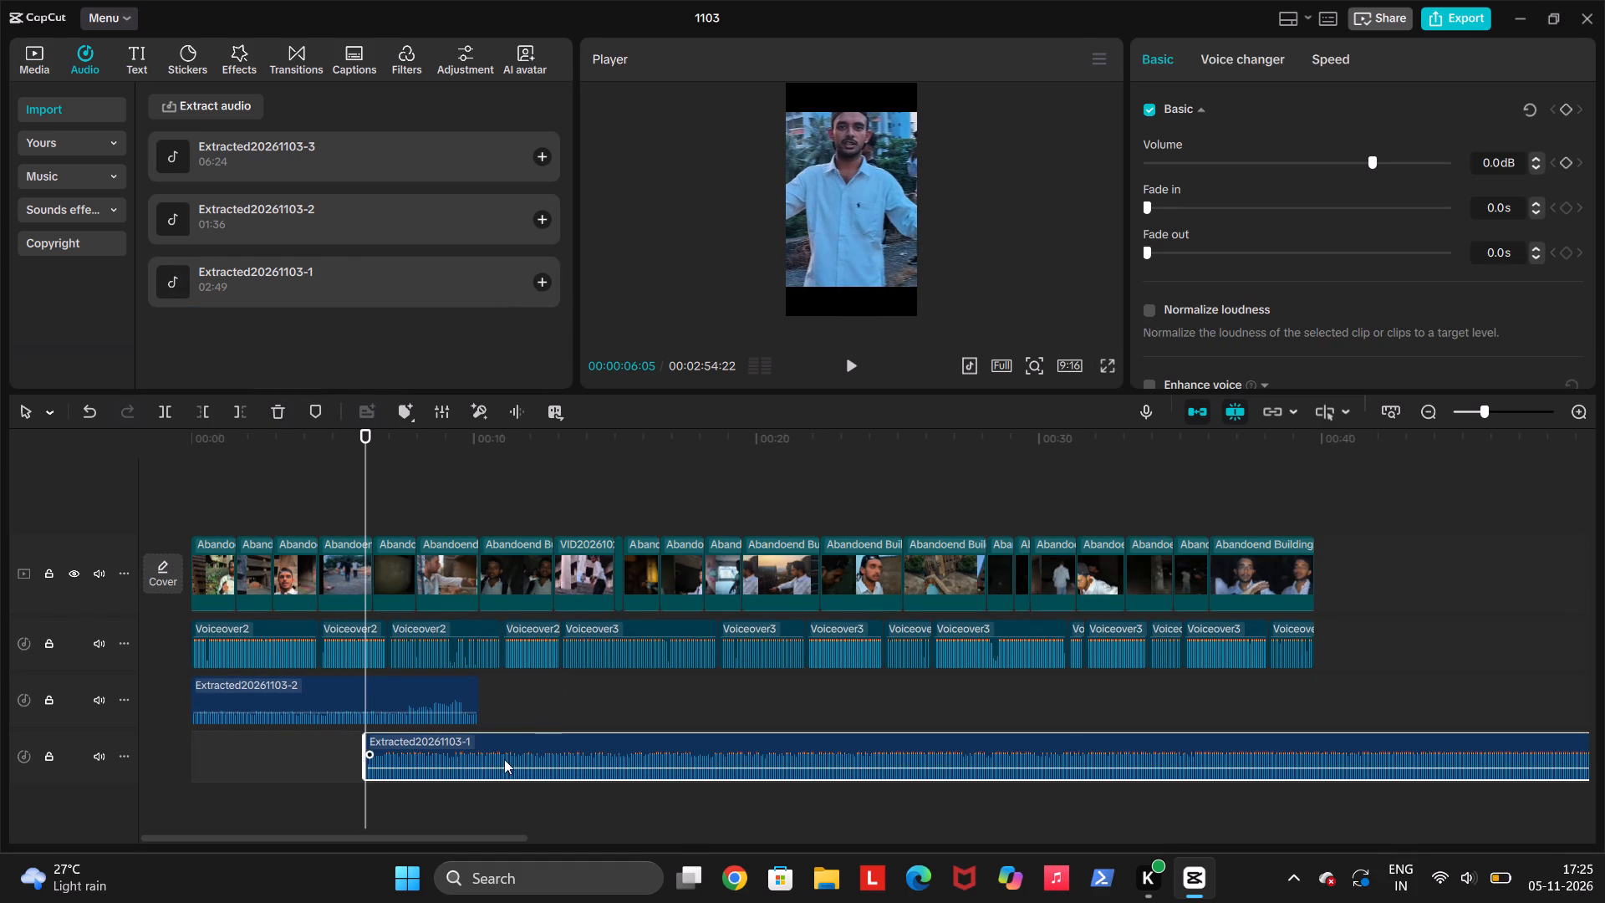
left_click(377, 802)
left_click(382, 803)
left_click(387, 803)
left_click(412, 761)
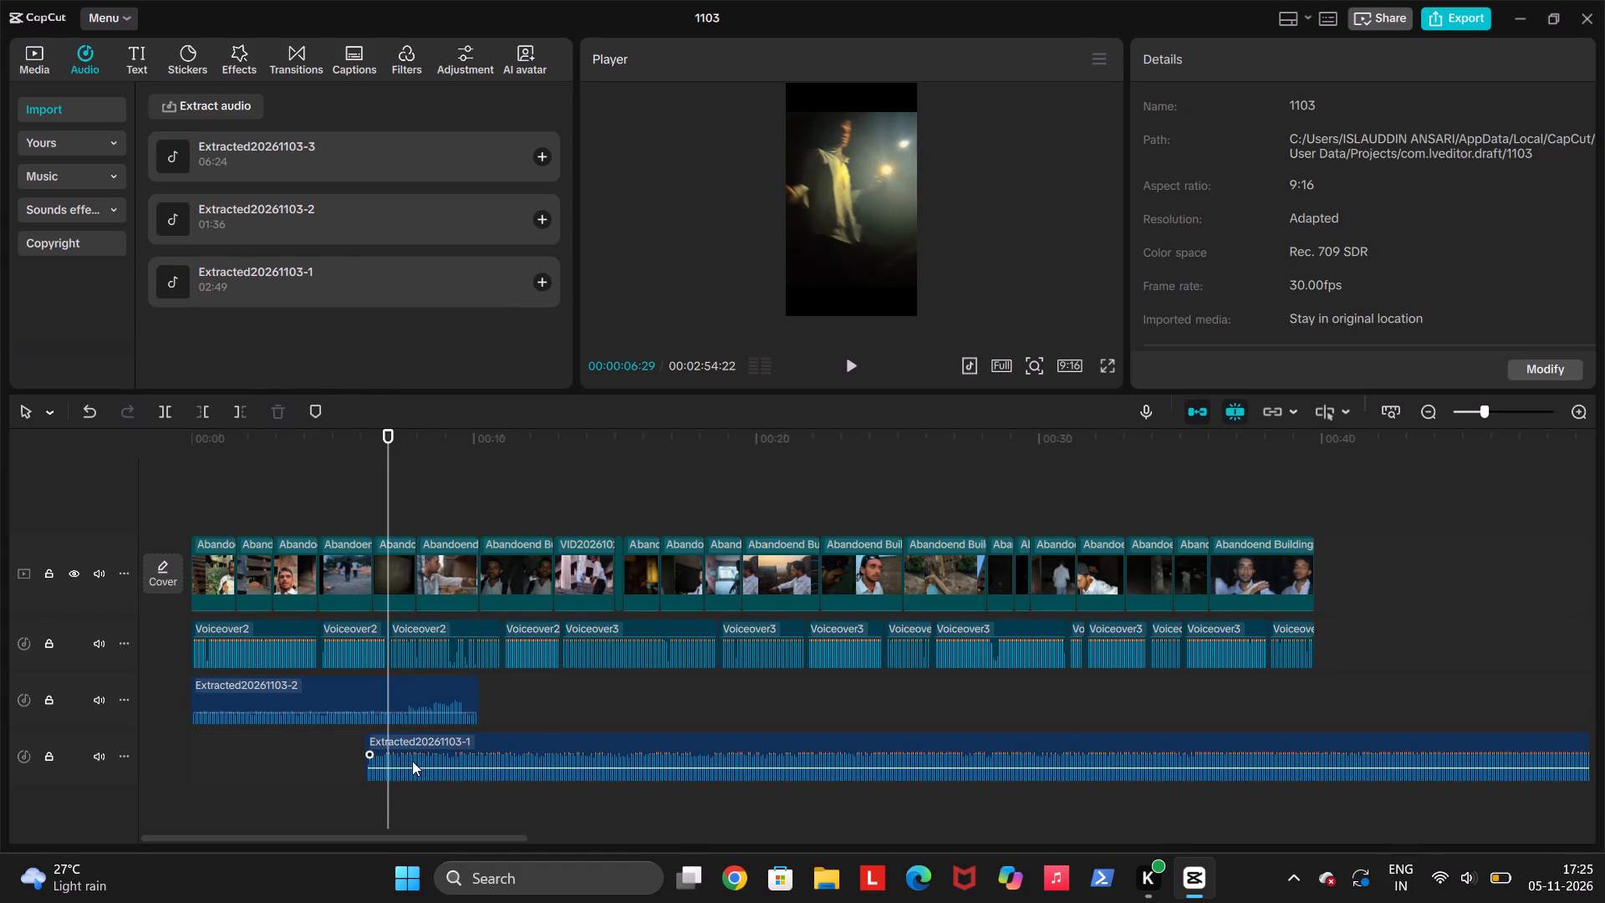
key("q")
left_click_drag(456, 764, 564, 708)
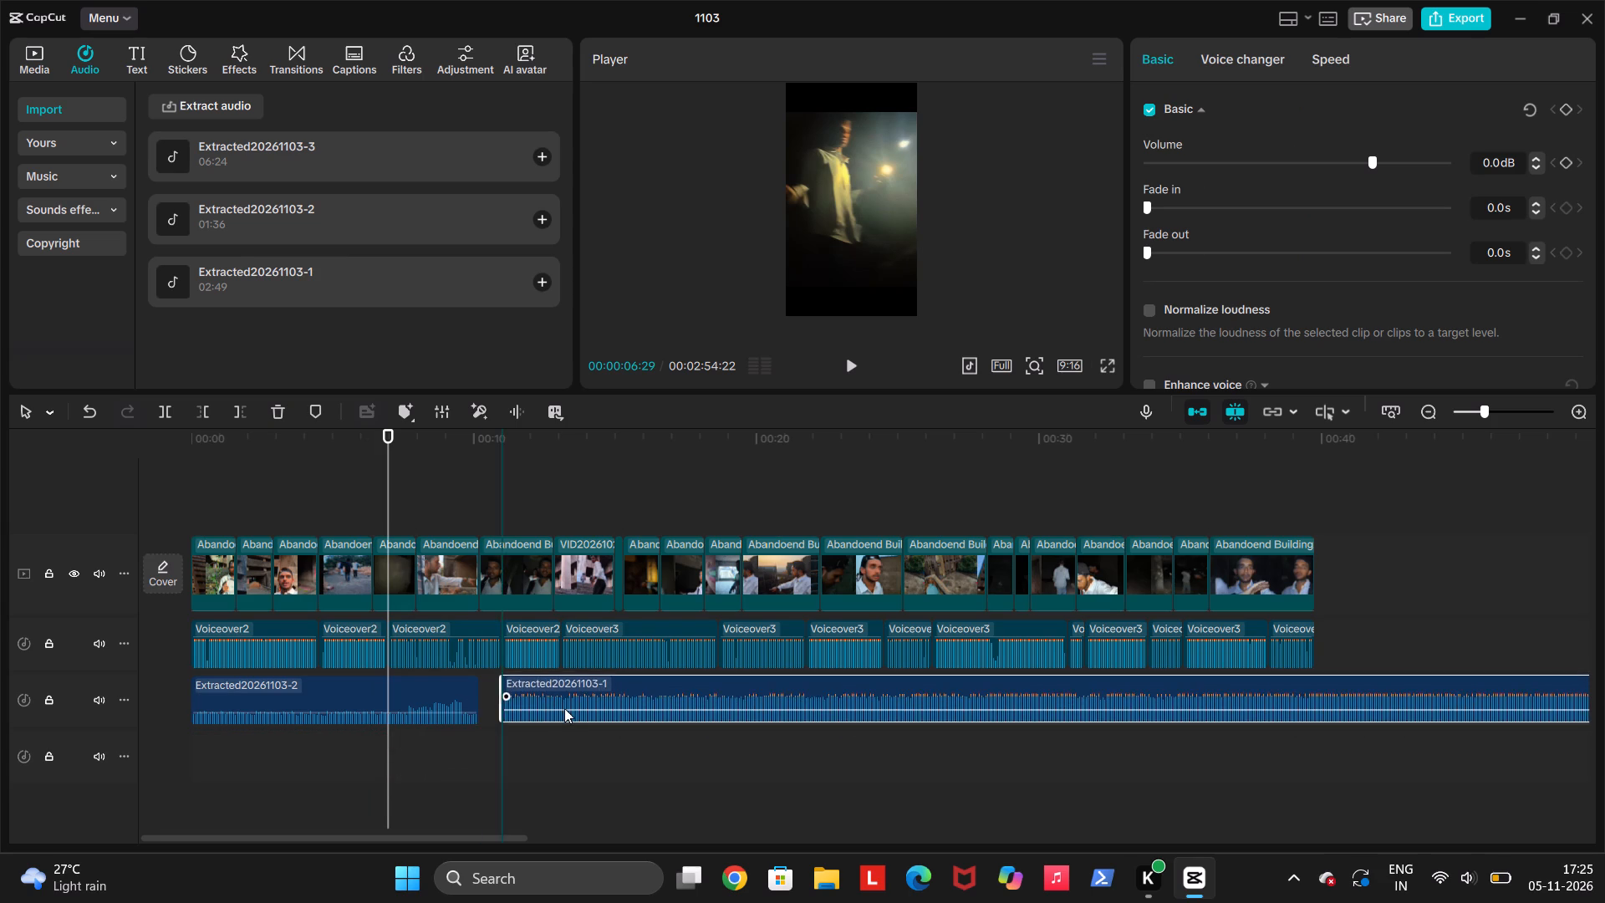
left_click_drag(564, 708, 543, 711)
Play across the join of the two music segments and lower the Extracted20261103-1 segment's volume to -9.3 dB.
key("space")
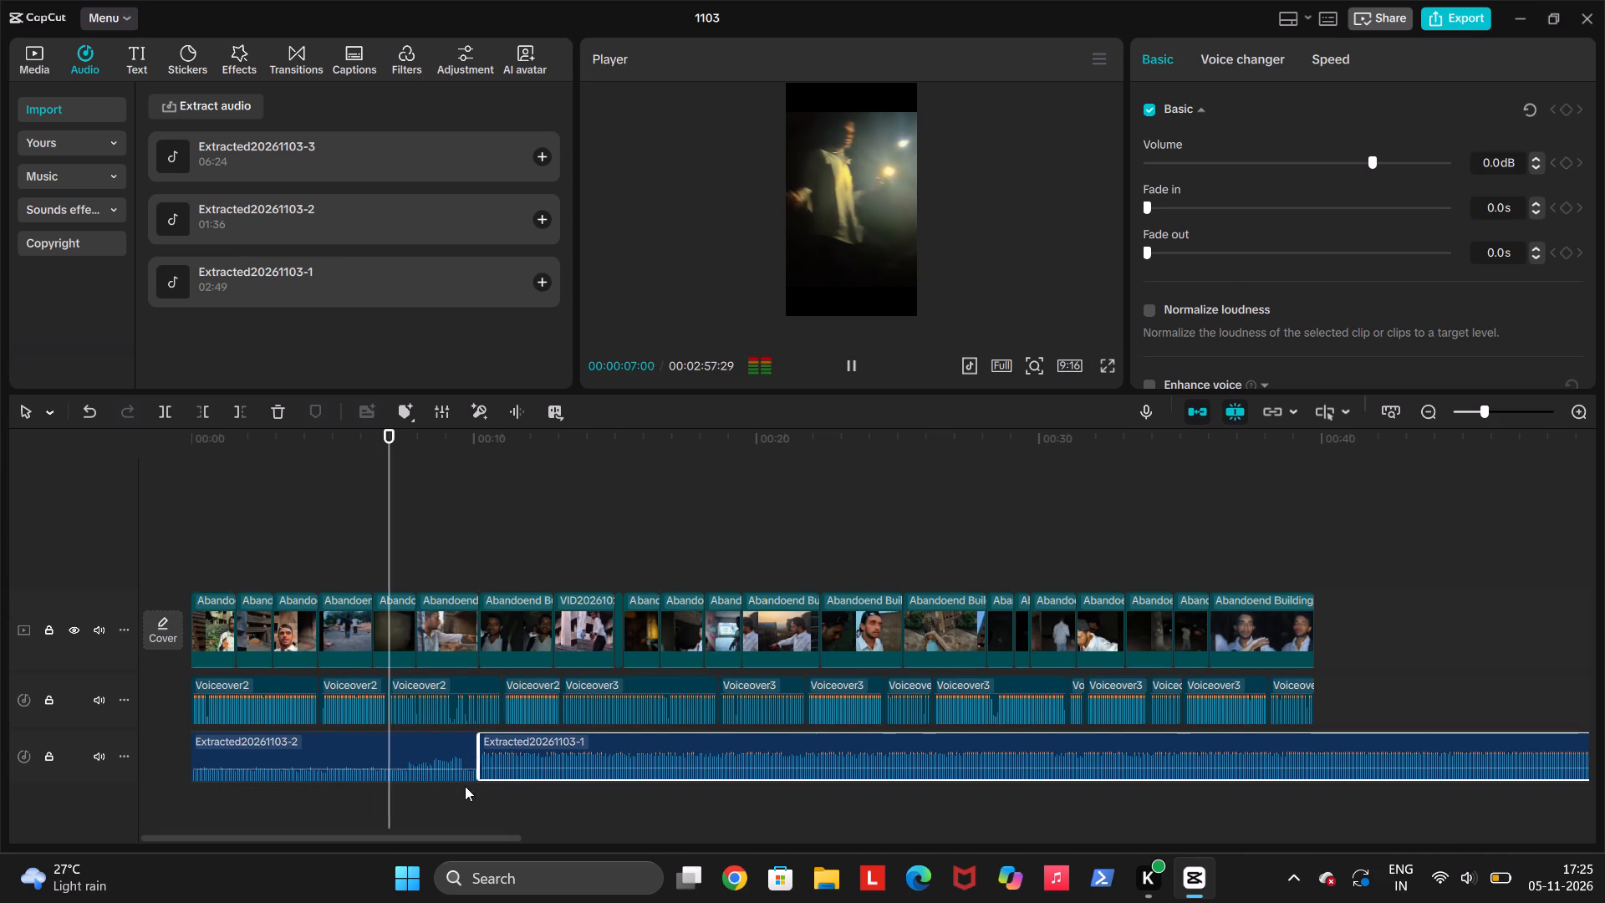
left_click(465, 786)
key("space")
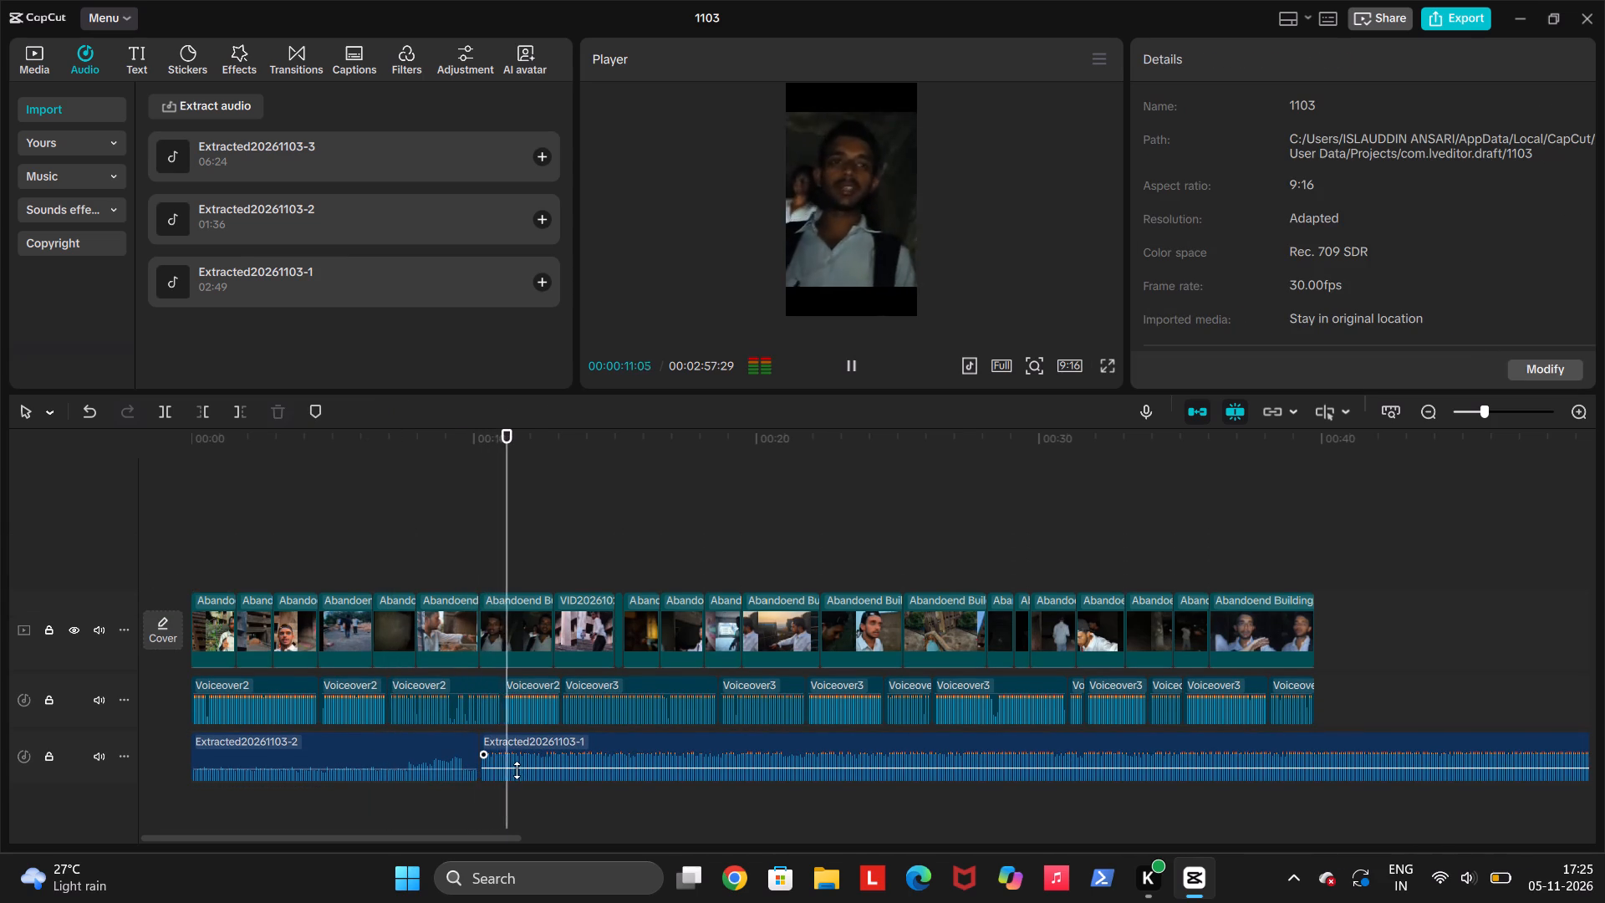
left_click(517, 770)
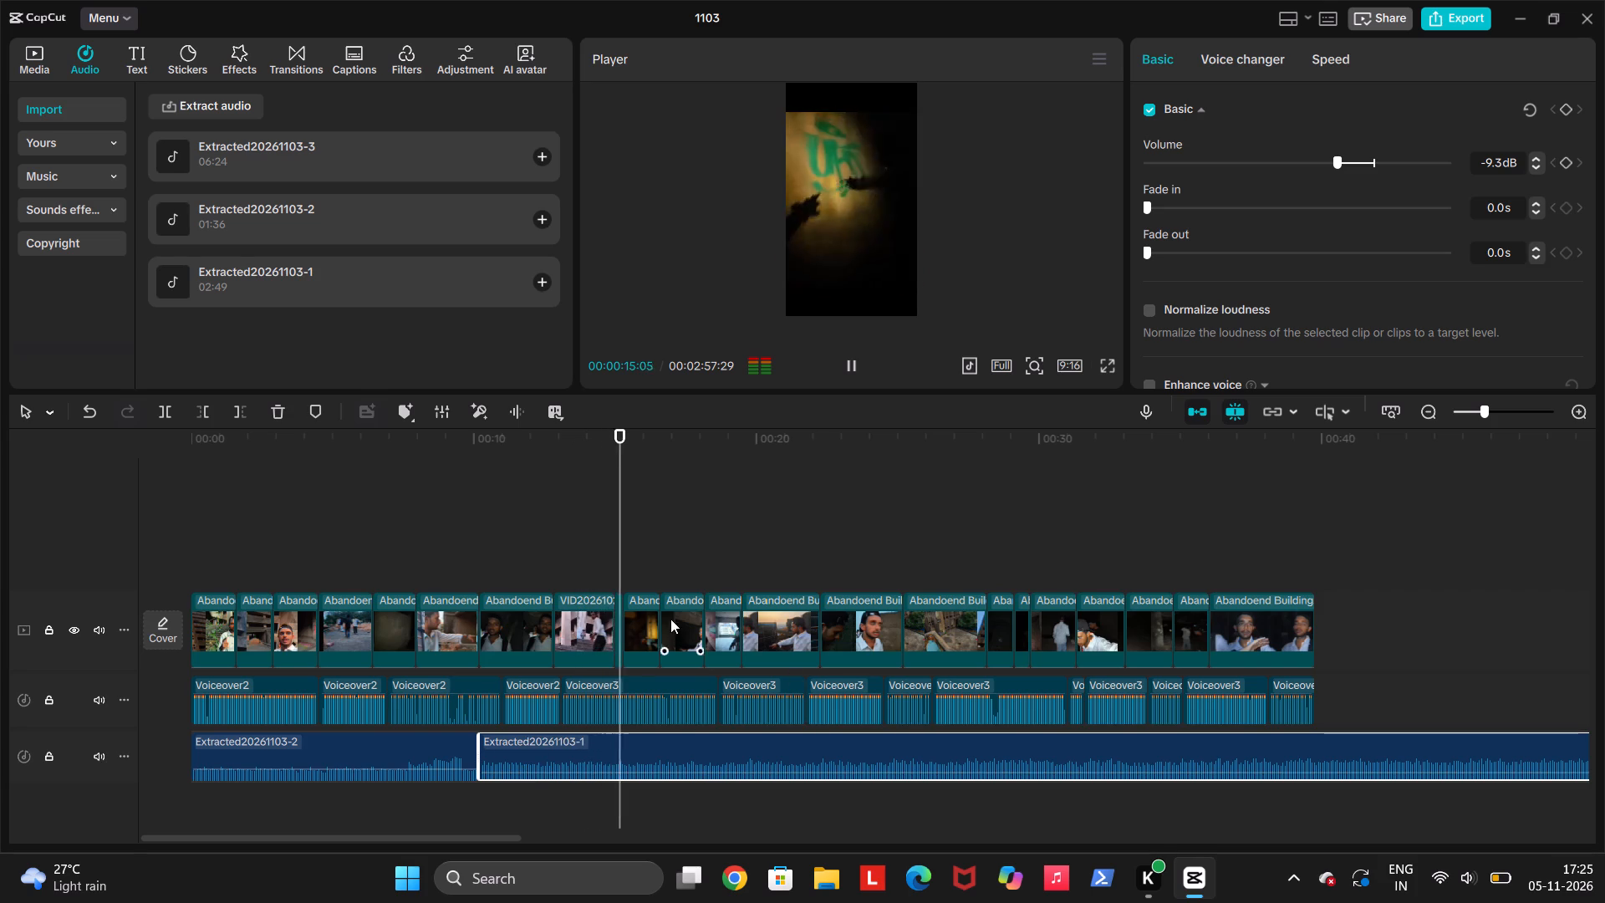
Look through the Music folder for another background track to extract audio from.
left_click(158, 99)
left_click_drag(273, 245, 418, 271)
scroll(144, 336, "down", 1)
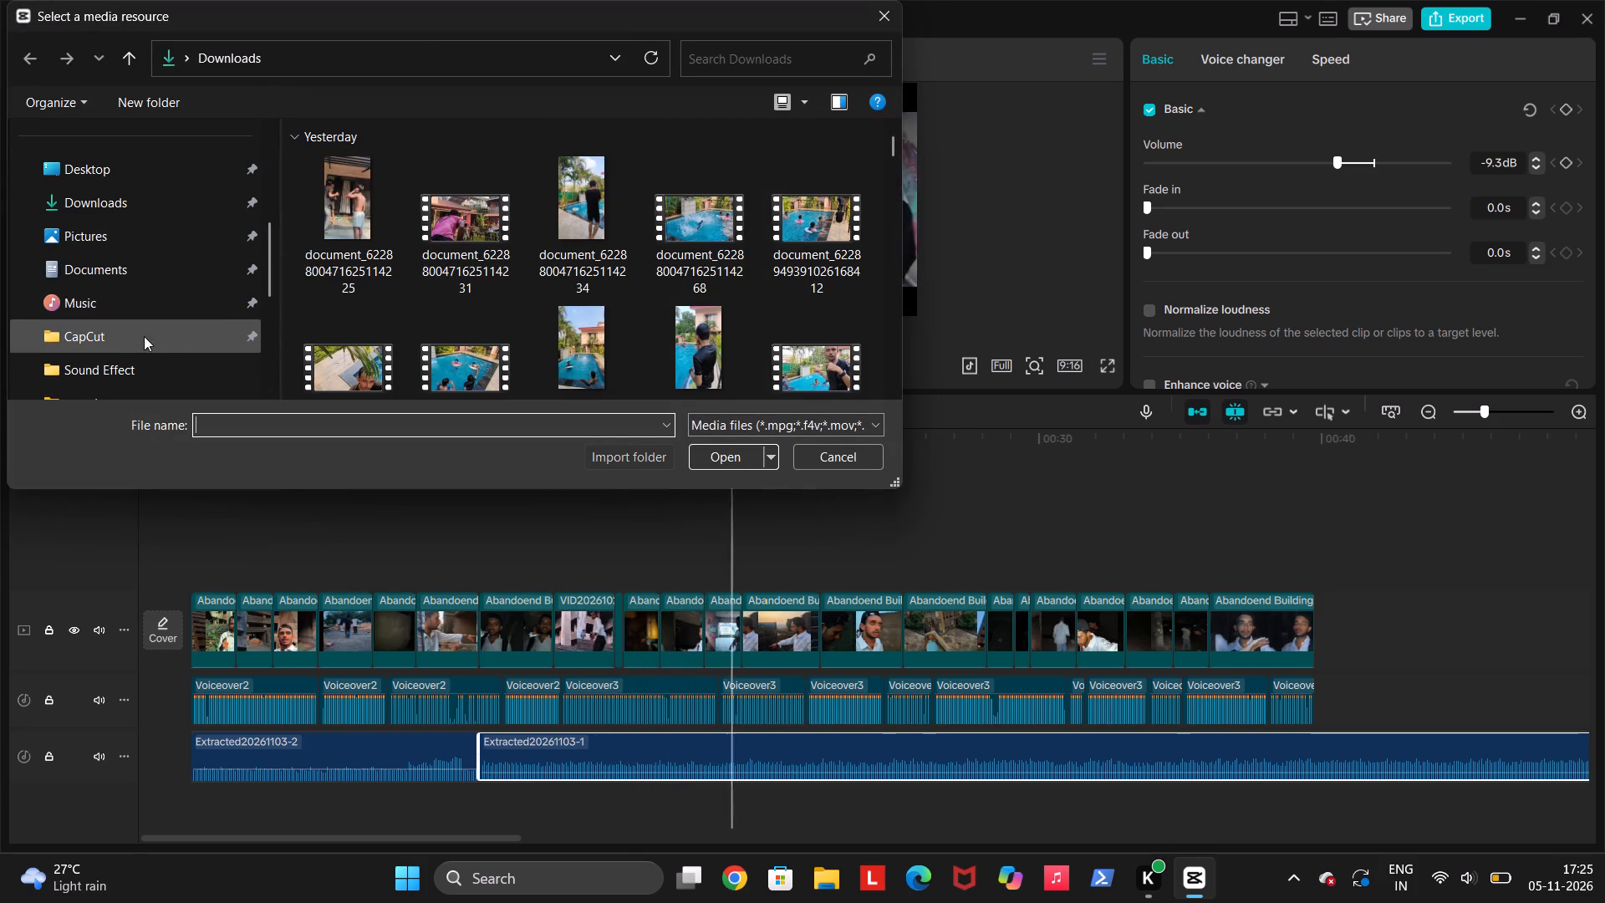
scroll(144, 336, "down", 1)
left_click(123, 298)
scroll(397, 272, "down", 2)
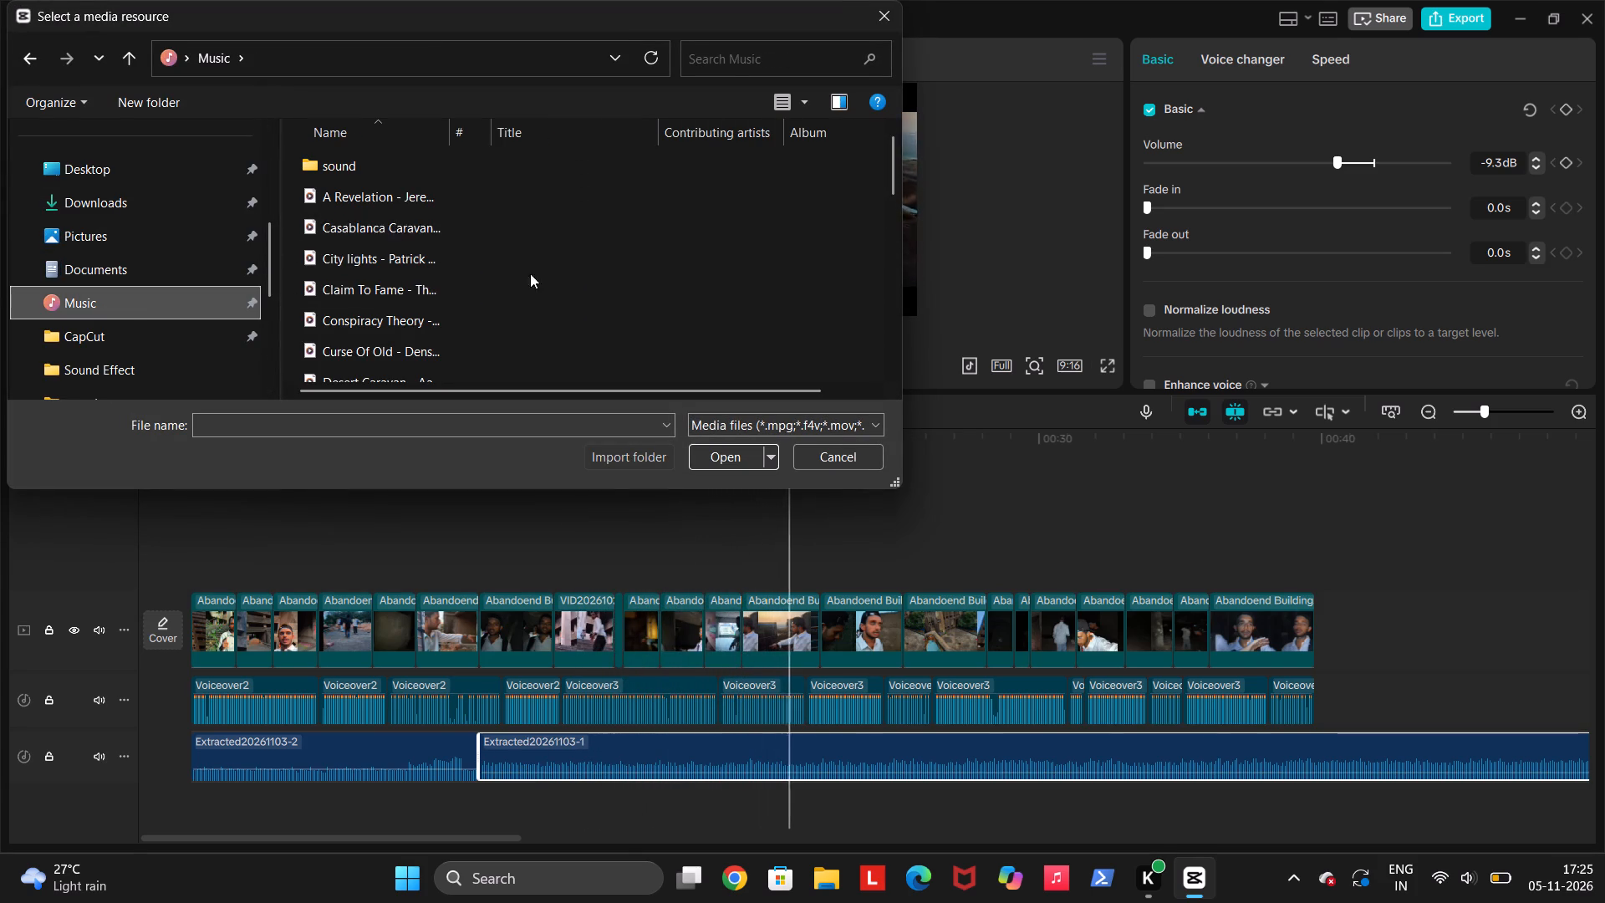
scroll(530, 273, "down", 1)
scroll(852, 0, "down", 1)
scroll(461, 298, "down", 2)
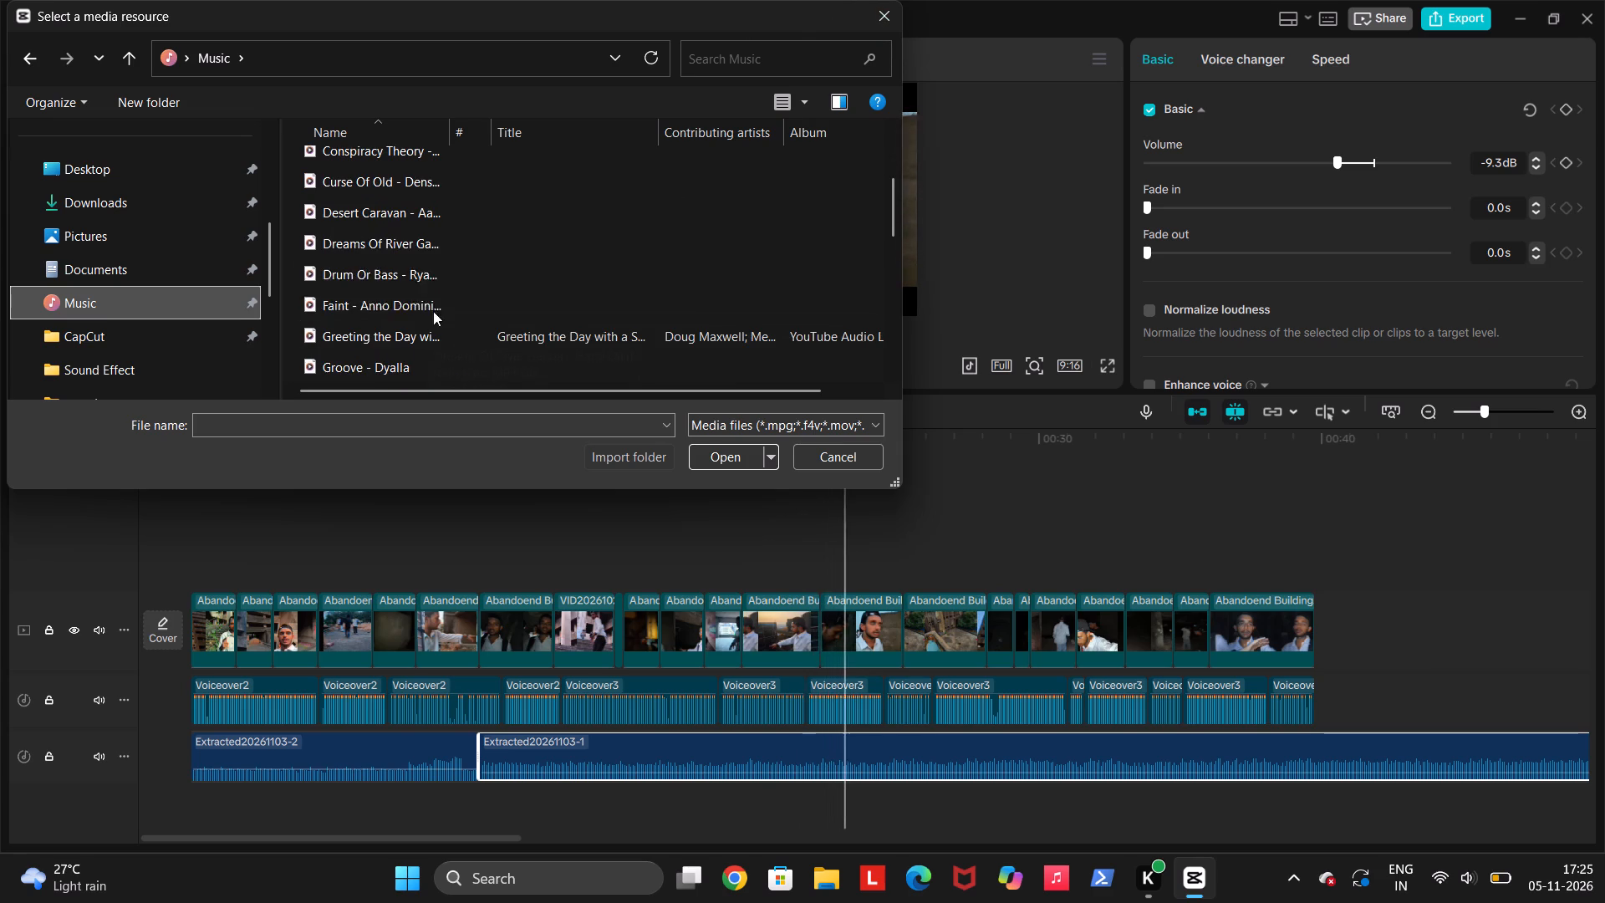
scroll(433, 311, "down", 1)
left_click(874, 14)
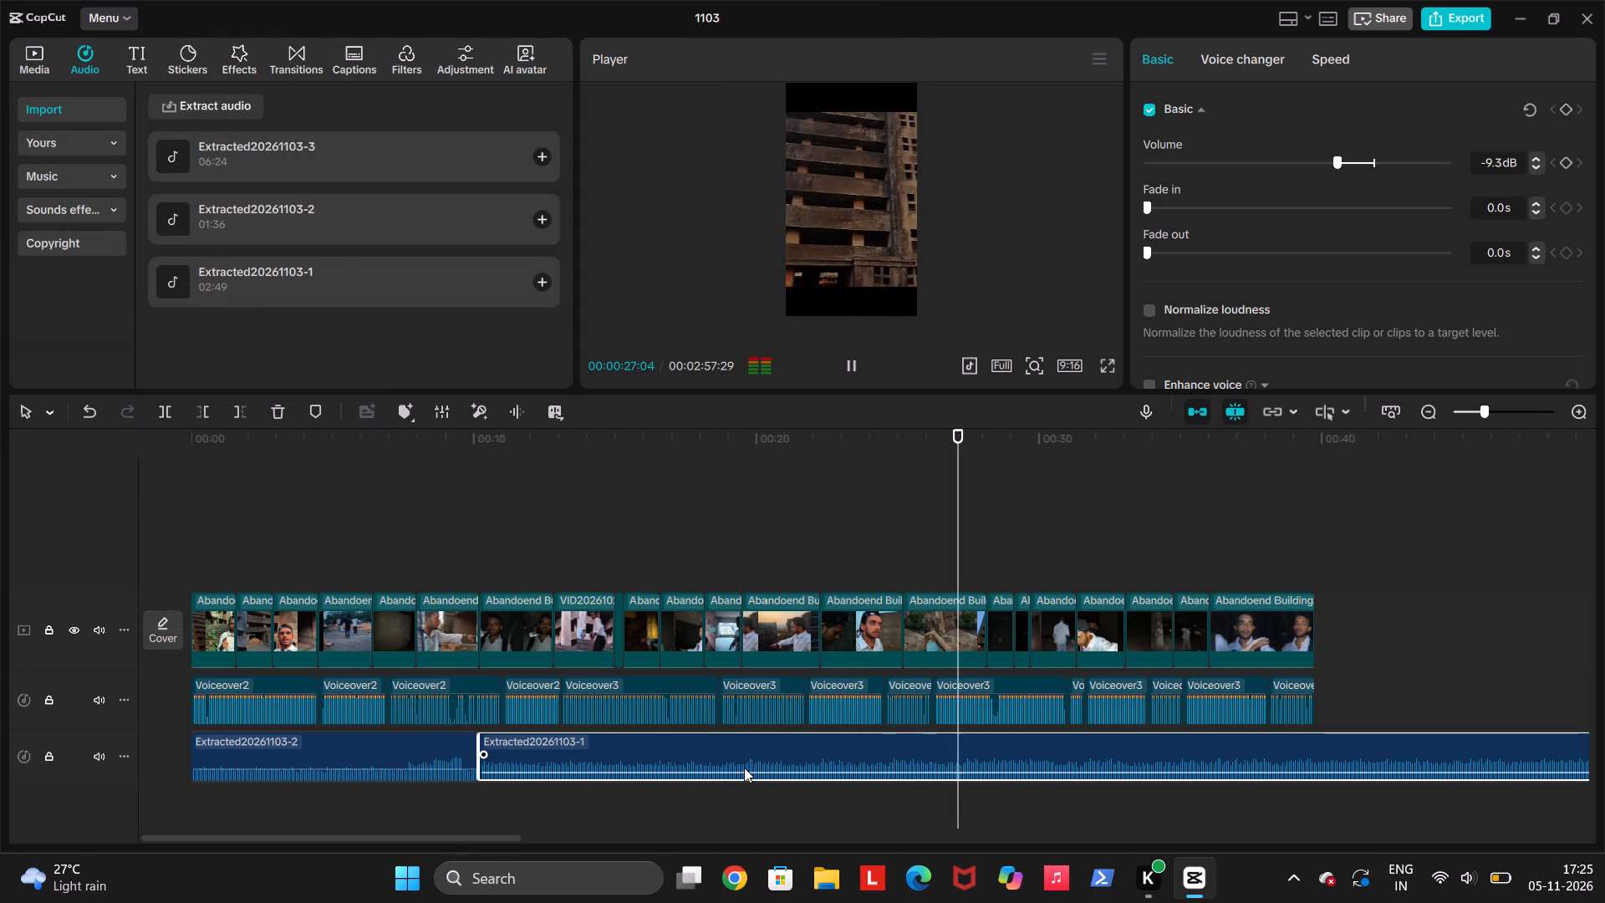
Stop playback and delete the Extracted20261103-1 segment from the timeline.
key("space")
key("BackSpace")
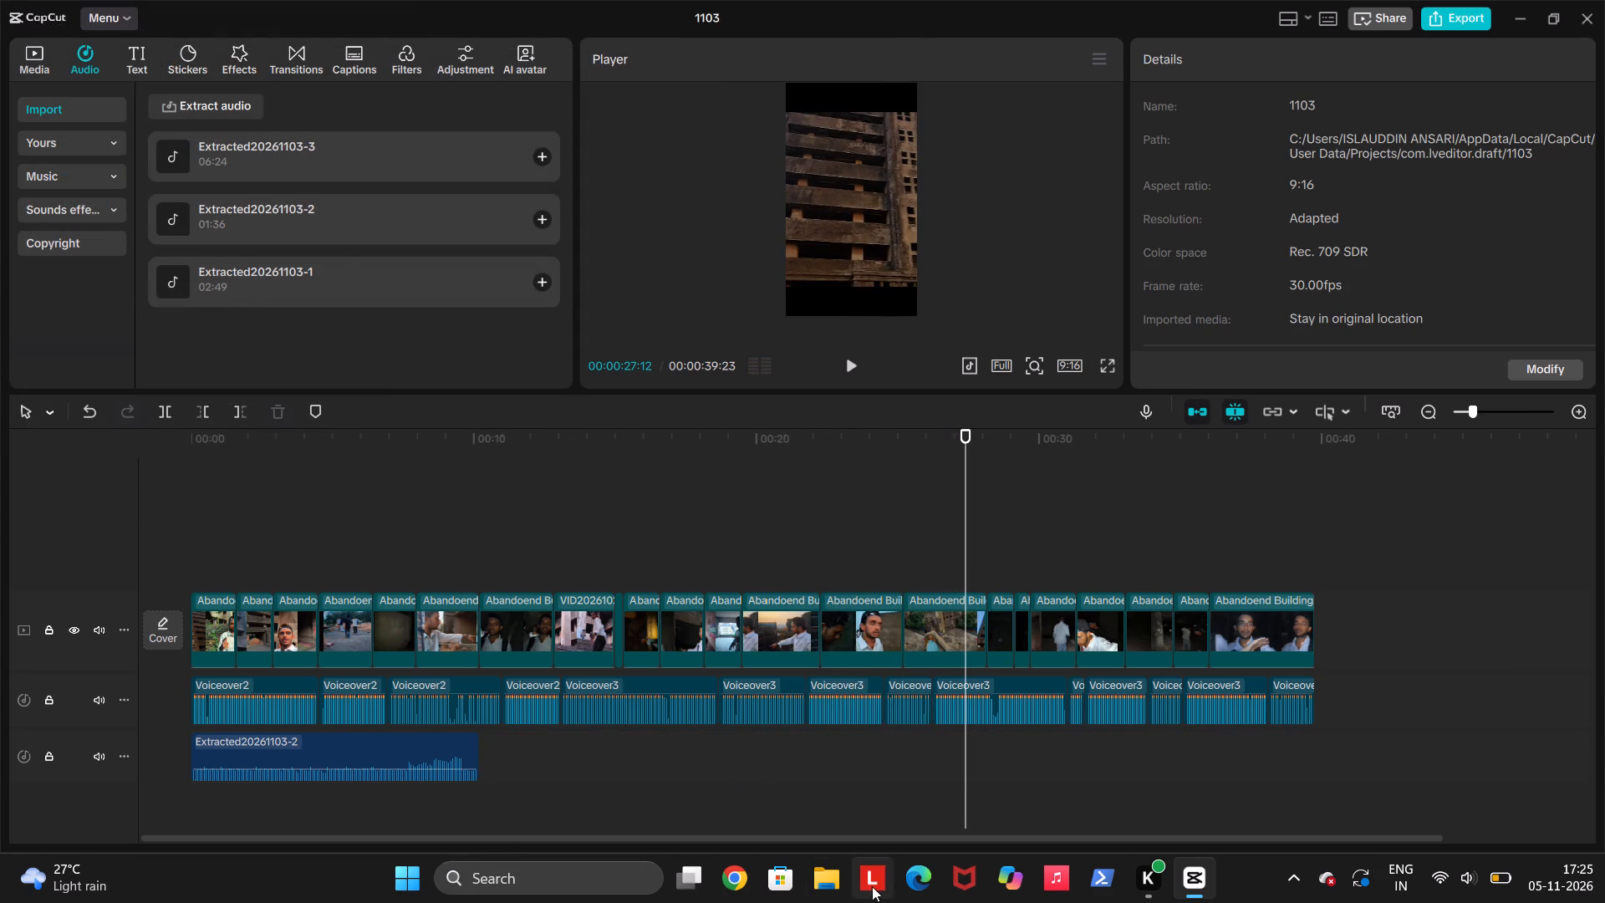
Switch to File Explorer, listen to "Honey, I Dismembered The Kids - Ezra Lipp" in the Music folder, and return to CapCut.
left_click(828, 878)
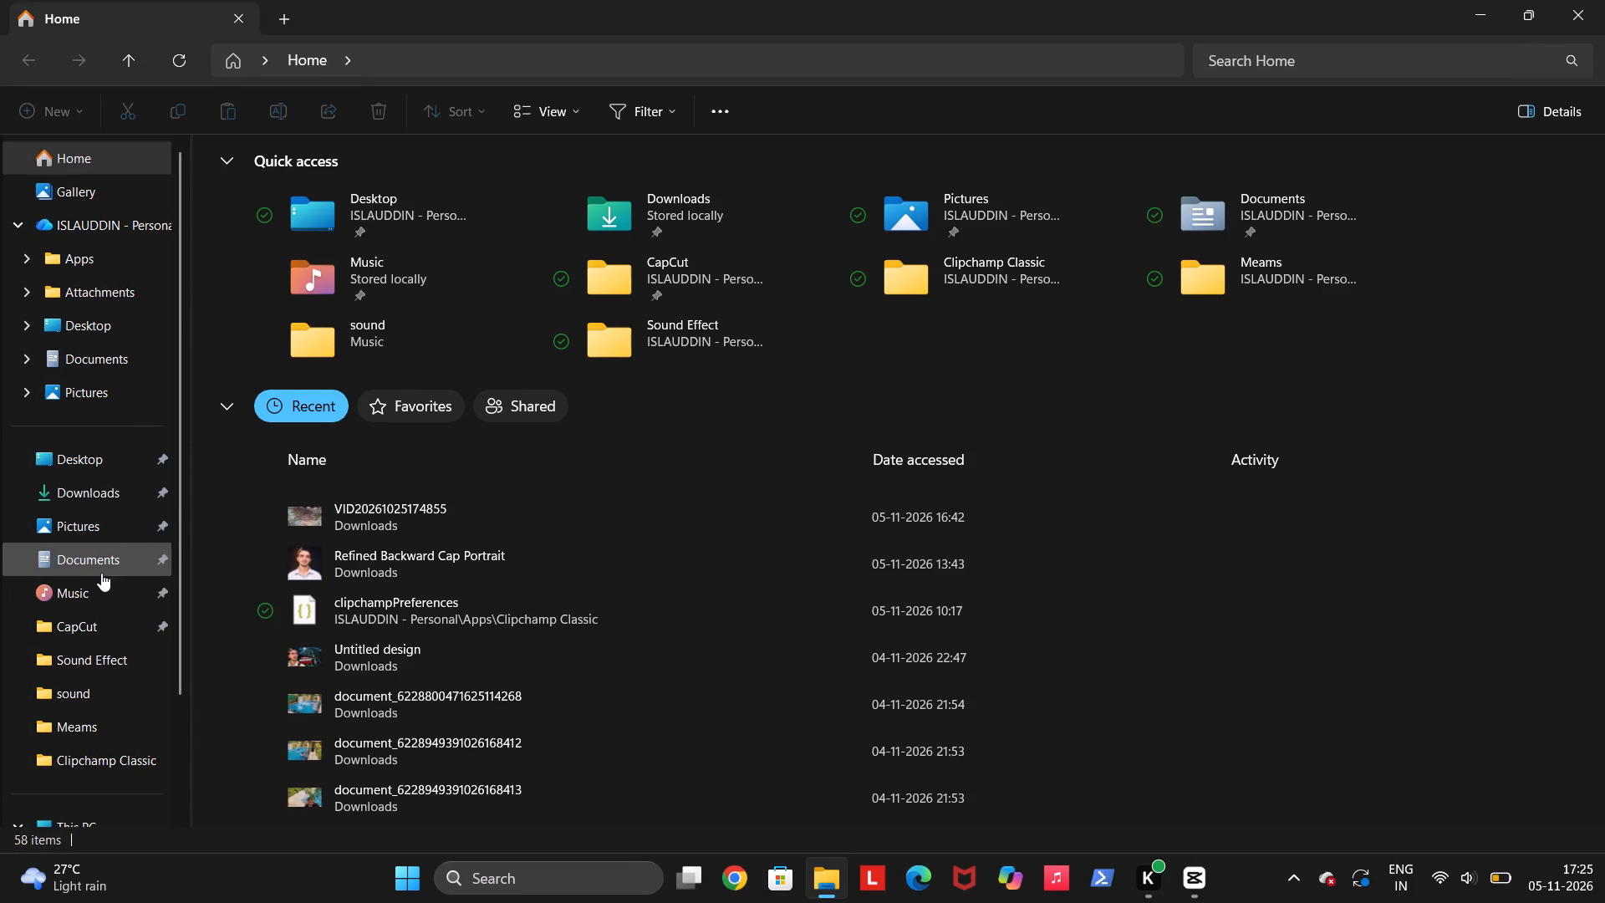
left_click(104, 604)
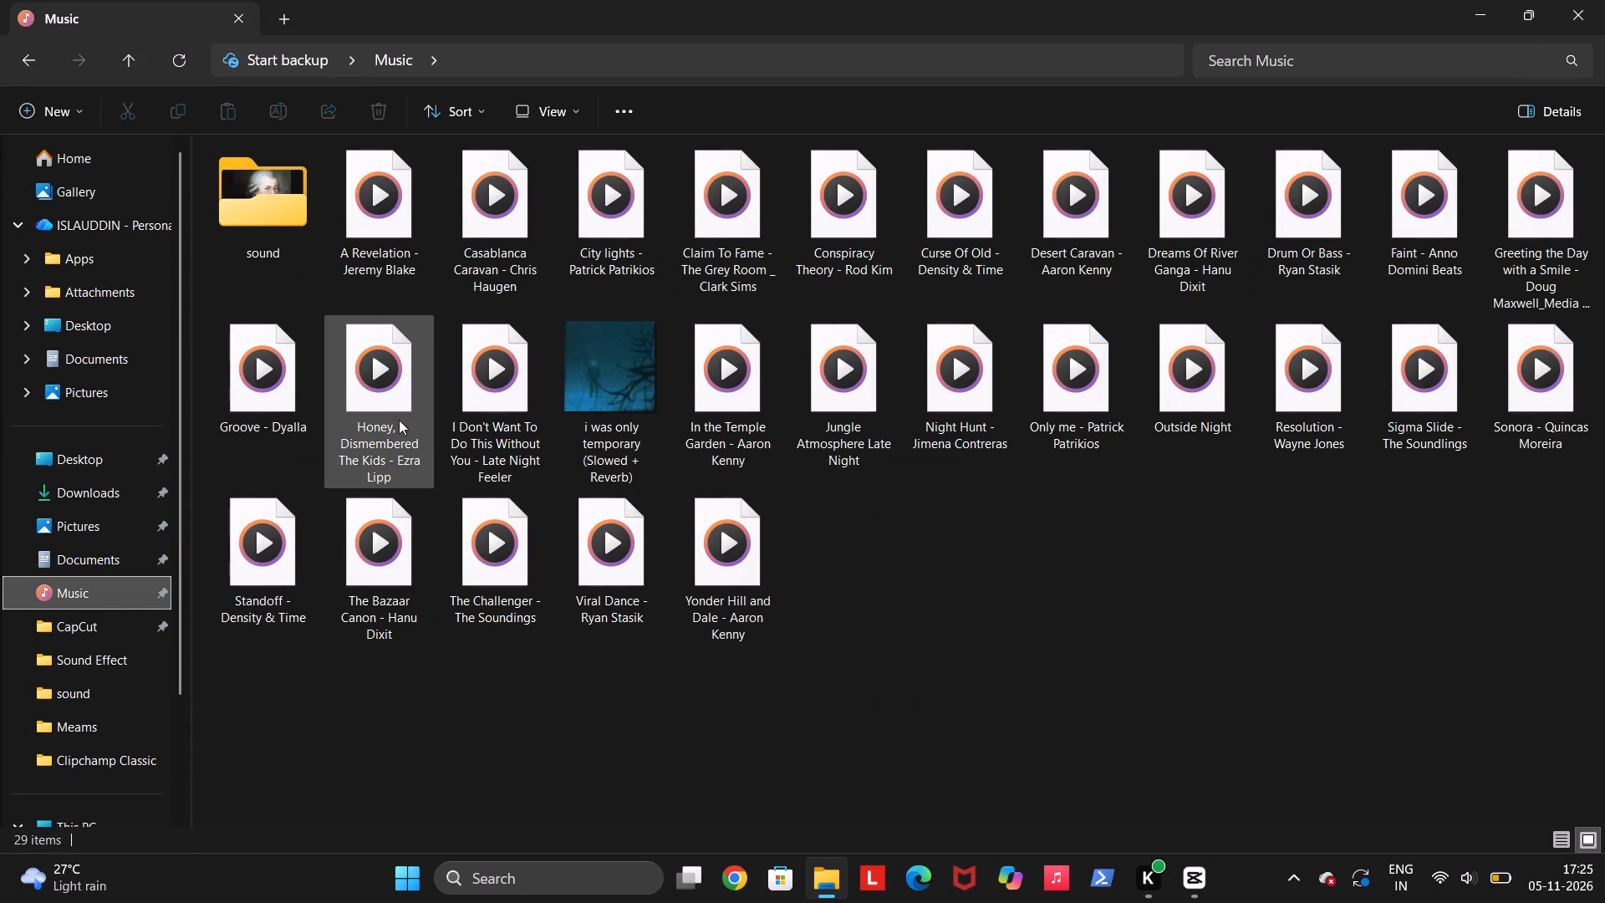
triple_click(399, 420)
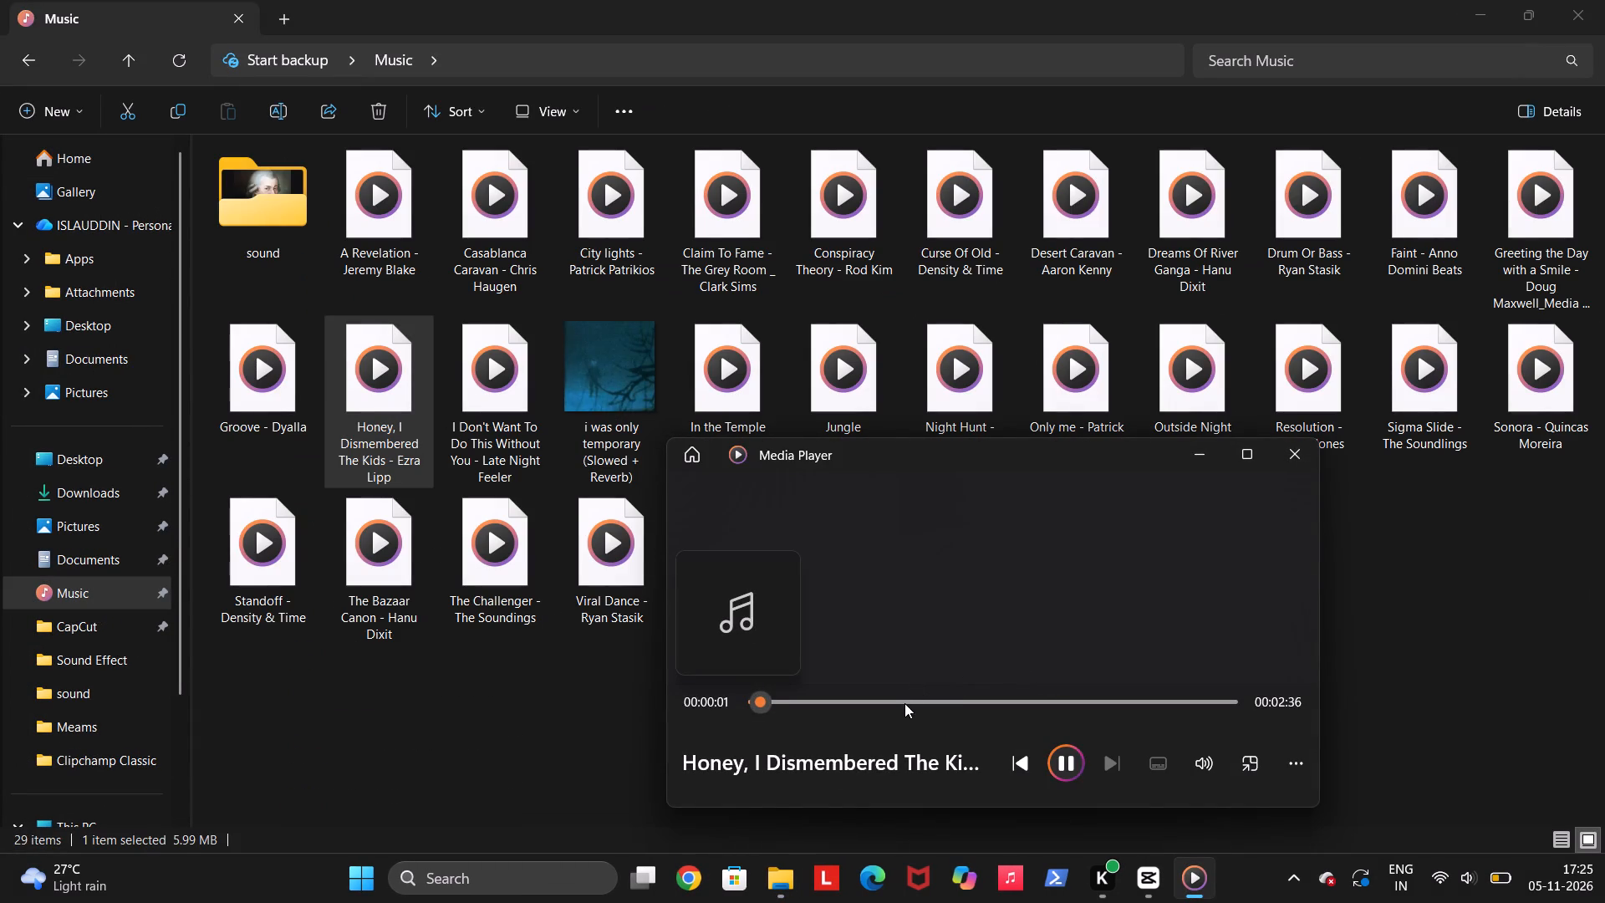
left_click(904, 704)
left_click(823, 698)
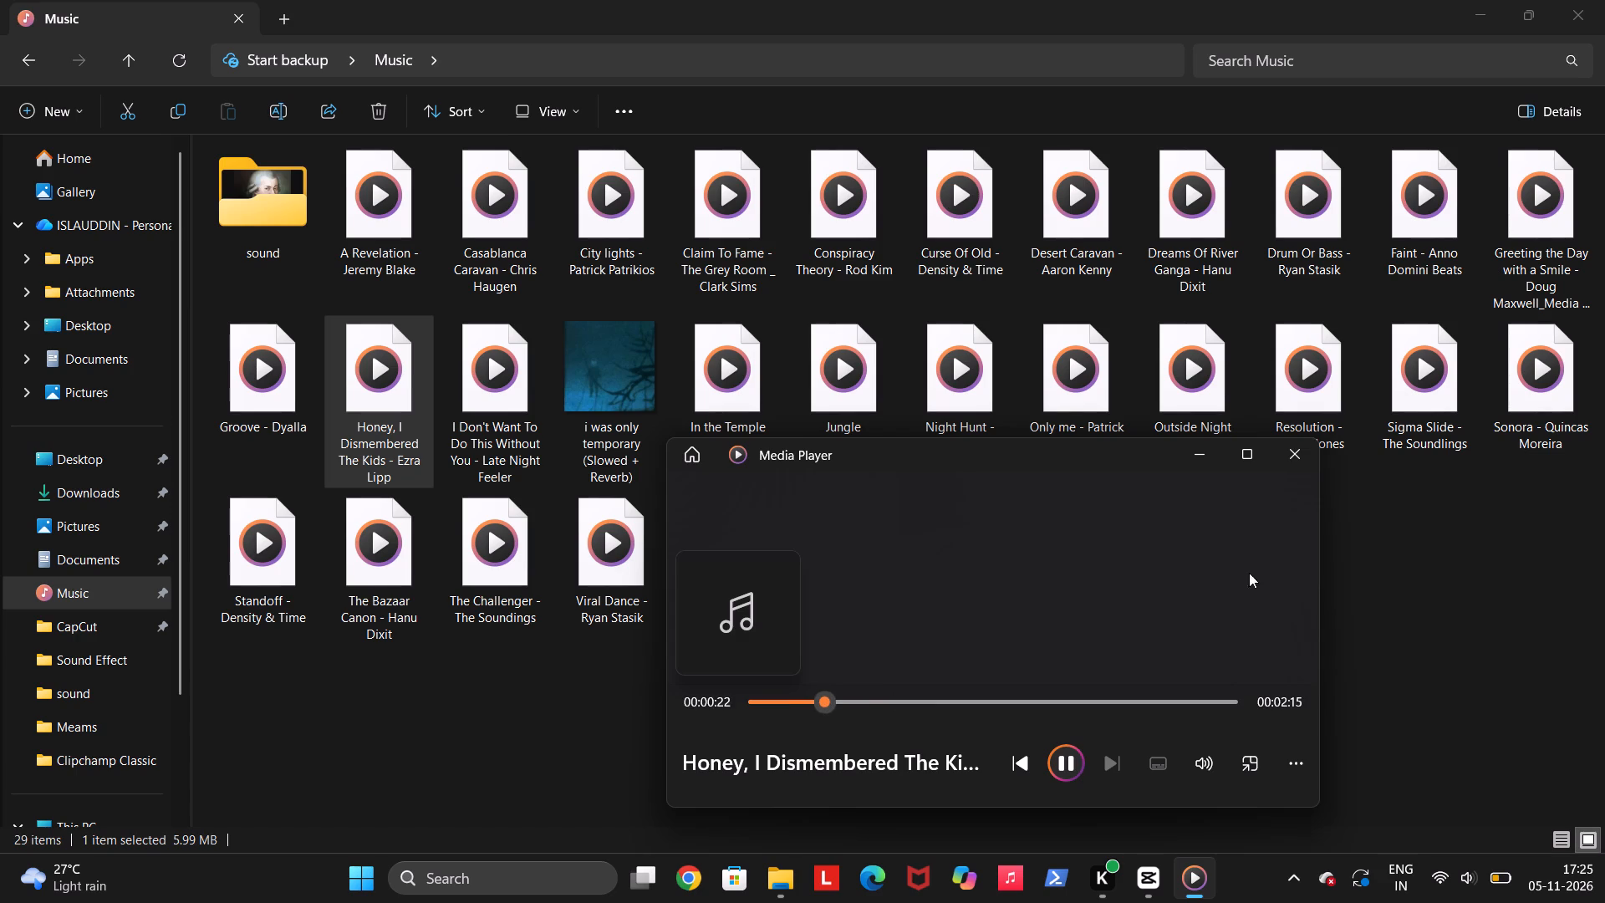
left_click(1287, 457)
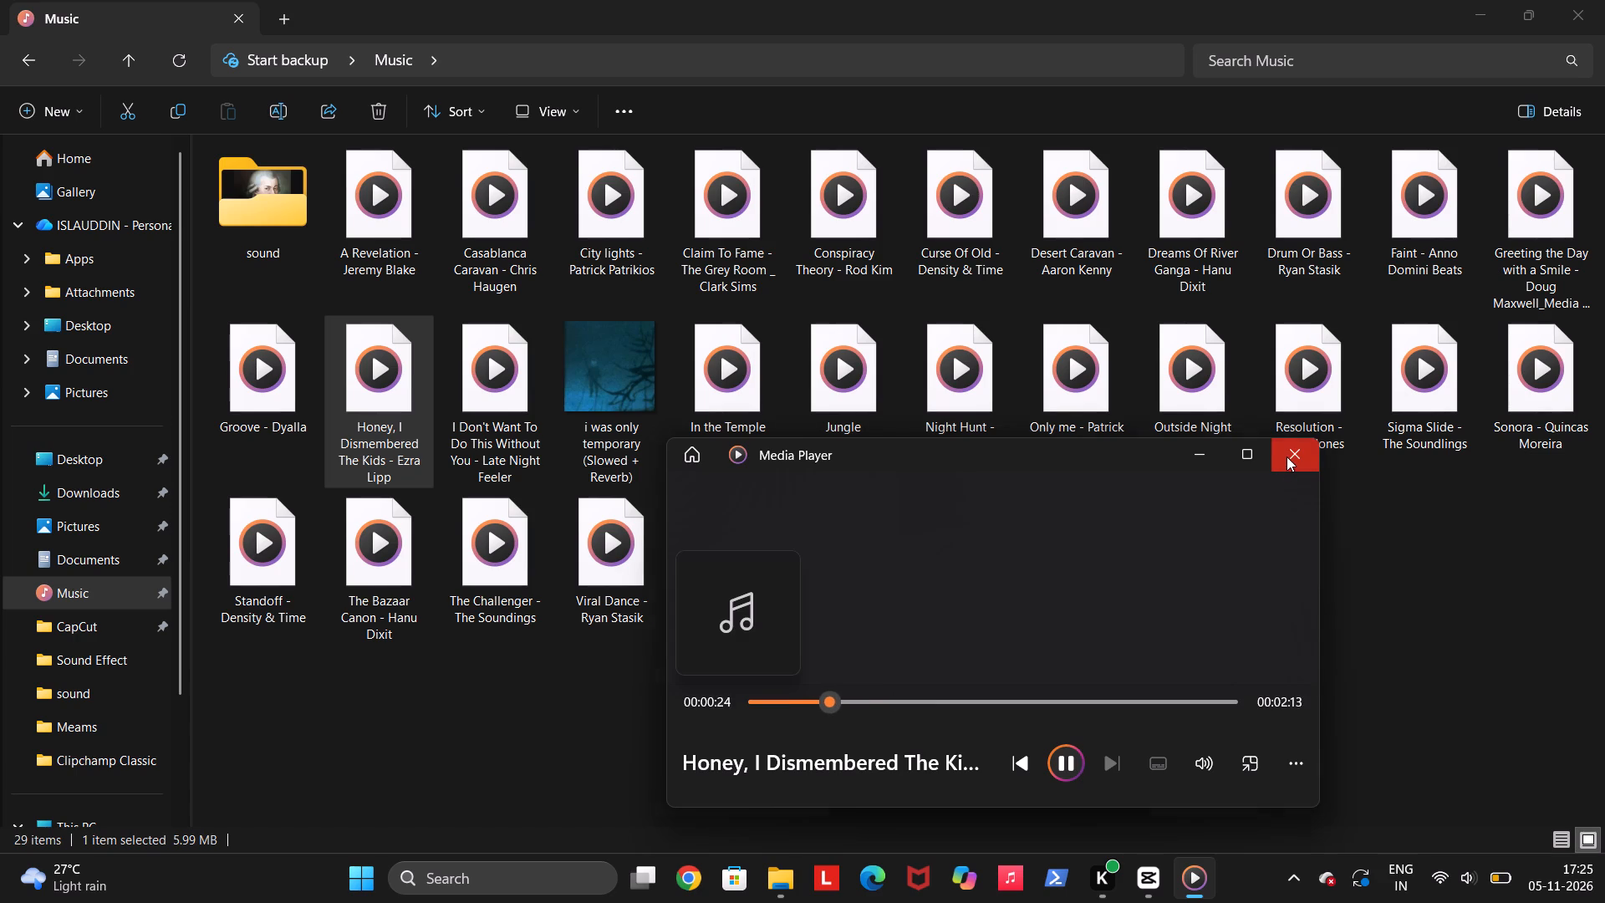
left_click(1602, 0)
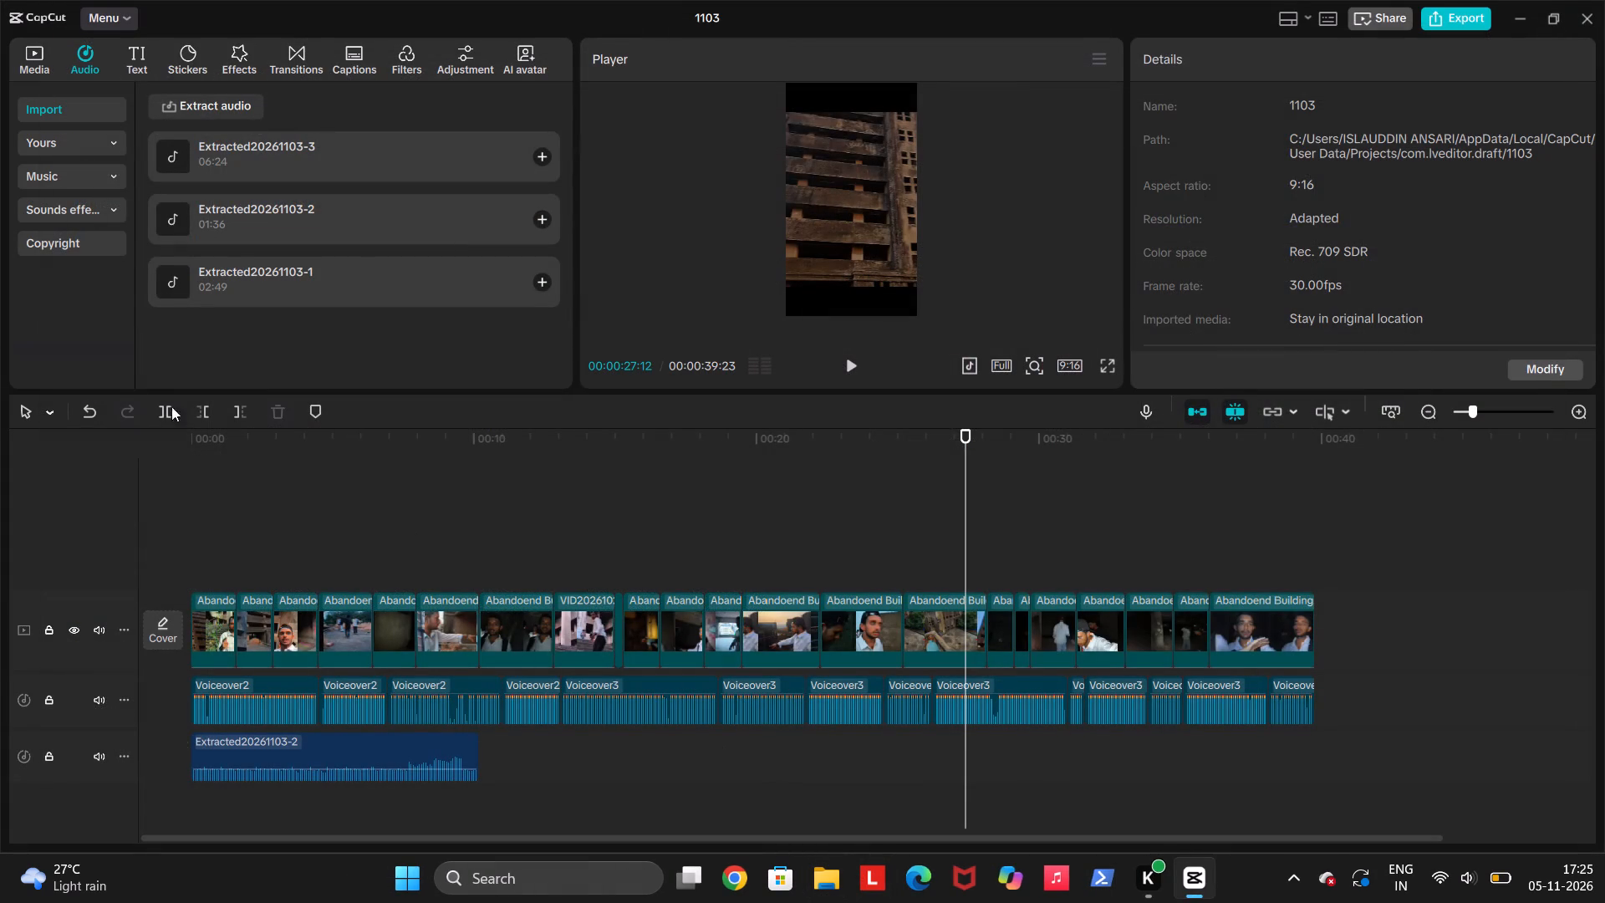
Extract the audio of "Honey, I Dismembered The Kids - Ezra Lipp" from the Music folder into the project's imported audio.
left_click(201, 100)
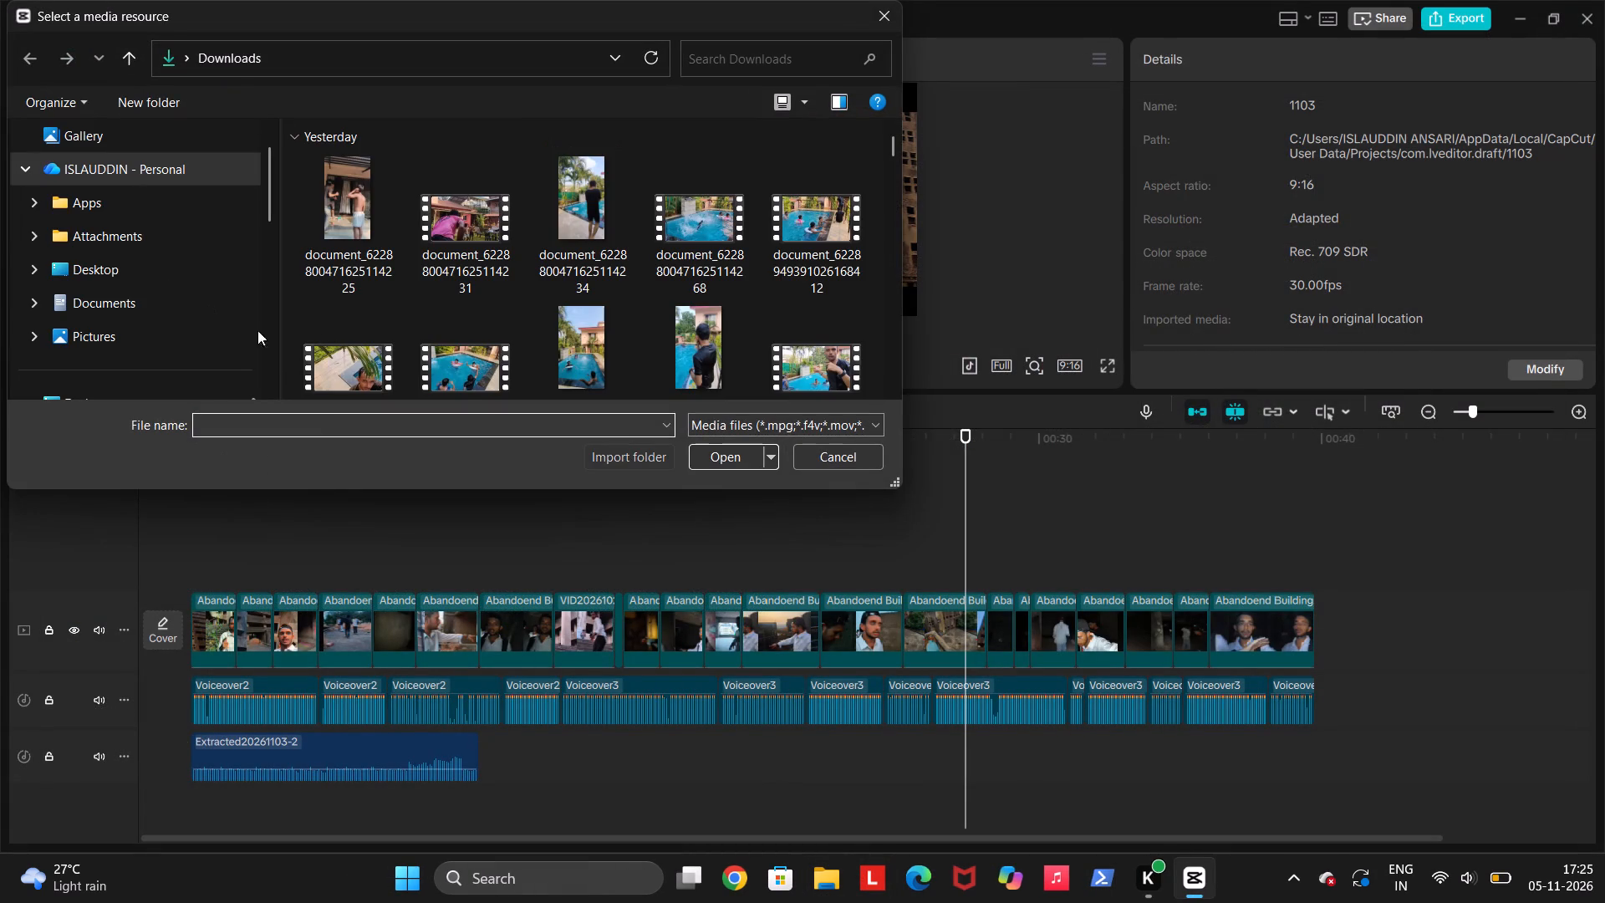
scroll(130, 324, "down", 2)
left_click(124, 335)
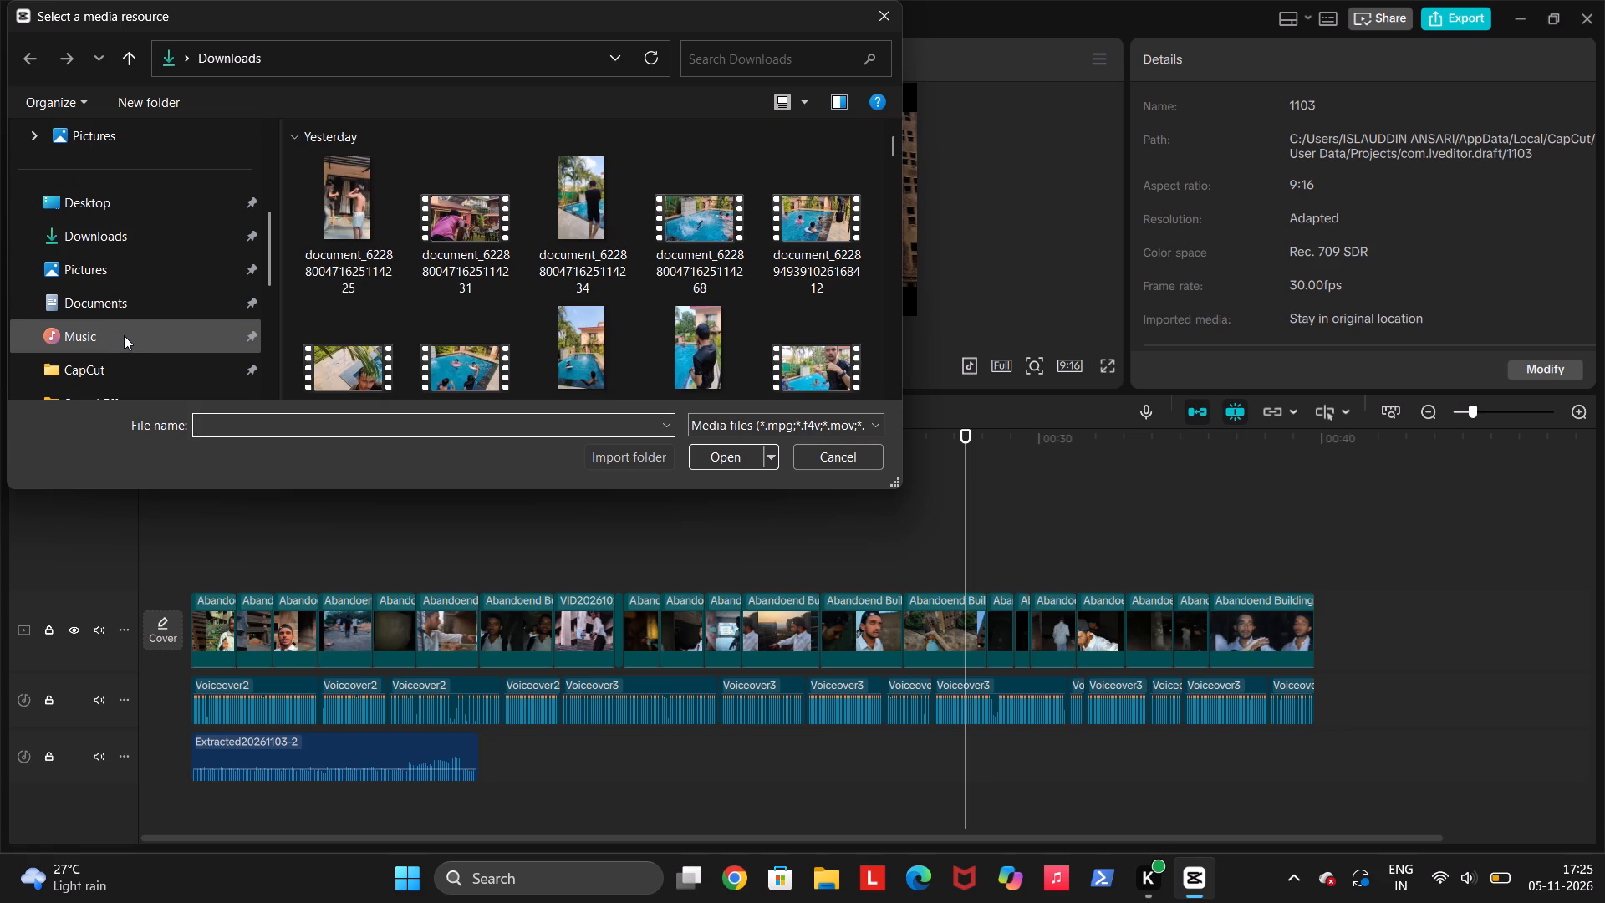
scroll(394, 355, "down", 2)
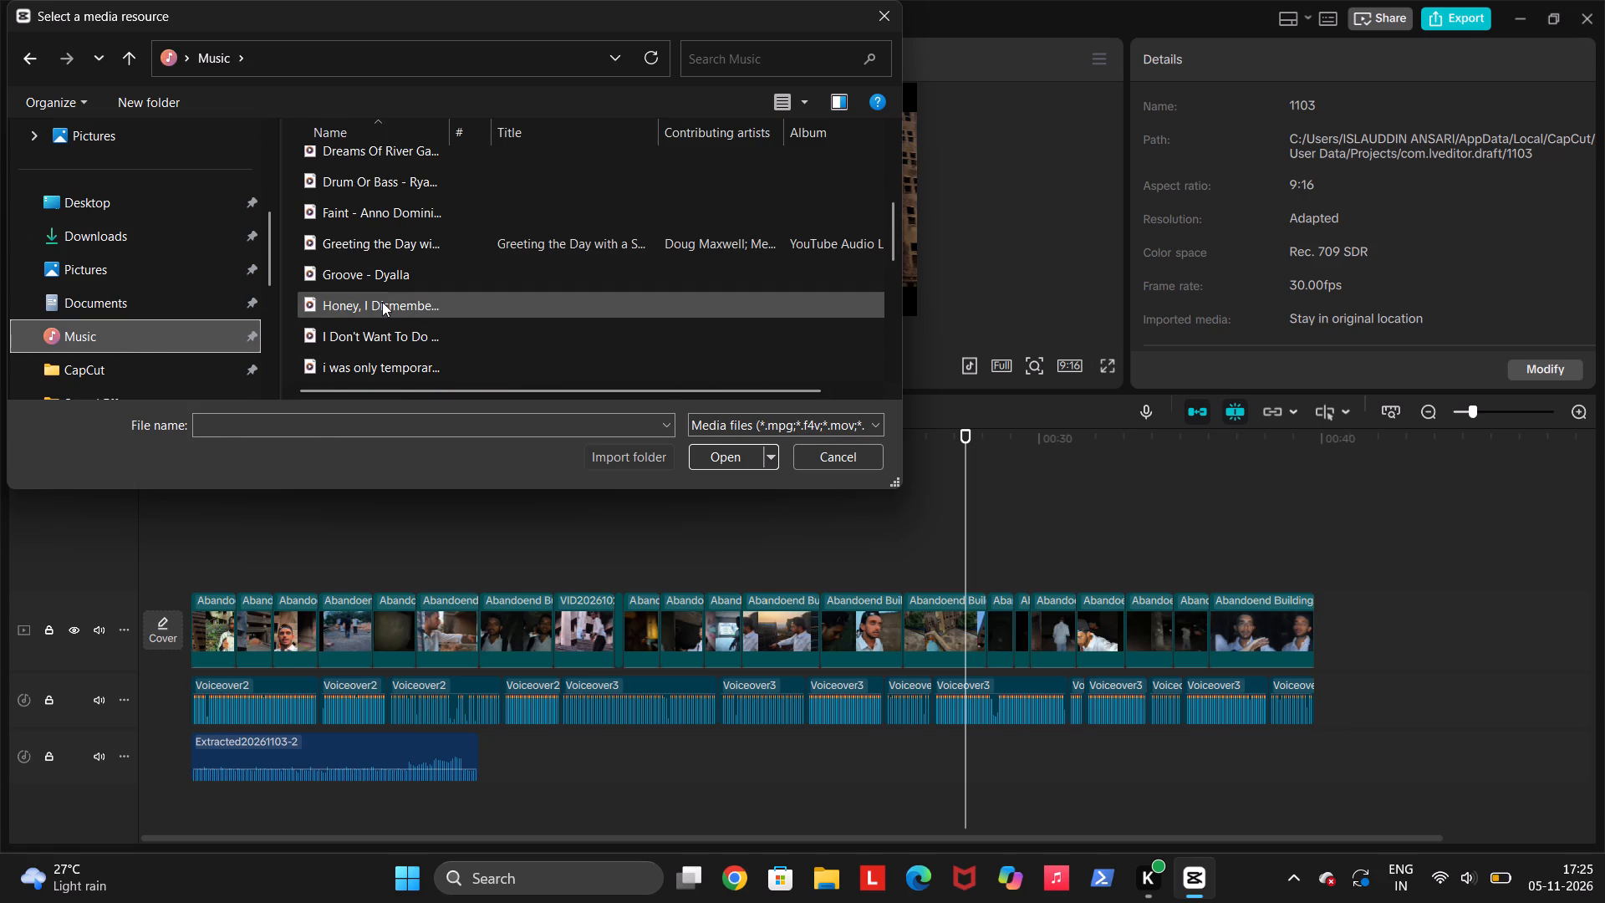
scroll(382, 302, "down", 1)
left_click(382, 302)
scroll(382, 302, "down", 1)
scroll(516, 382, "down", 1)
left_click(703, 451)
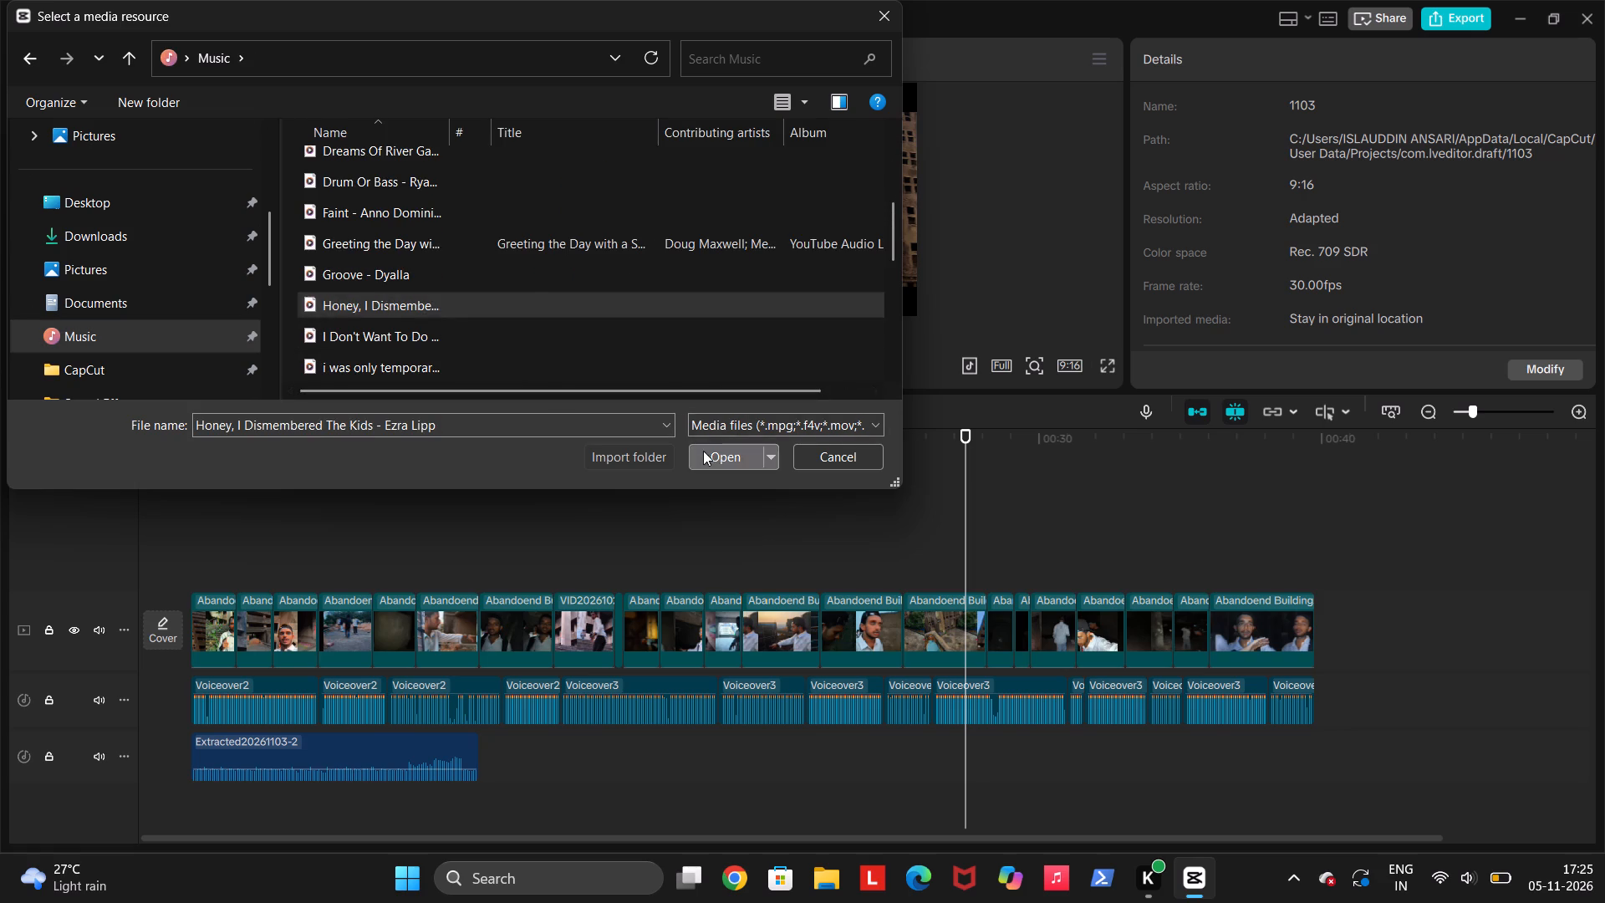
scroll(703, 451, "down", 1)
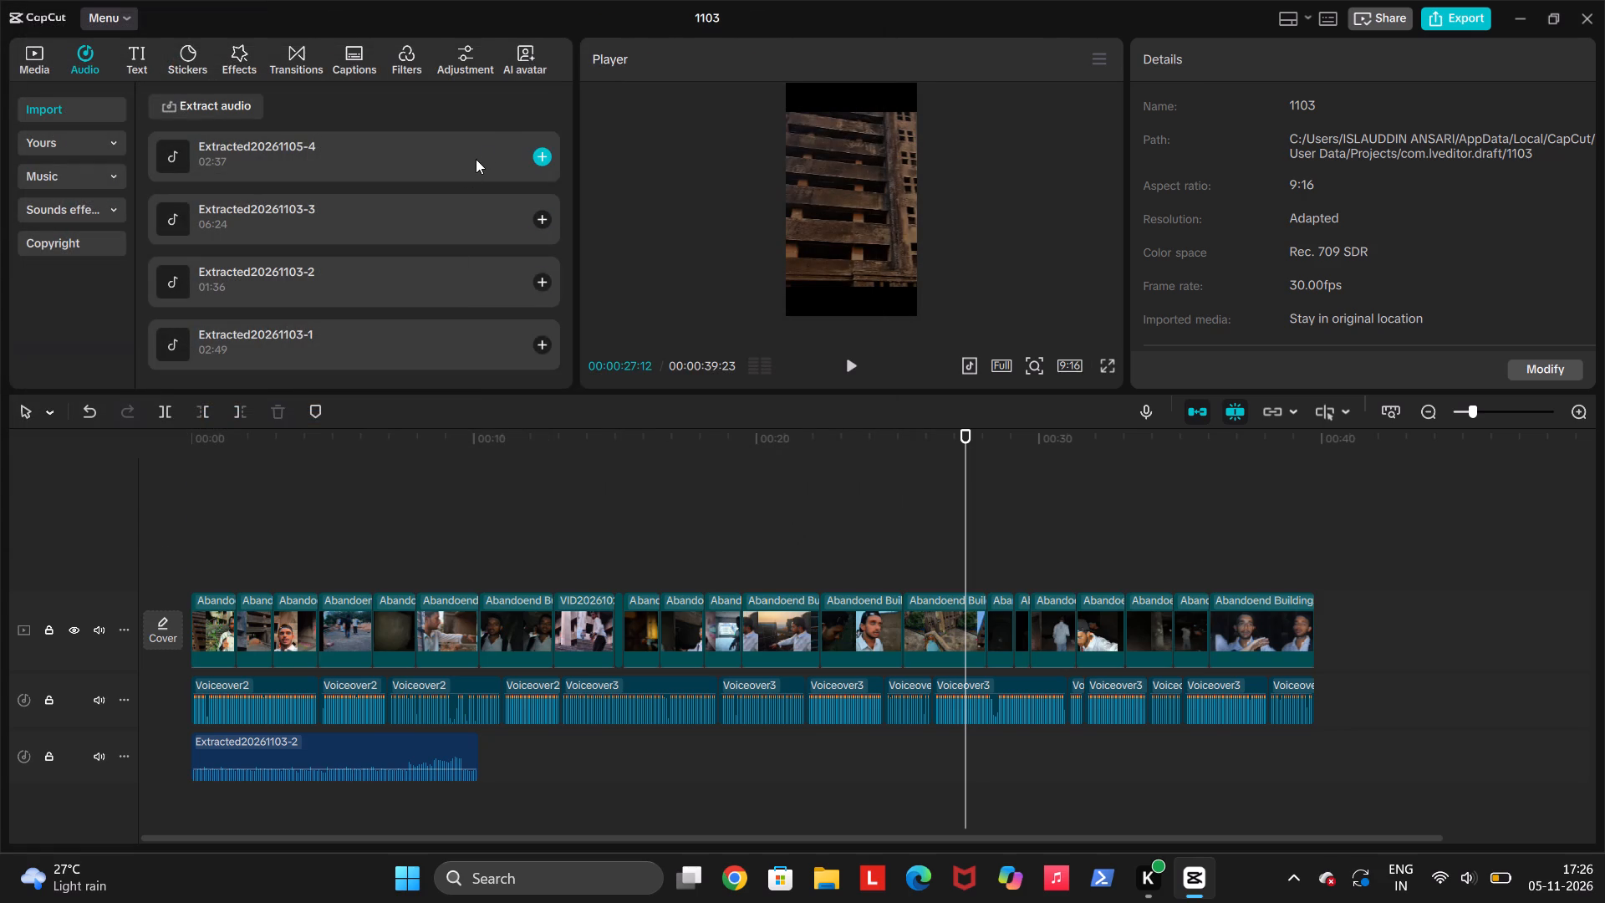
Audition the newly extracted audio, skipping ahead to about 00:26.
left_click(476, 159)
scroll(474, 159, "down", 1)
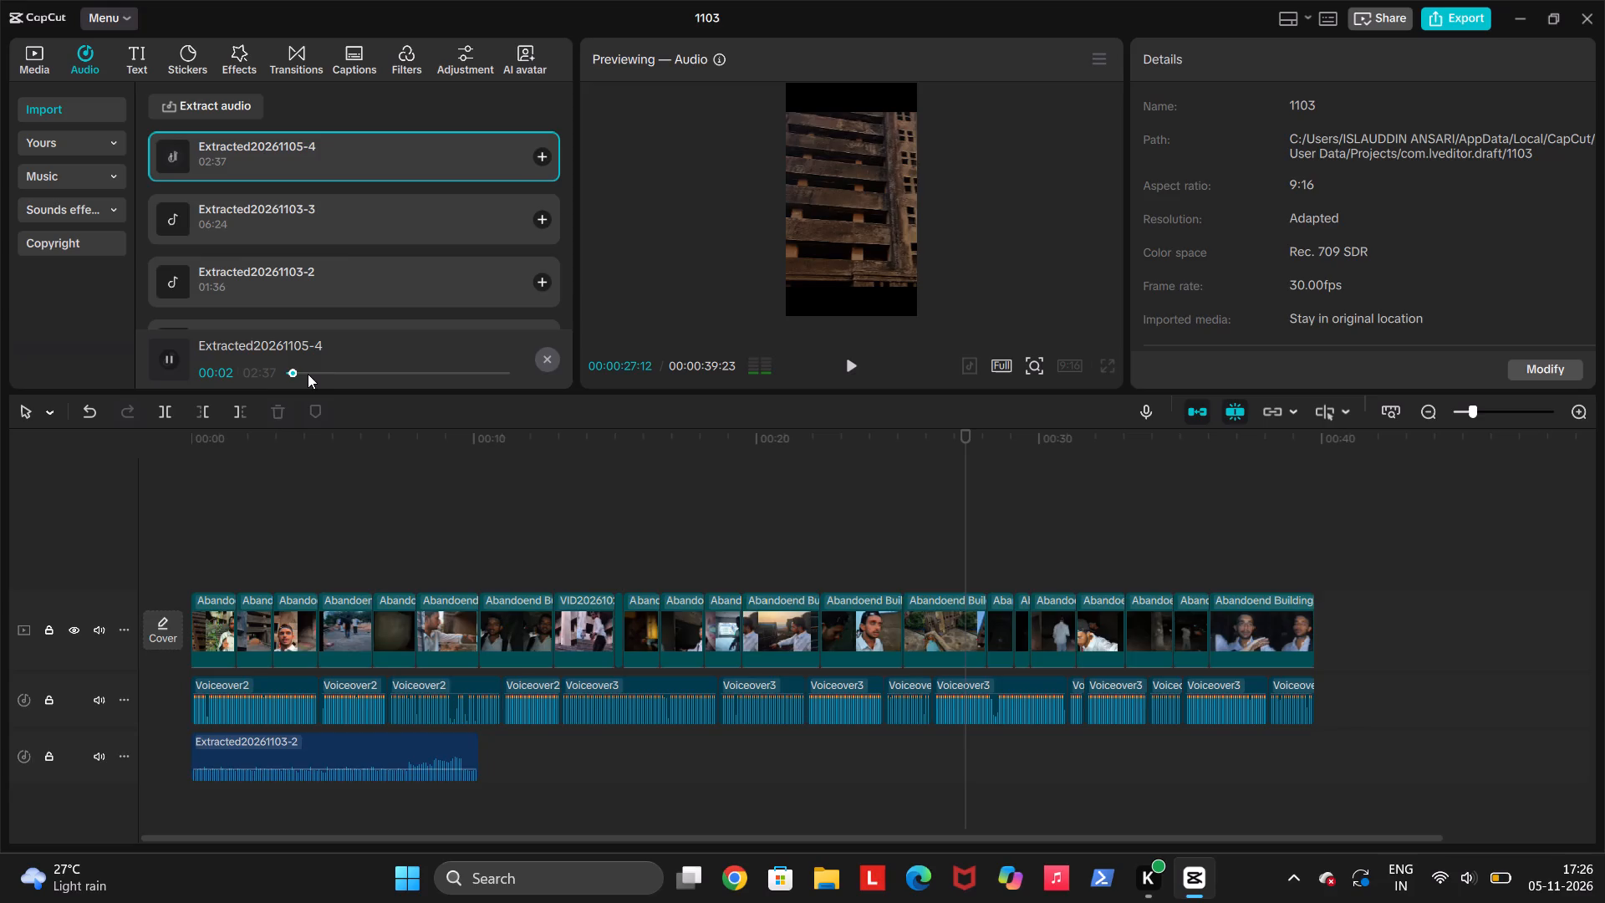
left_click(308, 374)
left_click(325, 370)
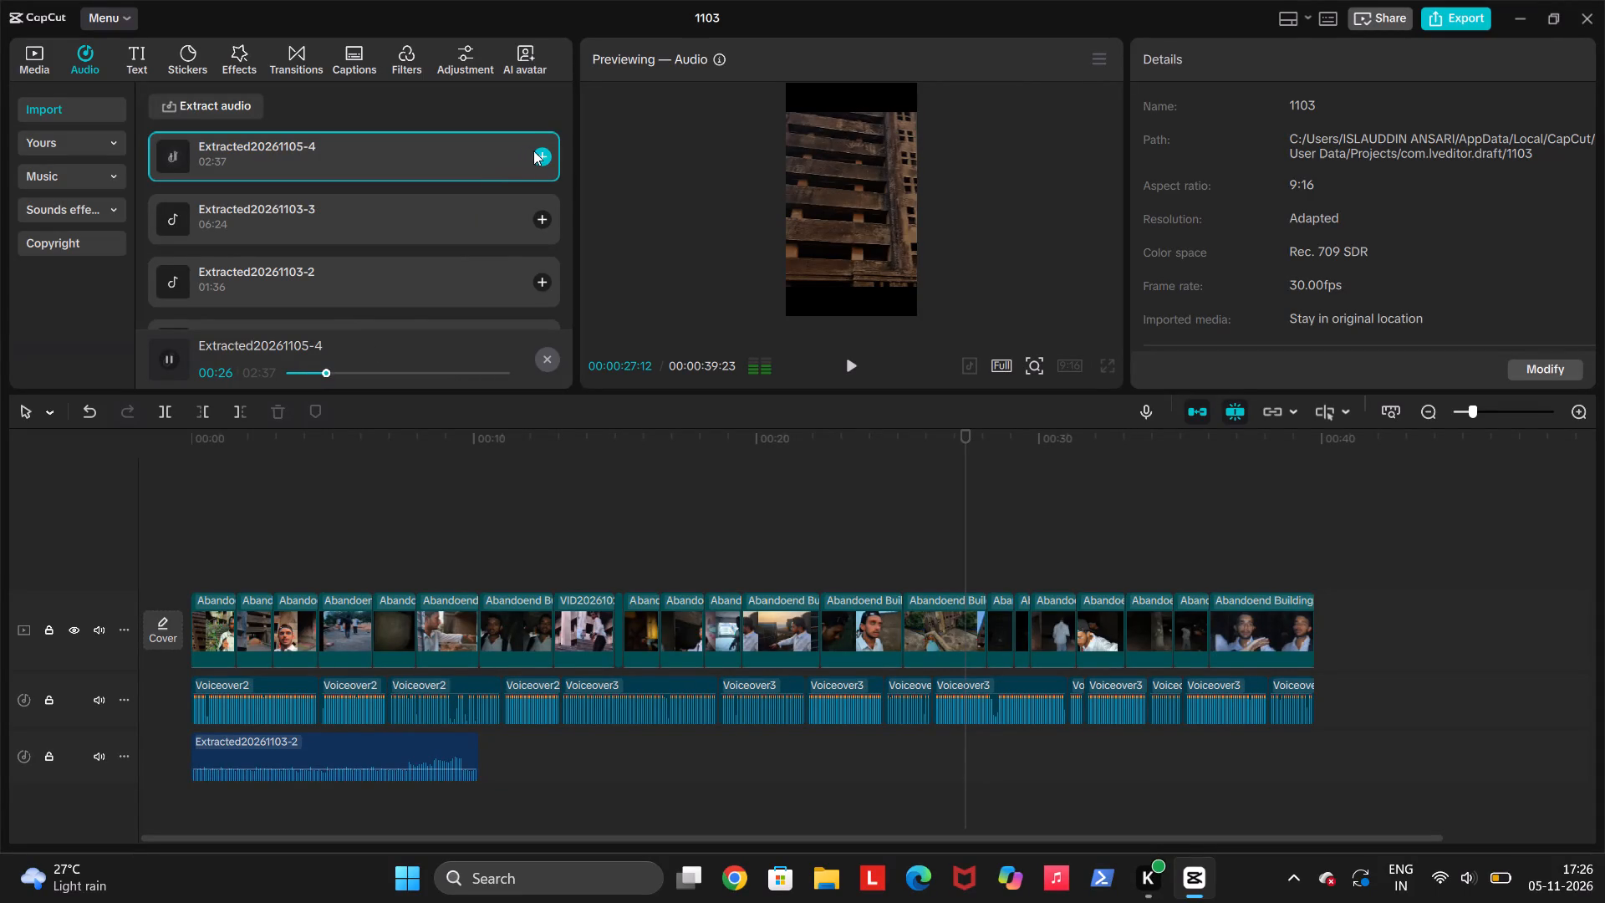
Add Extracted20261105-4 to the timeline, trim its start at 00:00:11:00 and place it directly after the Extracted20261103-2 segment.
left_click(541, 153)
left_click_drag(1076, 767, 1062, 767)
left_click_drag(1092, 750, 541, 794)
left_click(499, 802)
left_click(498, 778)
key("q")
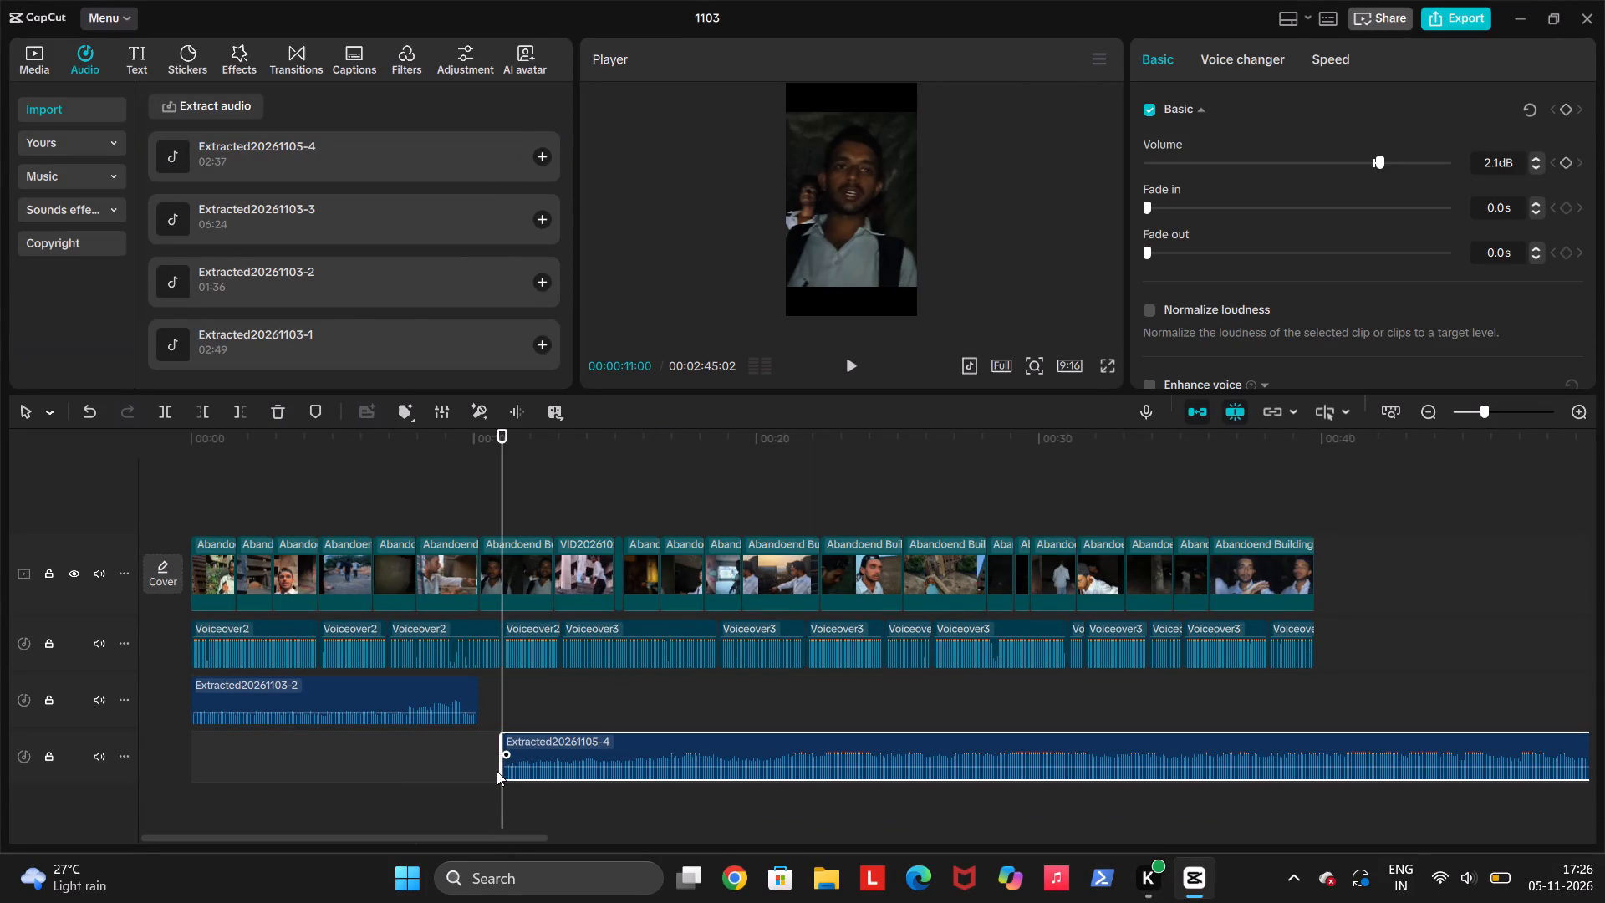
double_click(525, 748)
left_click_drag(545, 751, 526, 711)
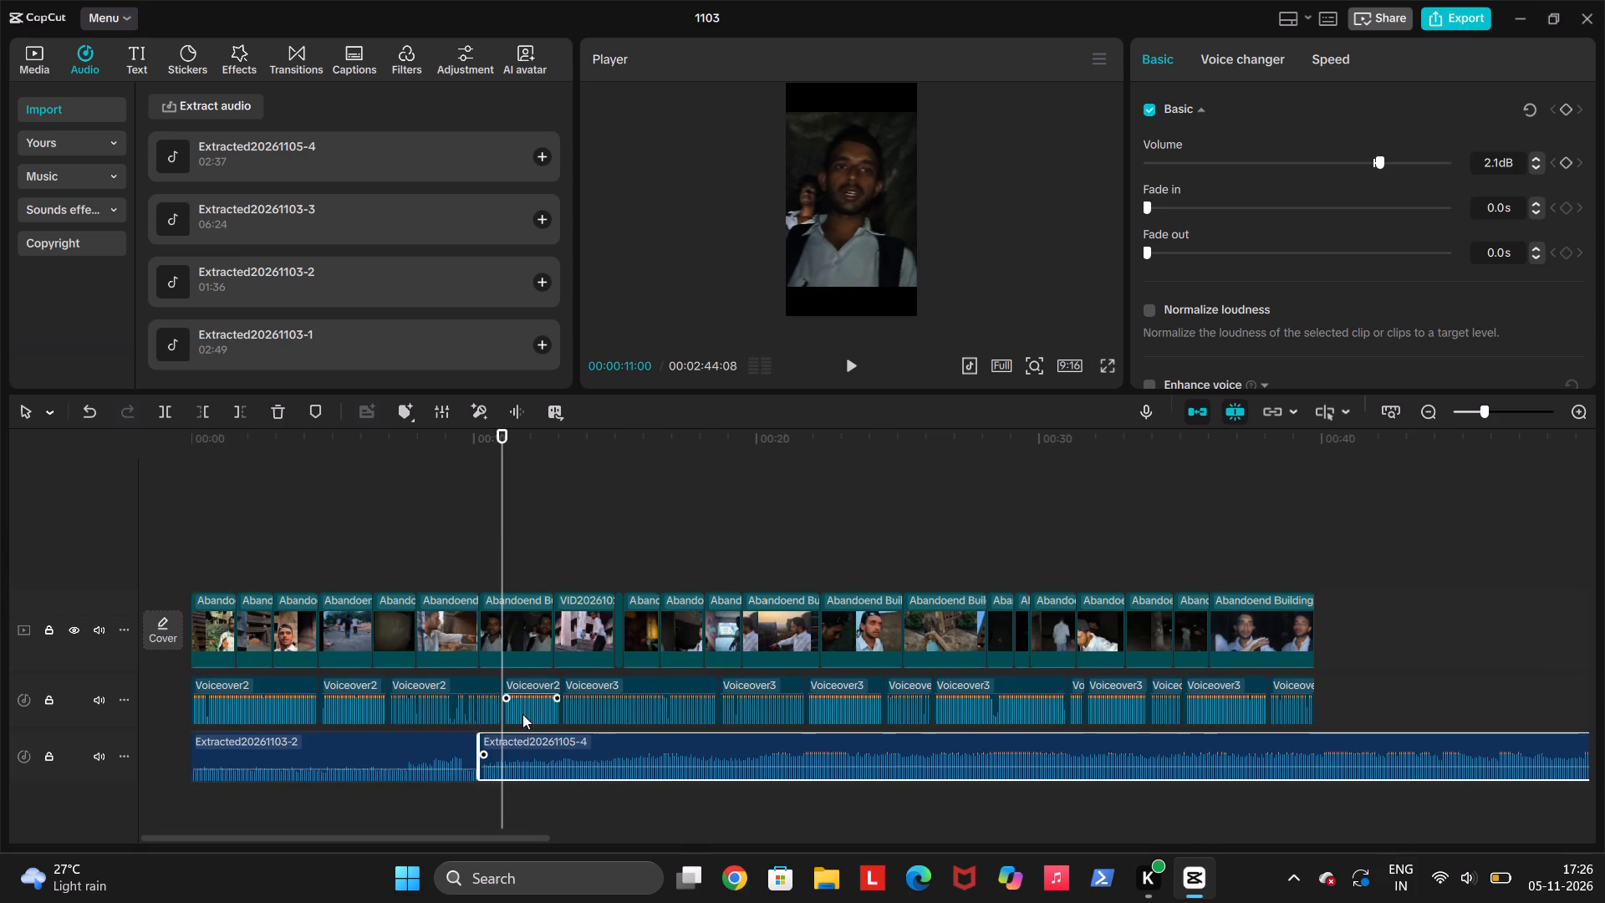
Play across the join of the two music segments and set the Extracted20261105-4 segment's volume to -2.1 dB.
left_click(468, 800)
key("space")
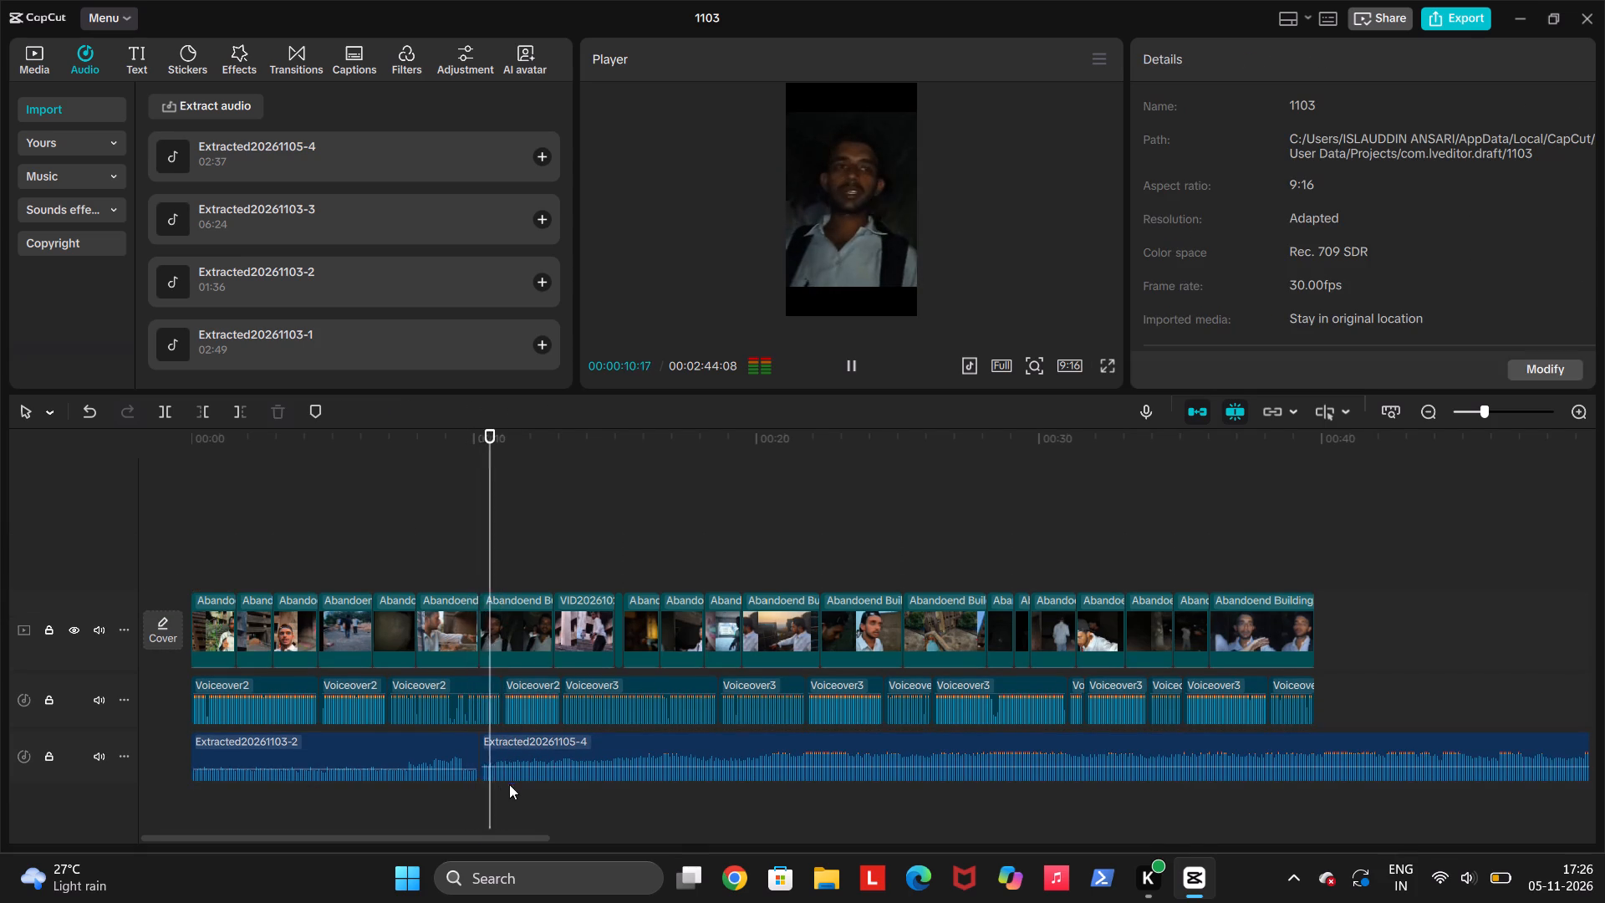
left_click(540, 767)
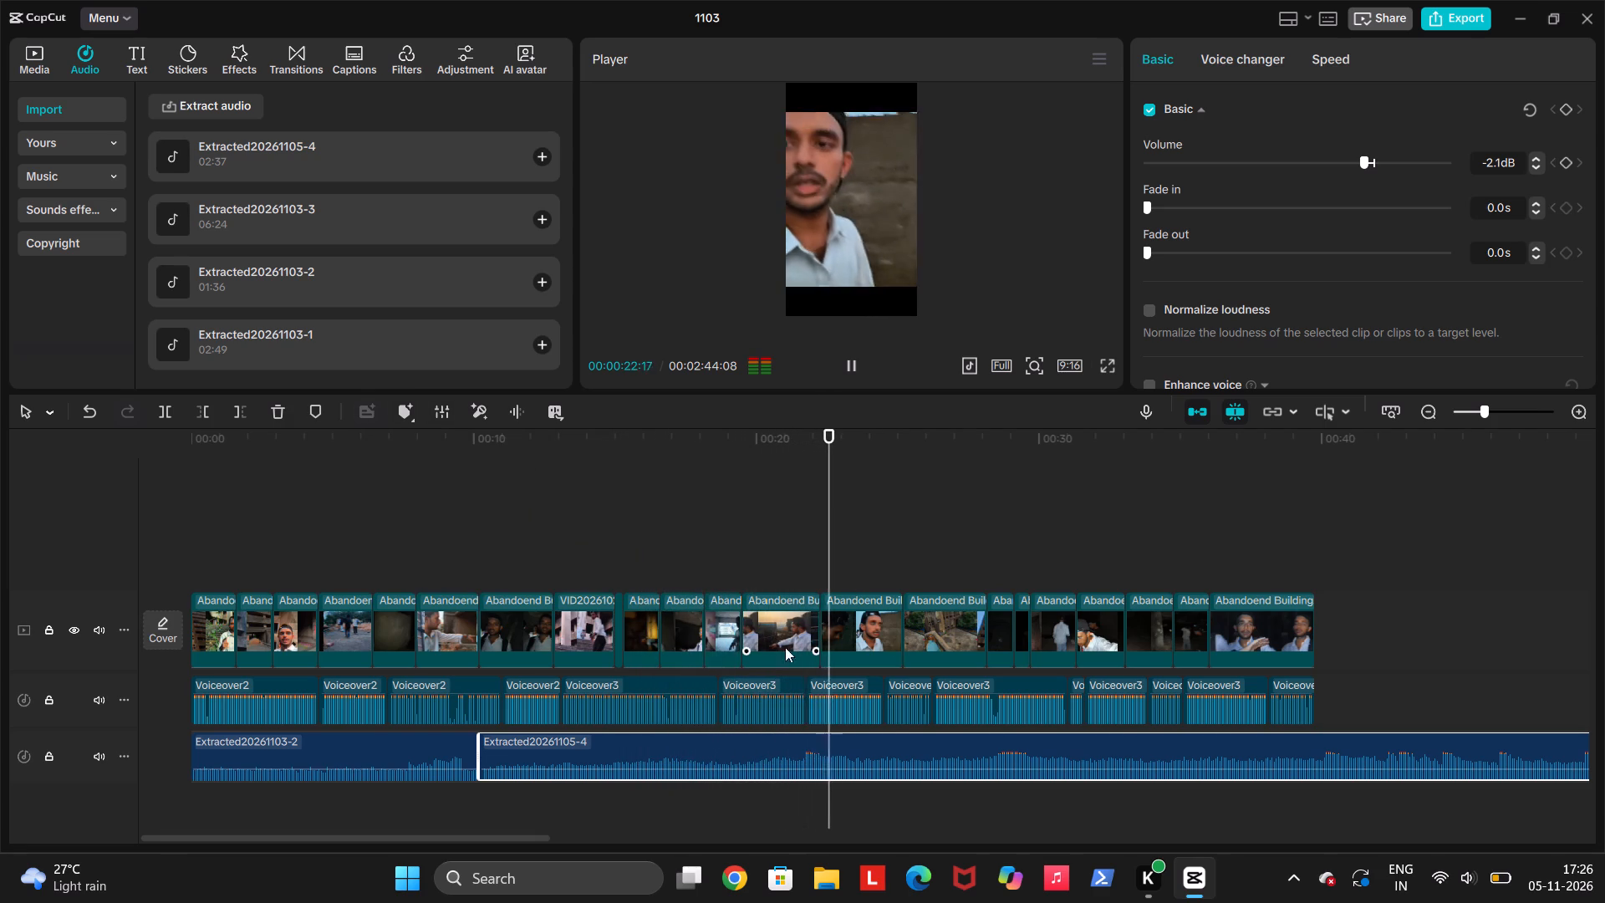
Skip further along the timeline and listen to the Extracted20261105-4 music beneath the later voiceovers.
left_click_drag(866, 796, 860, 804)
left_click_drag(860, 804, 868, 804)
left_click(871, 801)
key("space")
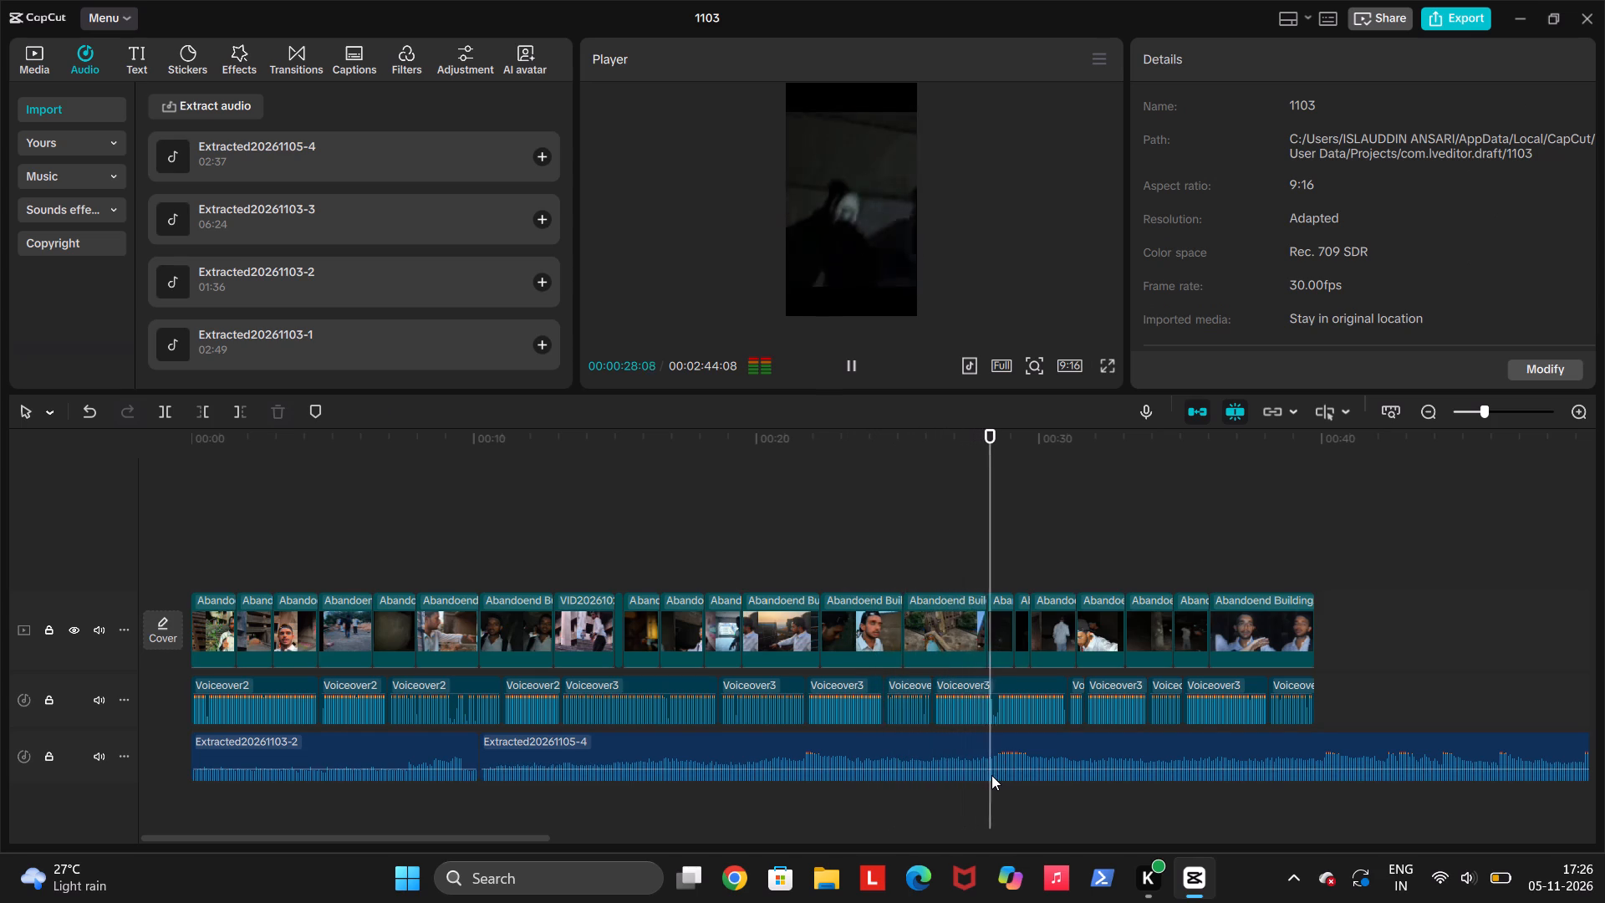
Set the audio volume of the building clip at about 00:31 to -10.4 dB and play on to the end of the clips.
key("space")
left_click(1098, 620)
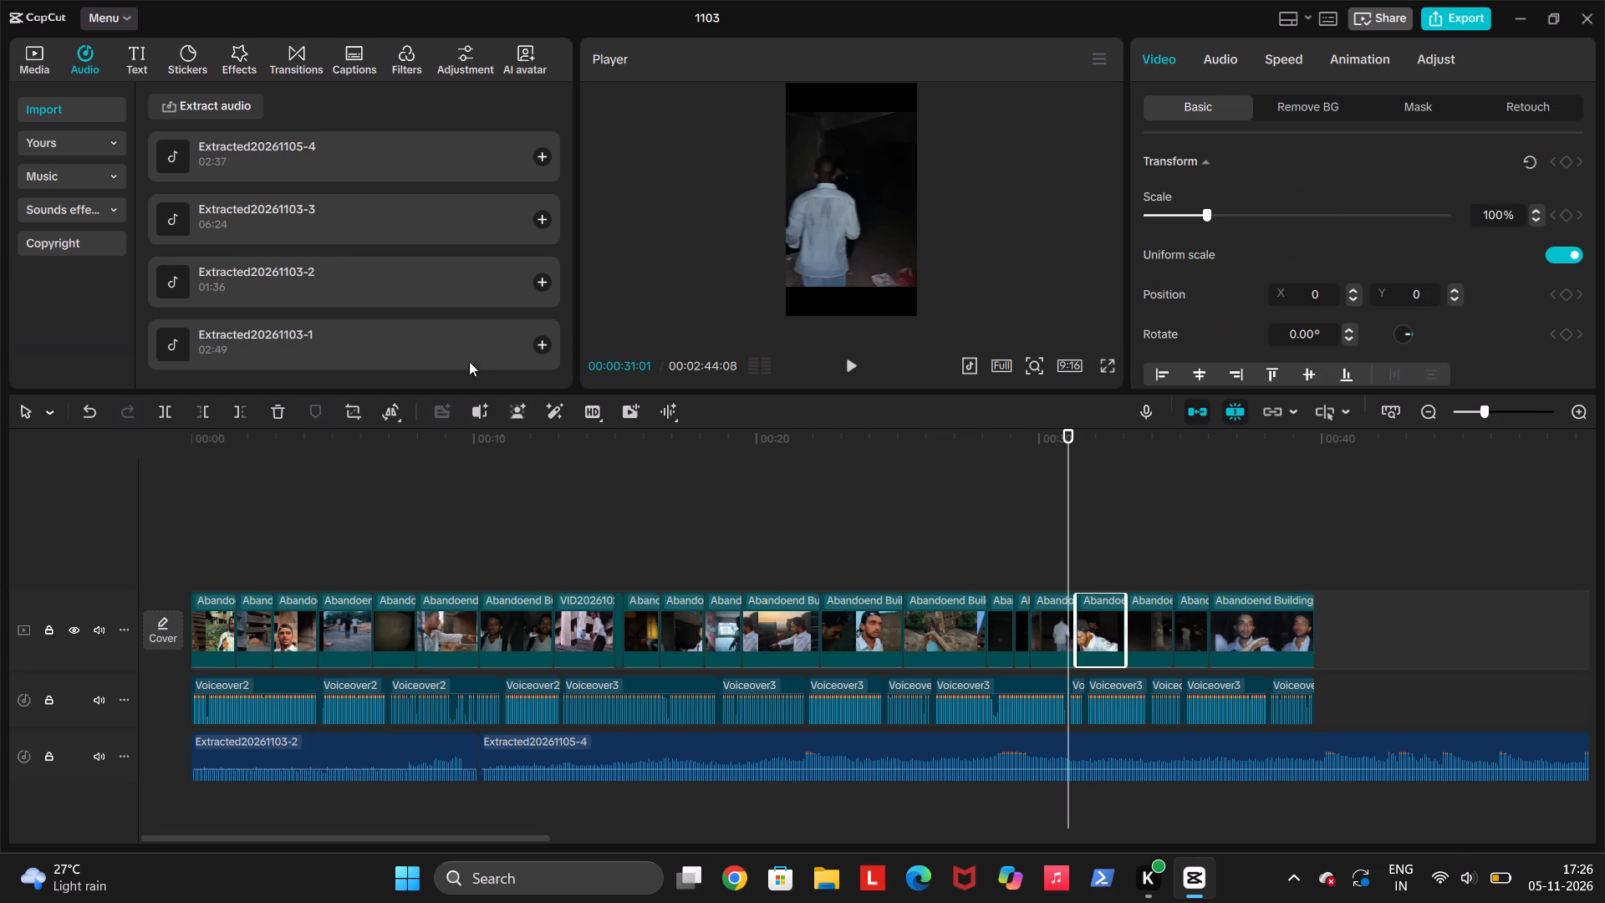
left_click(1222, 61)
left_click(1329, 208)
key("space")
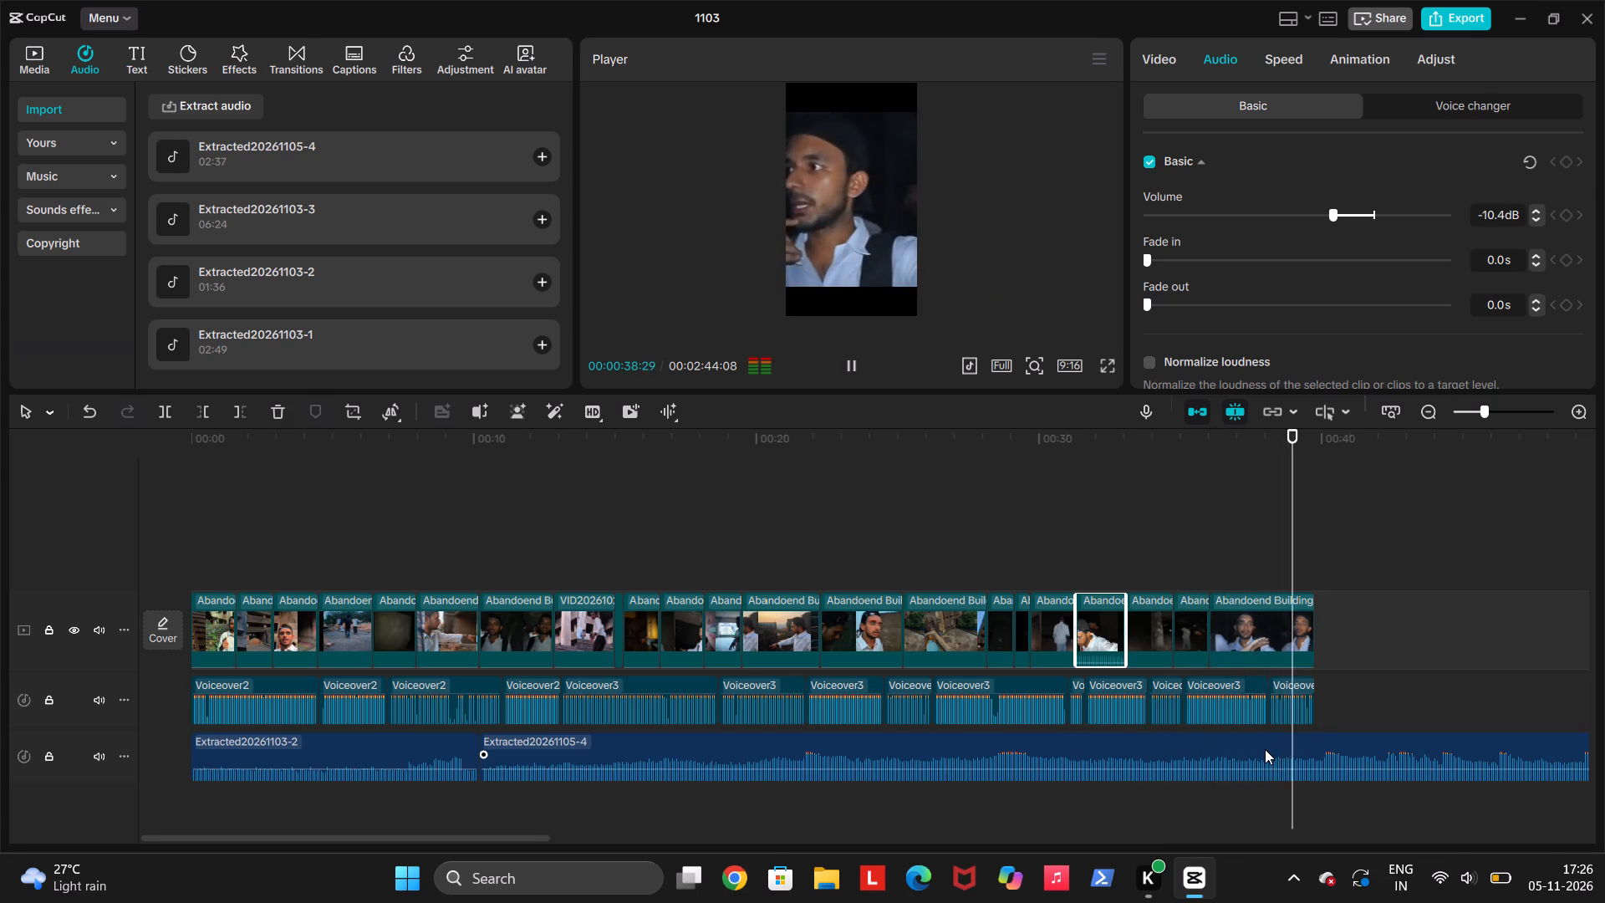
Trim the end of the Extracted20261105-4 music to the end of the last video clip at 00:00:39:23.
key("Up")
left_click(1328, 759)
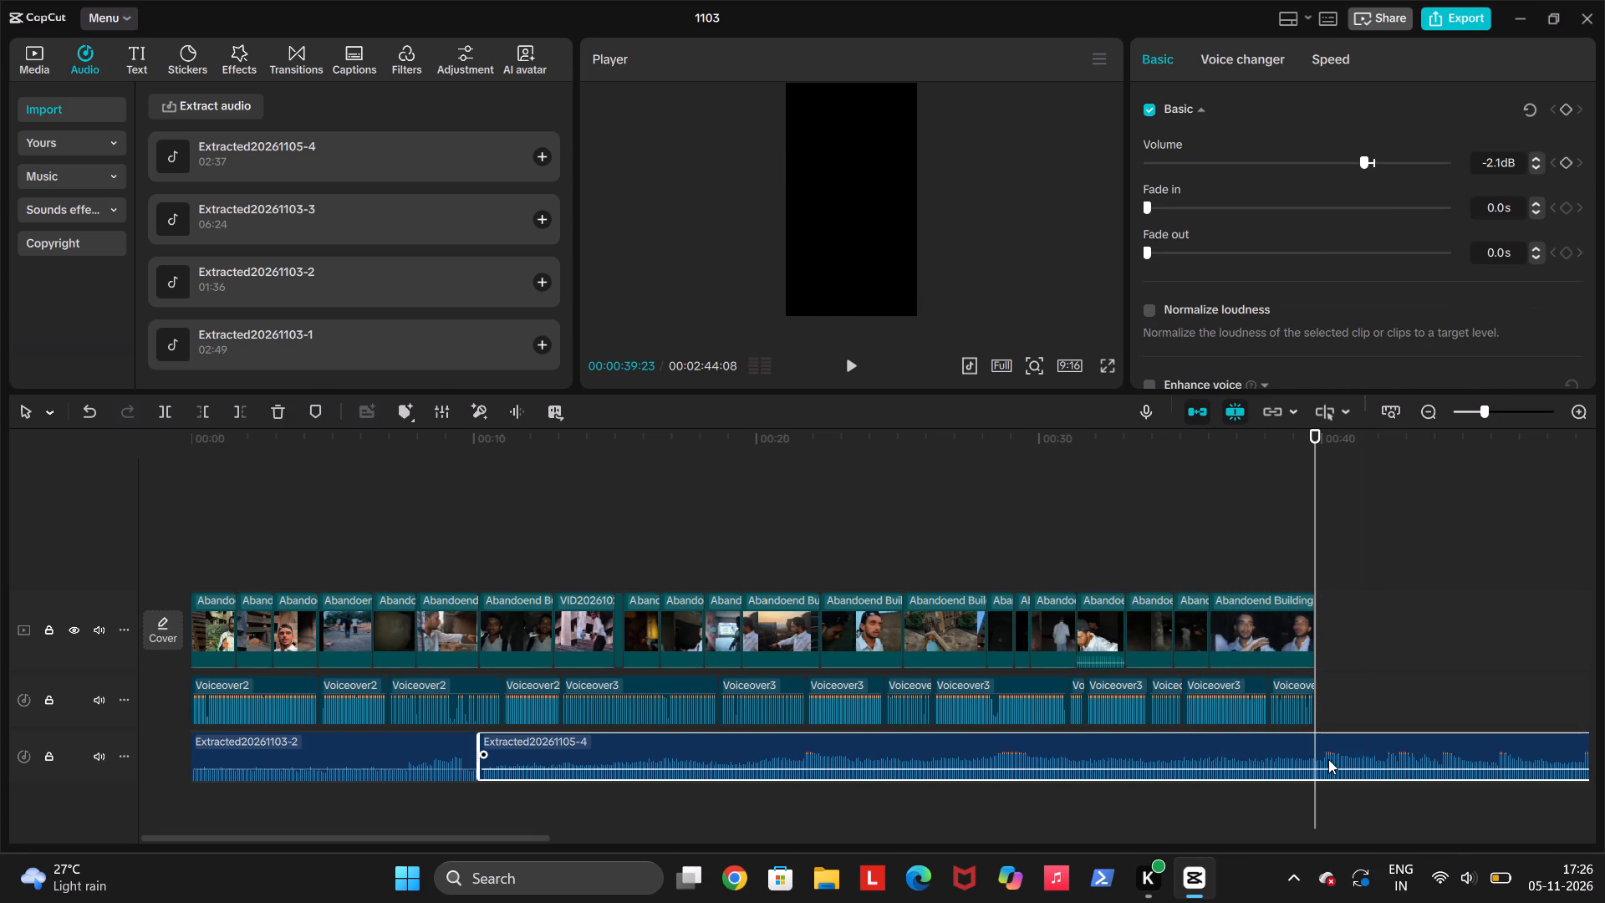
key("w")
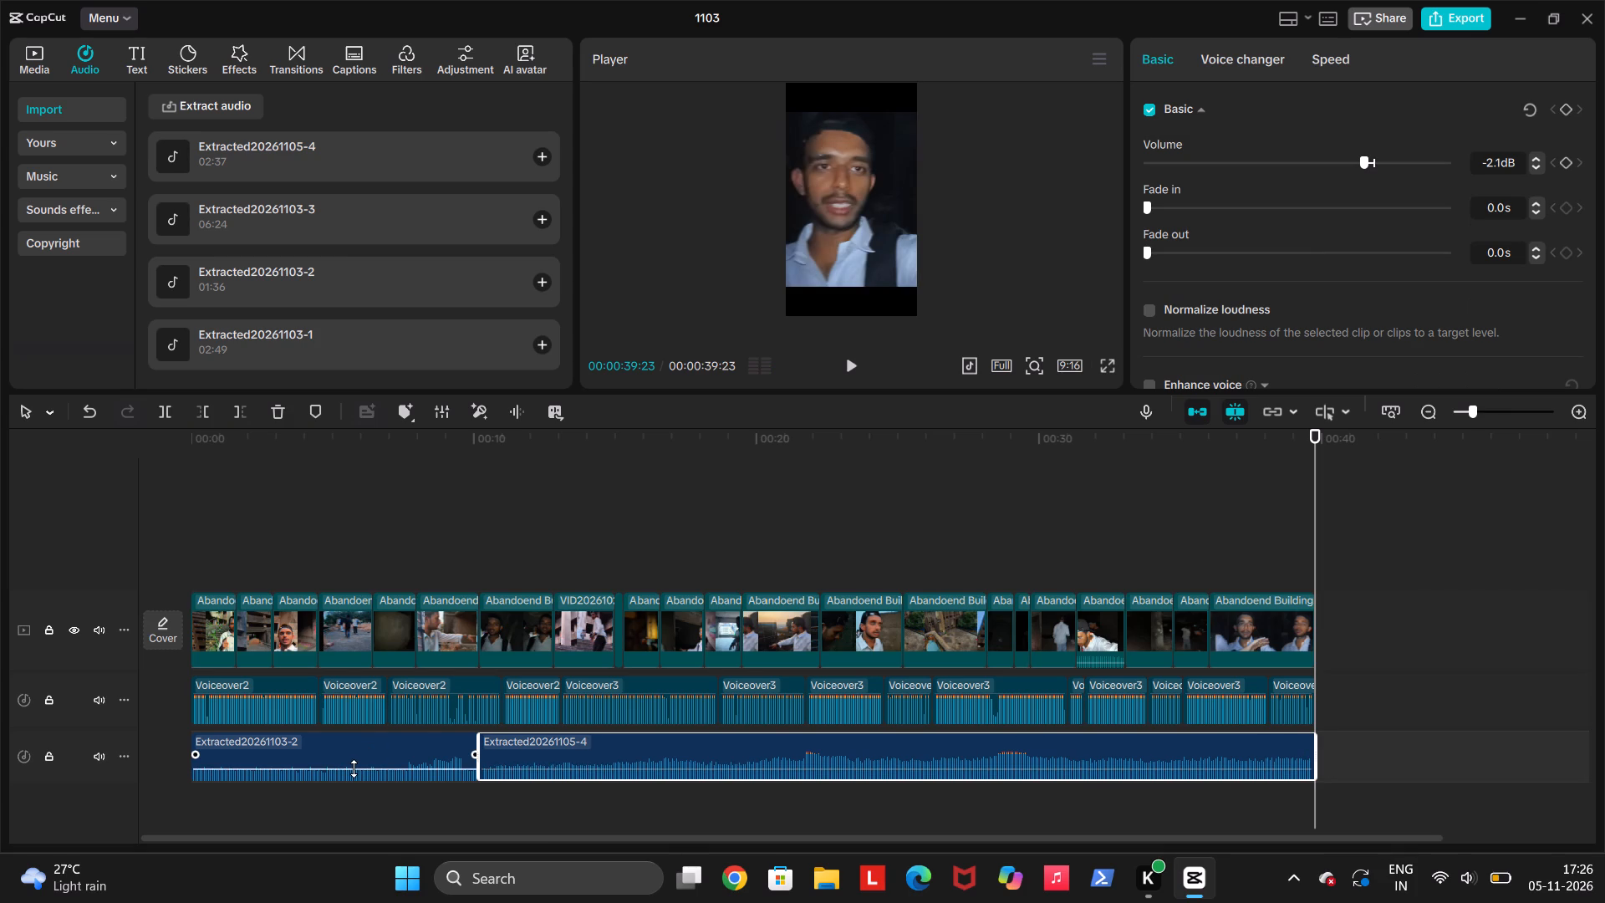
Return to the start of the timeline and play the opening clips with the voiceover and music, restarting once.
key("Up")
key("Up")
key("Up")
key("Up")
key("Up")
key("Up")
key("Up")
key("Up")
key("Up")
key("Up")
key("Up")
key("Up")
key("Up")
key("Up")
key("Up")
key("Up")
key("Up")
key("Up")
key("Up")
key("Up")
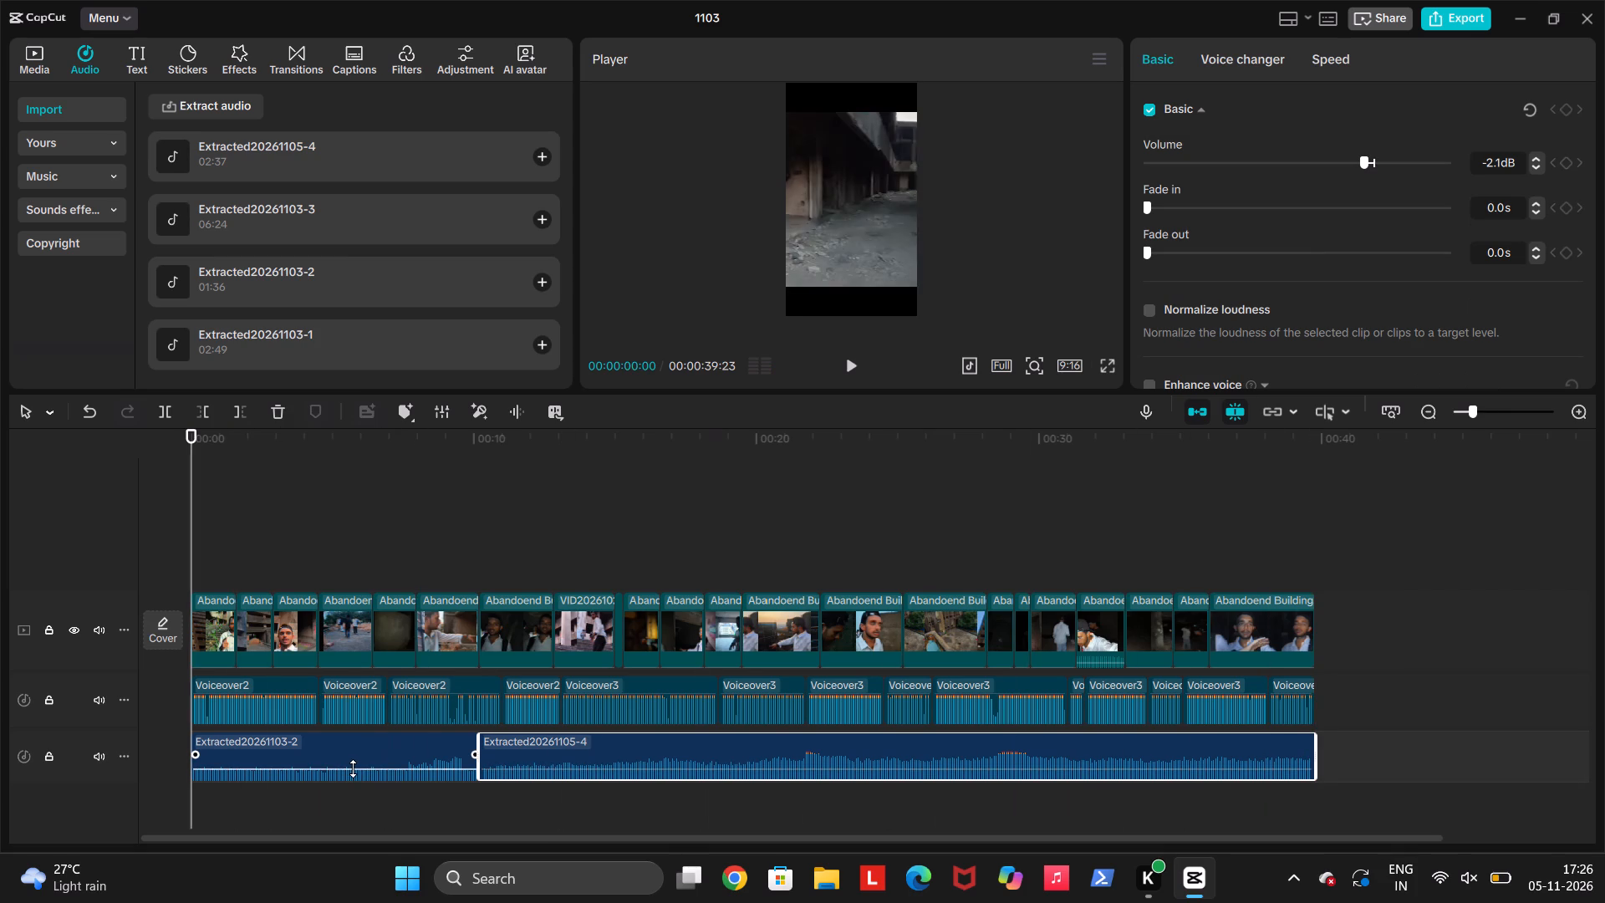
key("space")
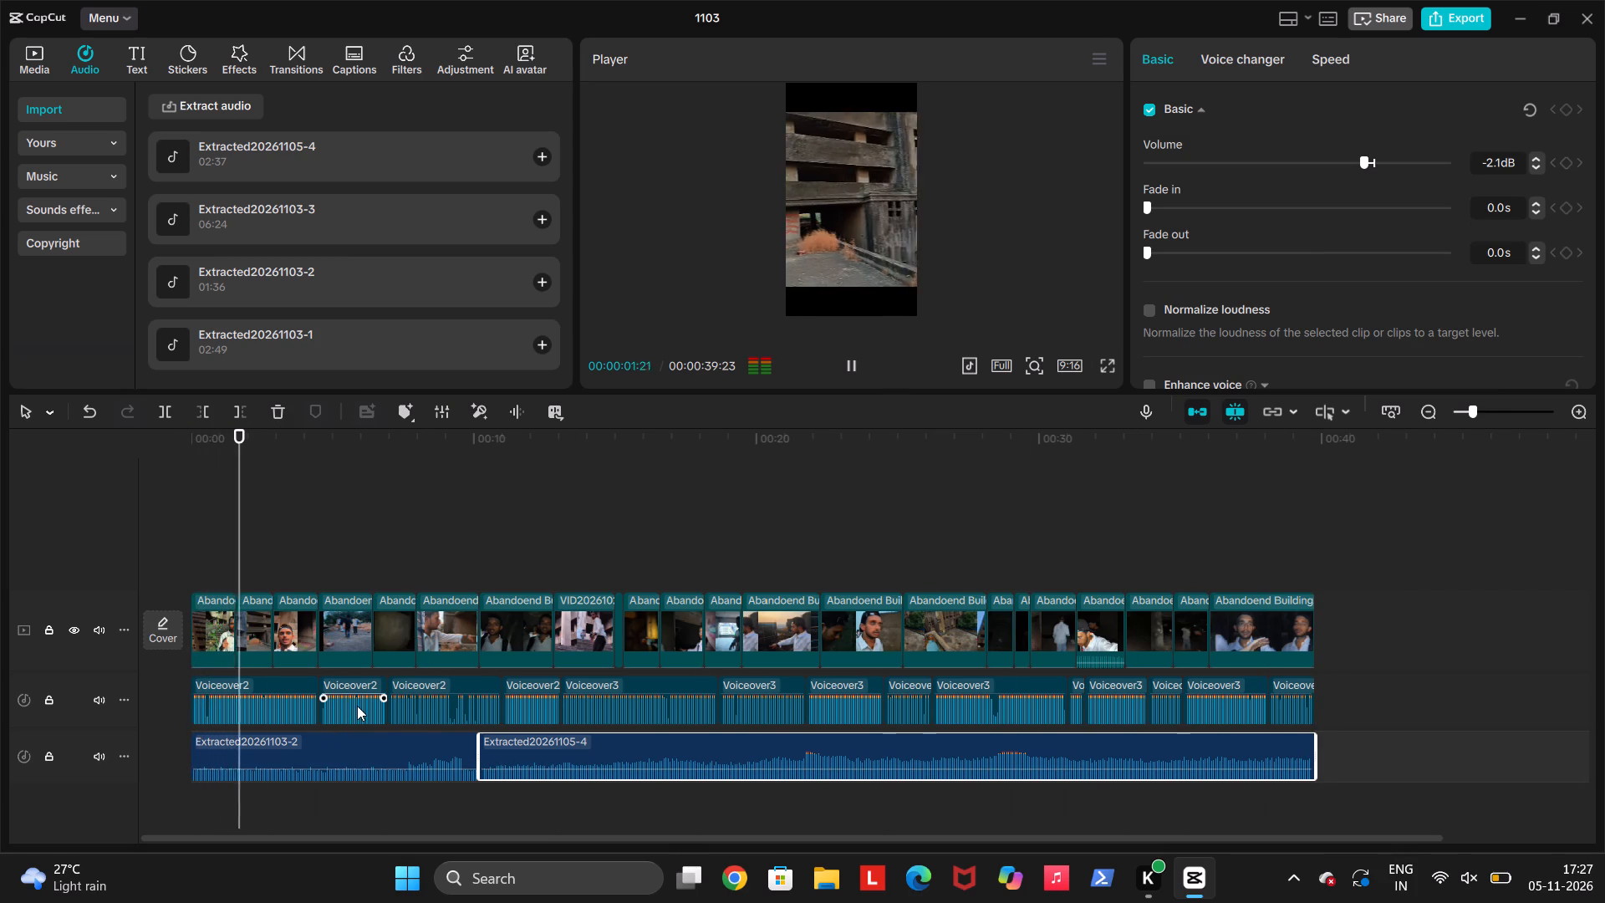
left_click(214, 568)
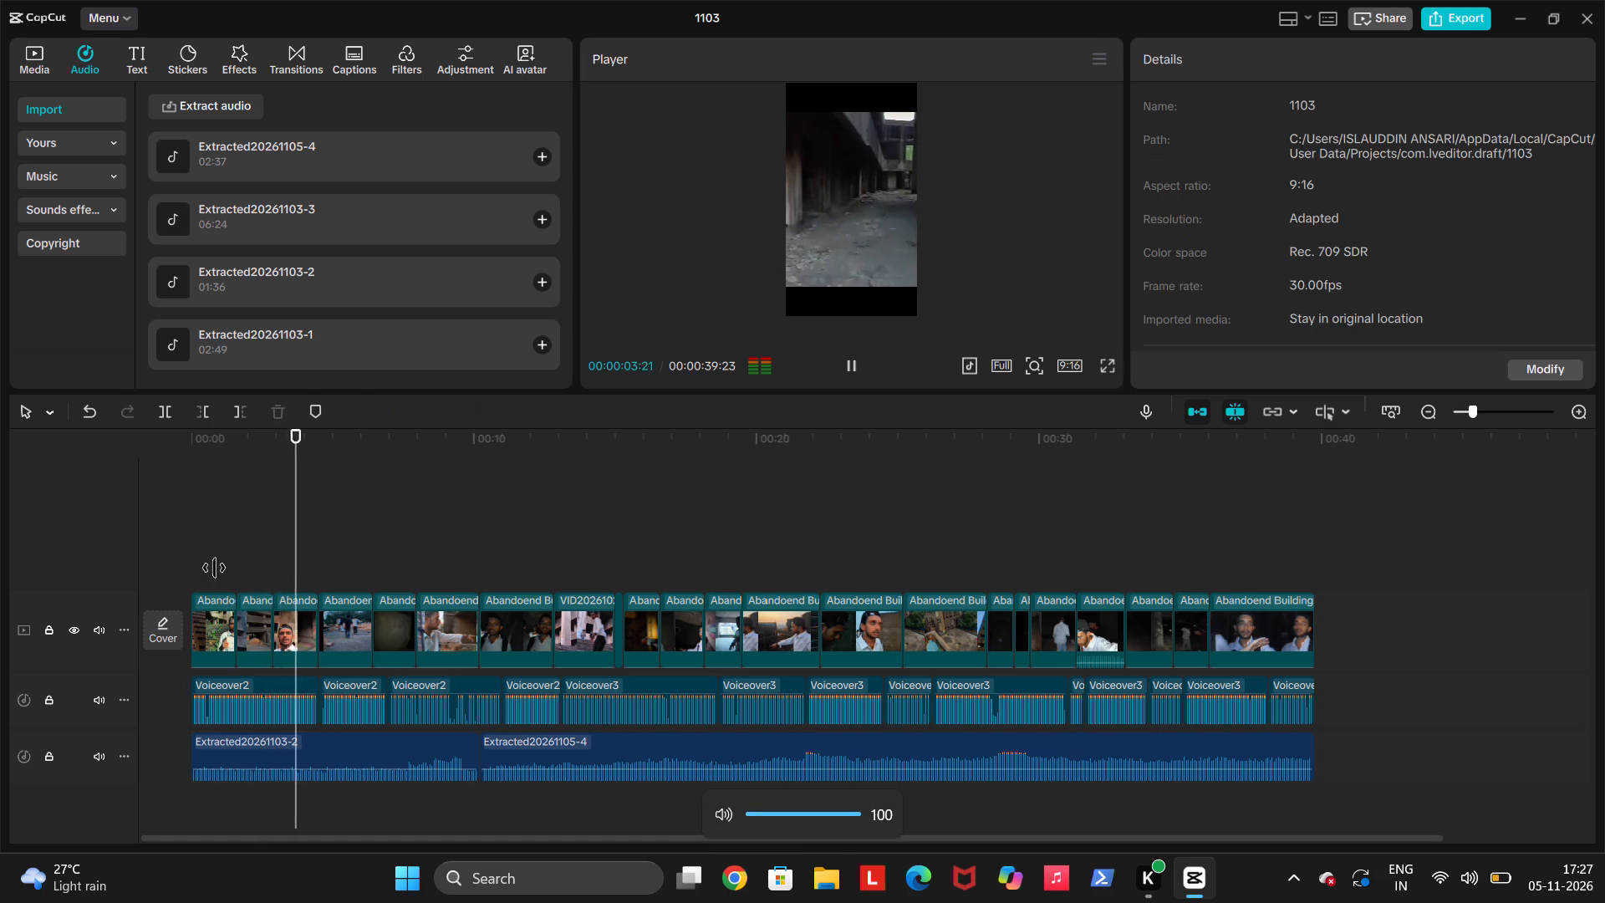
left_click_drag(214, 568, 169, 567)
key("space")
key("space")
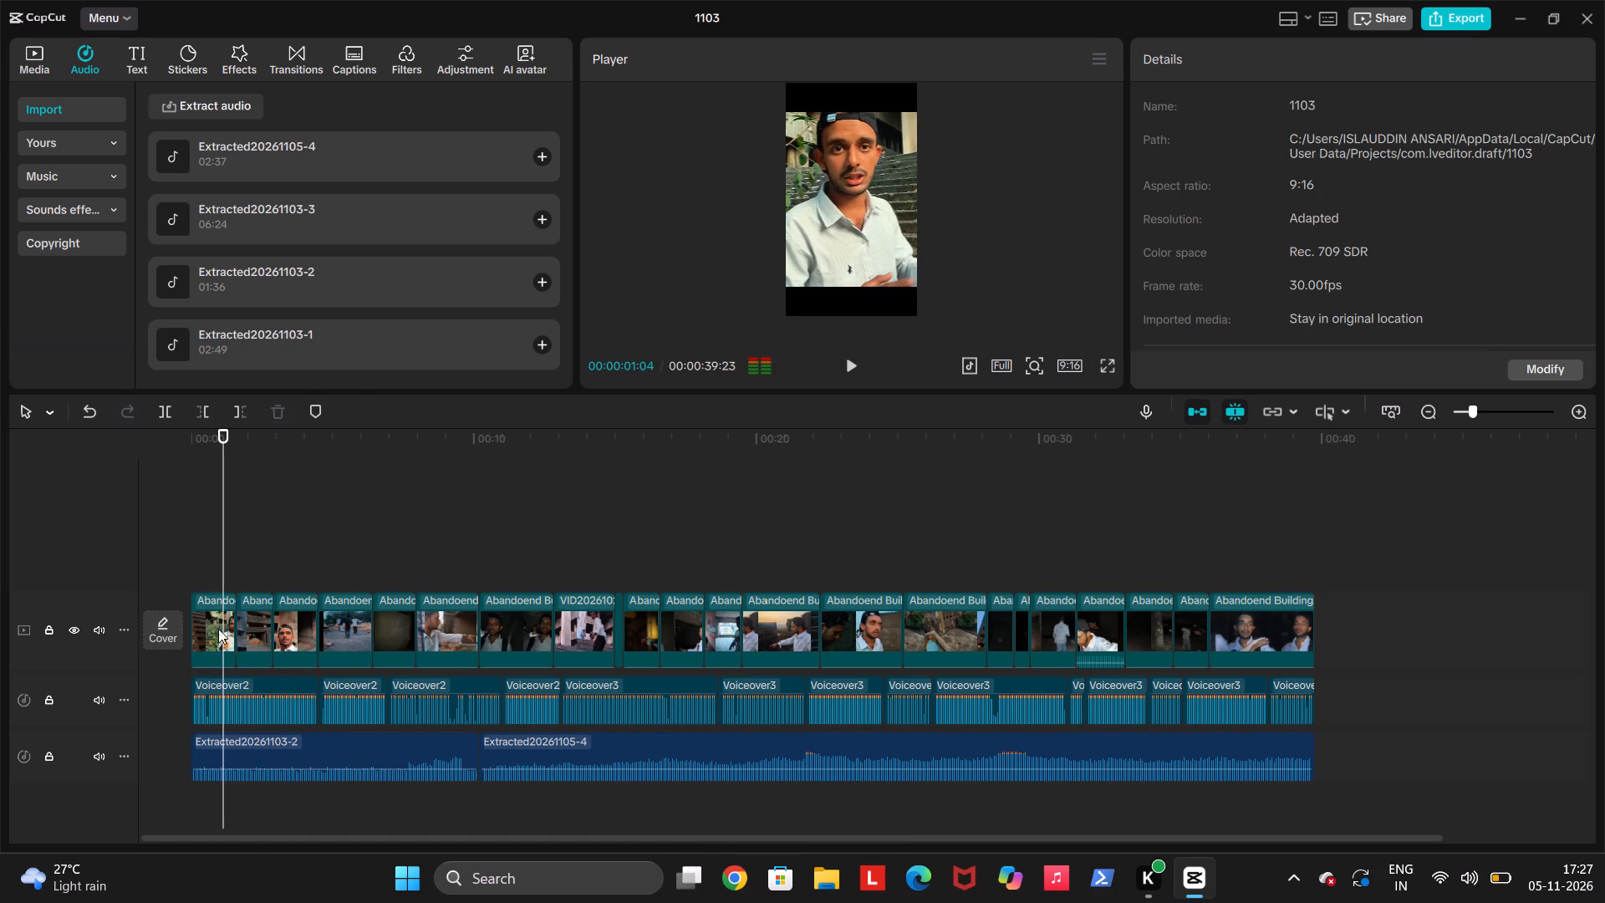
Open the animation options for the first building clip.
left_click(211, 628)
left_click(1342, 55)
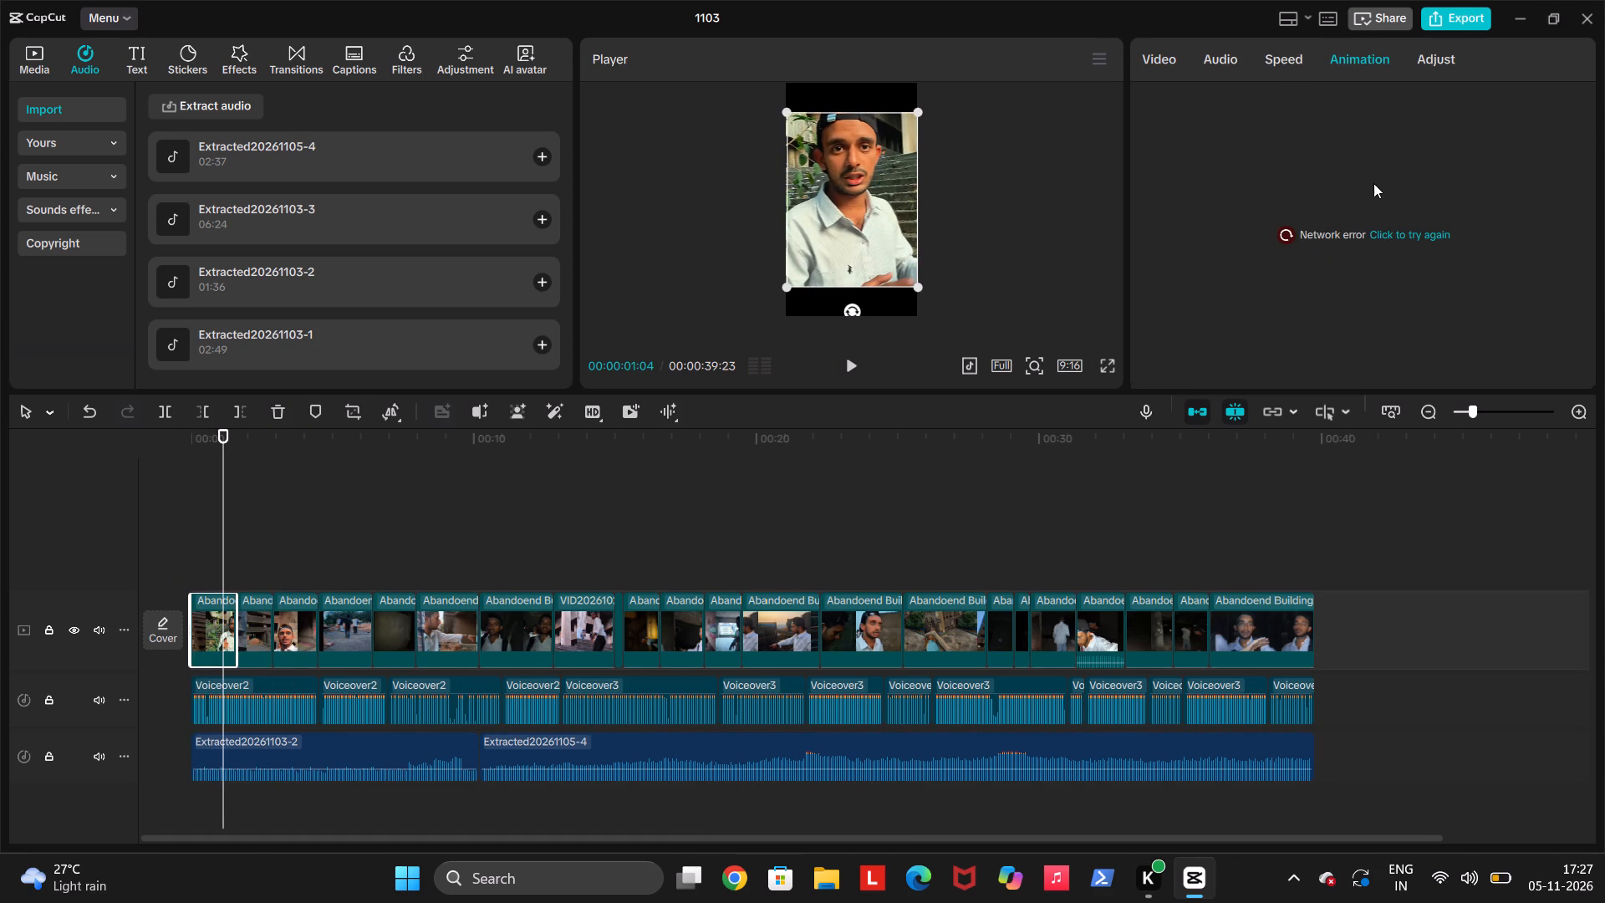
Play the whole edit from the start, selecting each music segment to check its audio settings, and replay it in full screen.
left_click_drag(222, 518, 150, 521)
key("space")
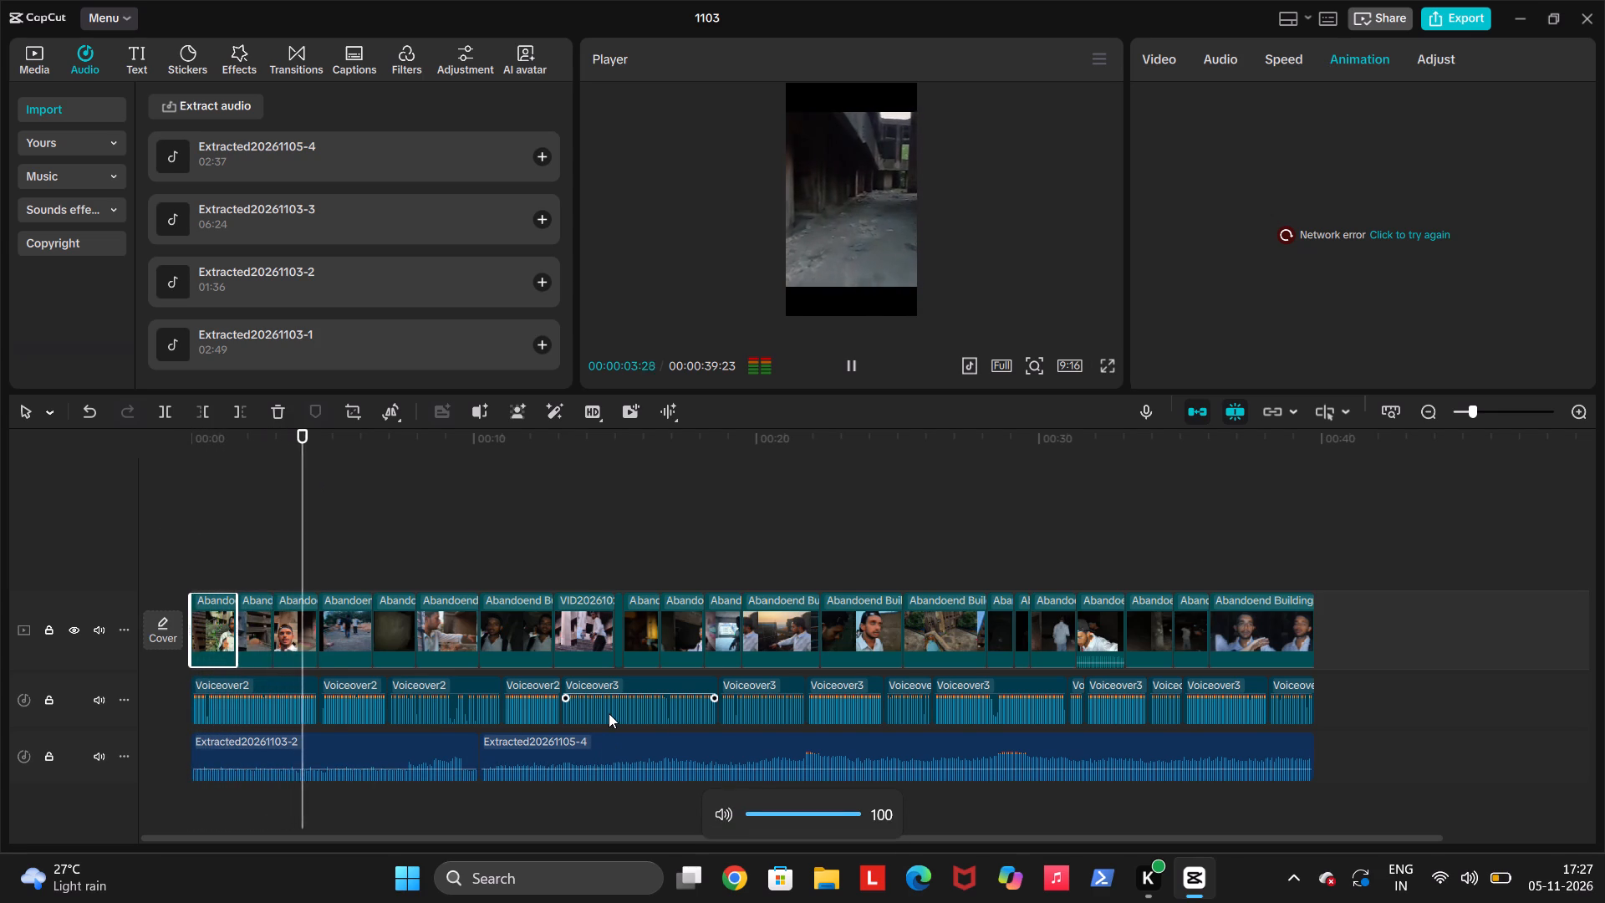
left_click(449, 771)
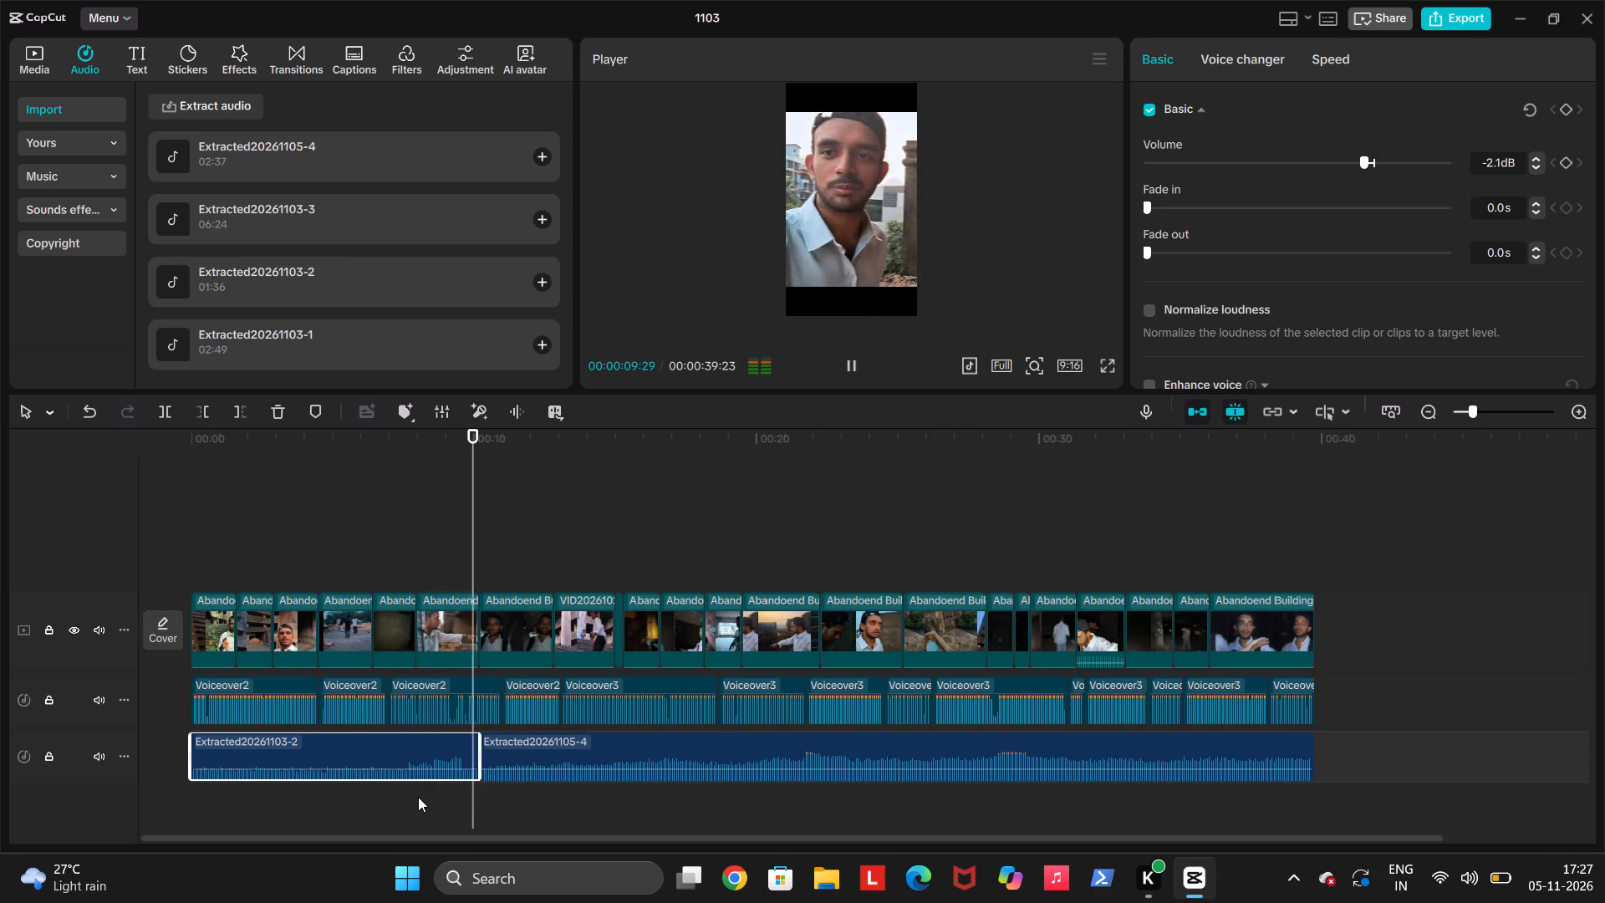
left_click(525, 769)
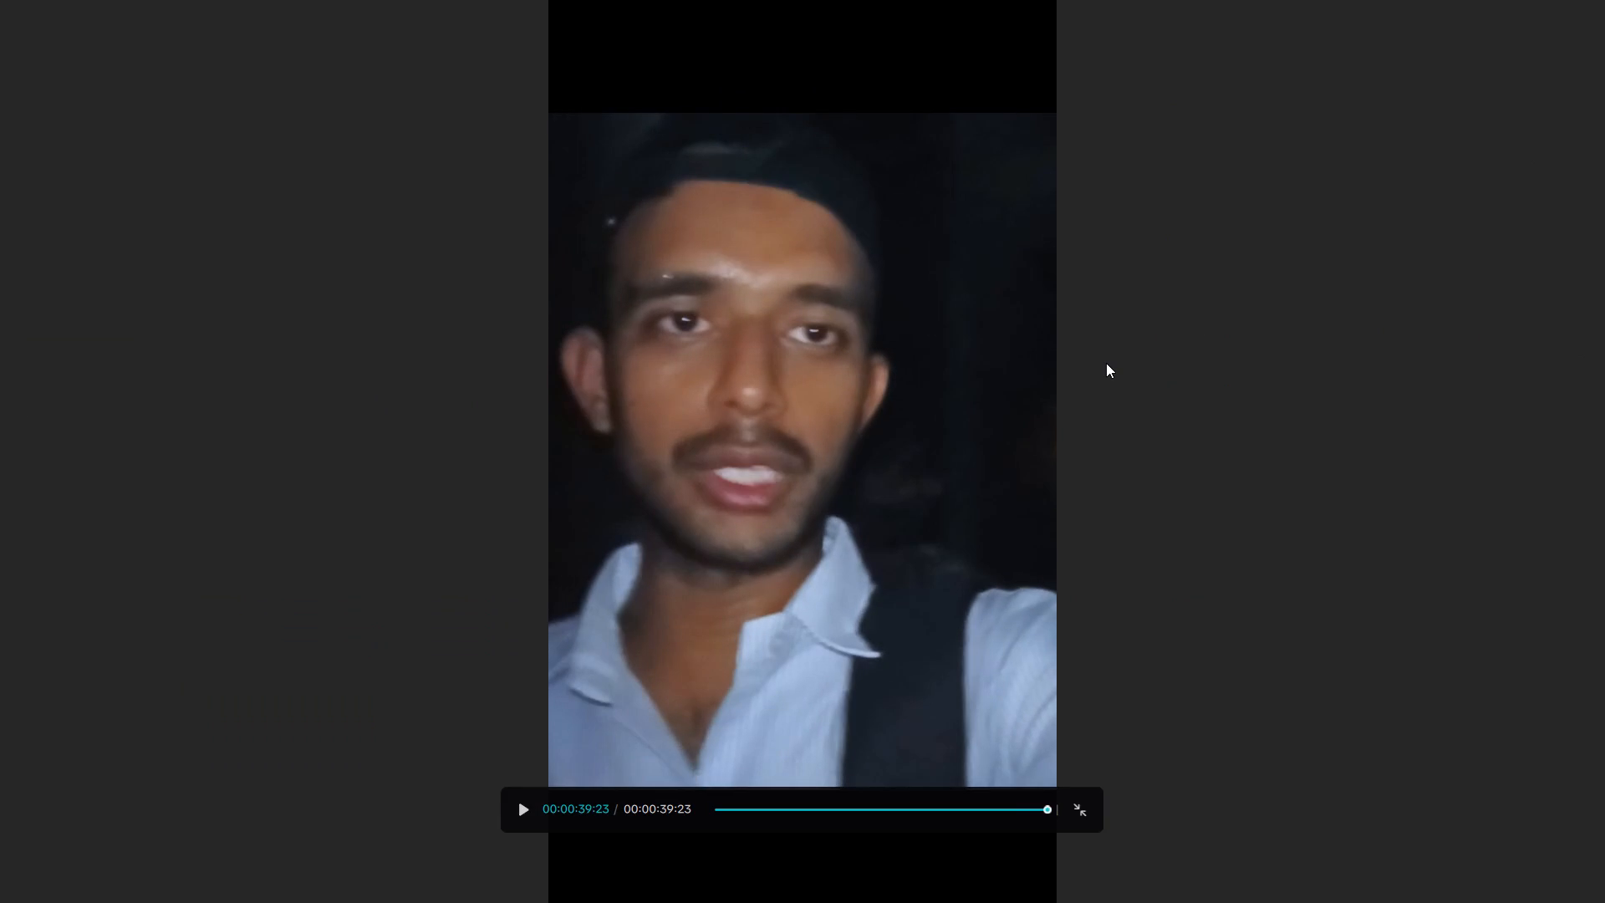
key("space")
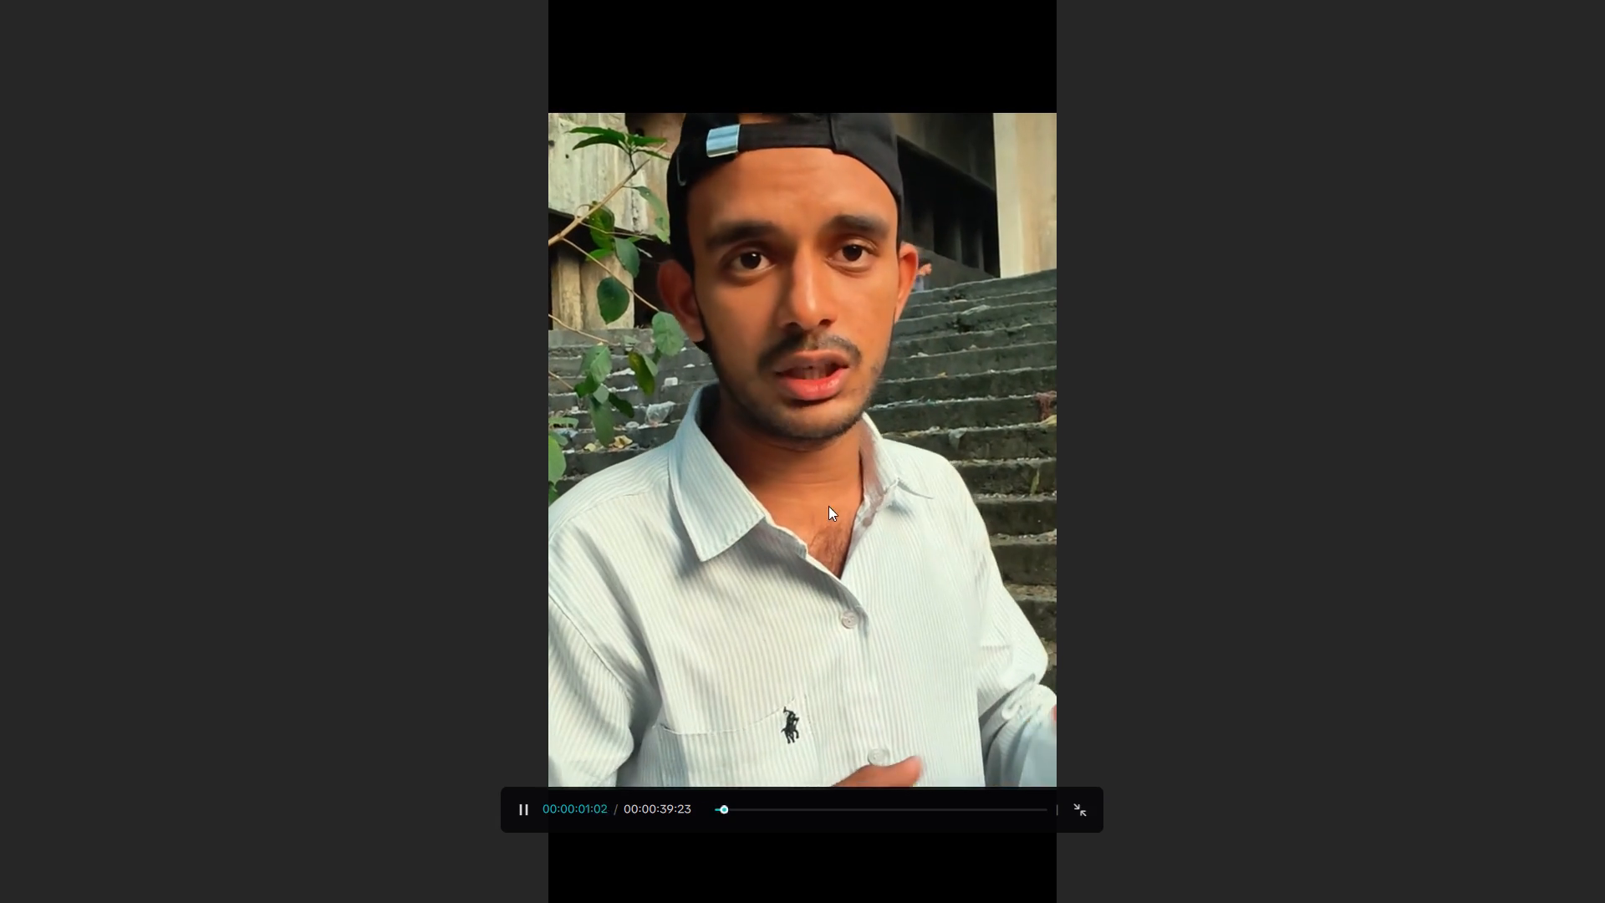
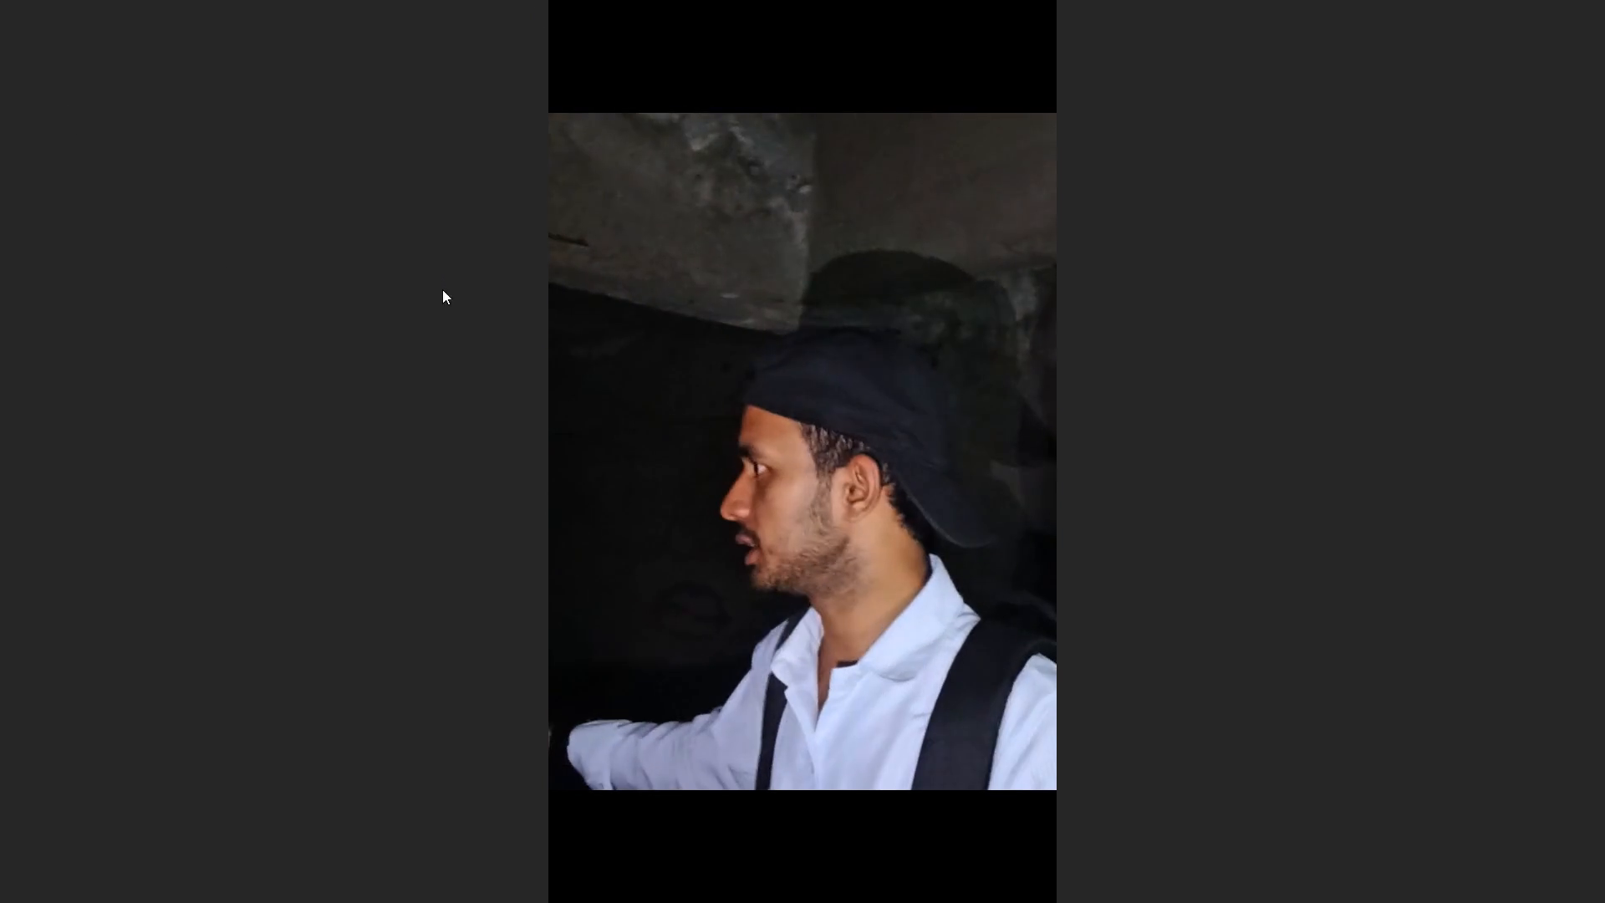
Leave the full-screen preview, scrub through the whole edit to check the clips, and return to the start of the timeline.
key("Escape")
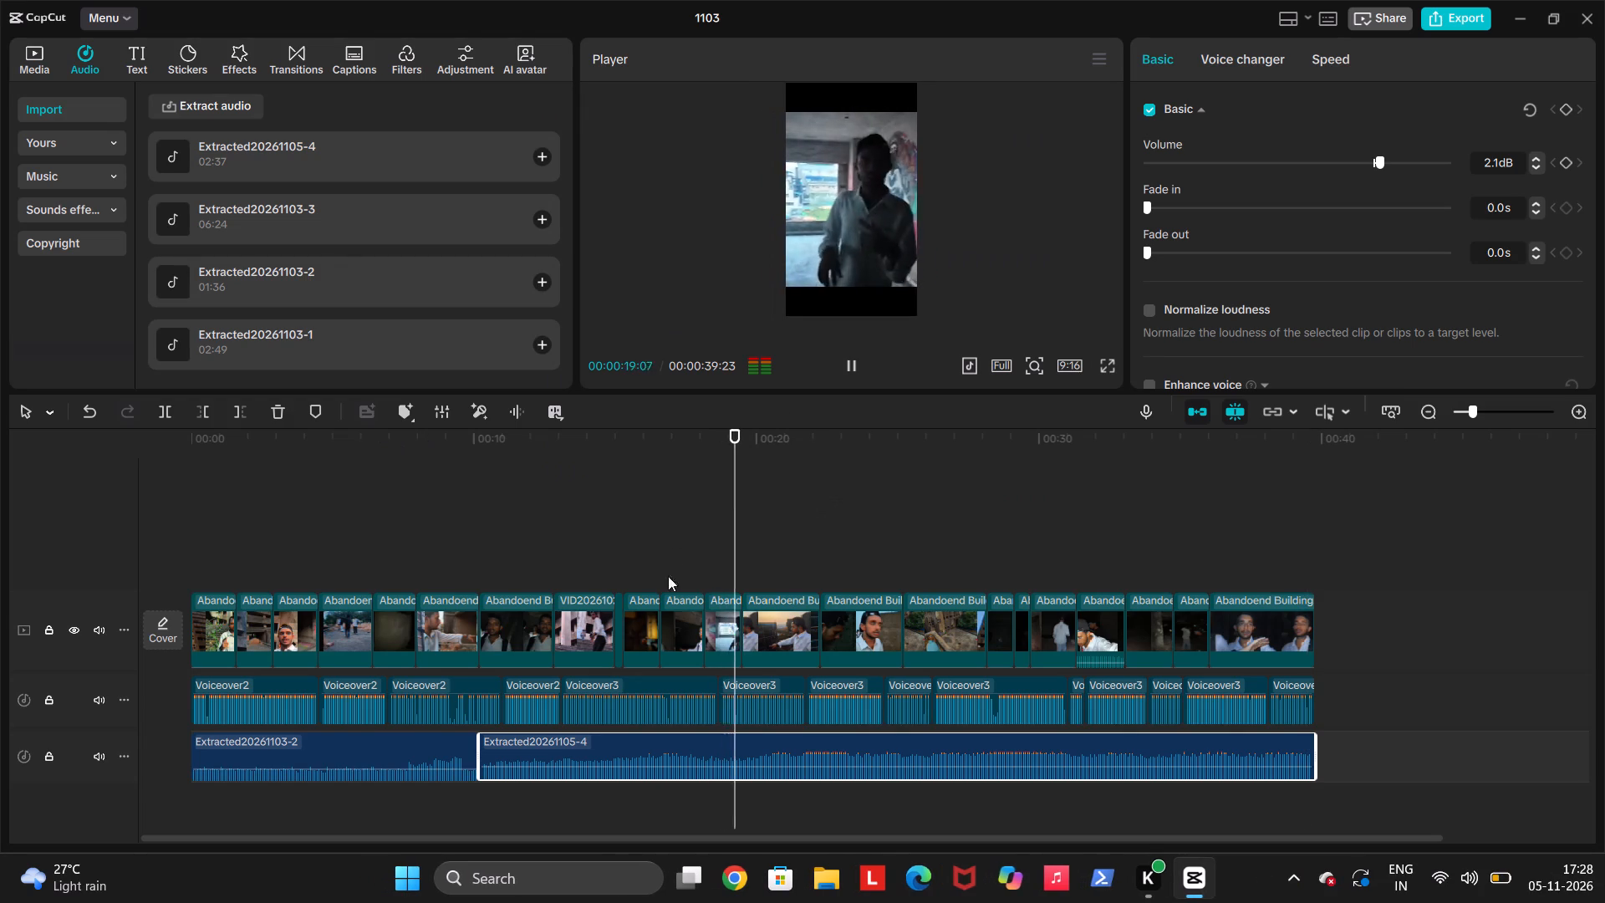
left_click(539, 554)
left_click_drag(539, 554, 0, 599)
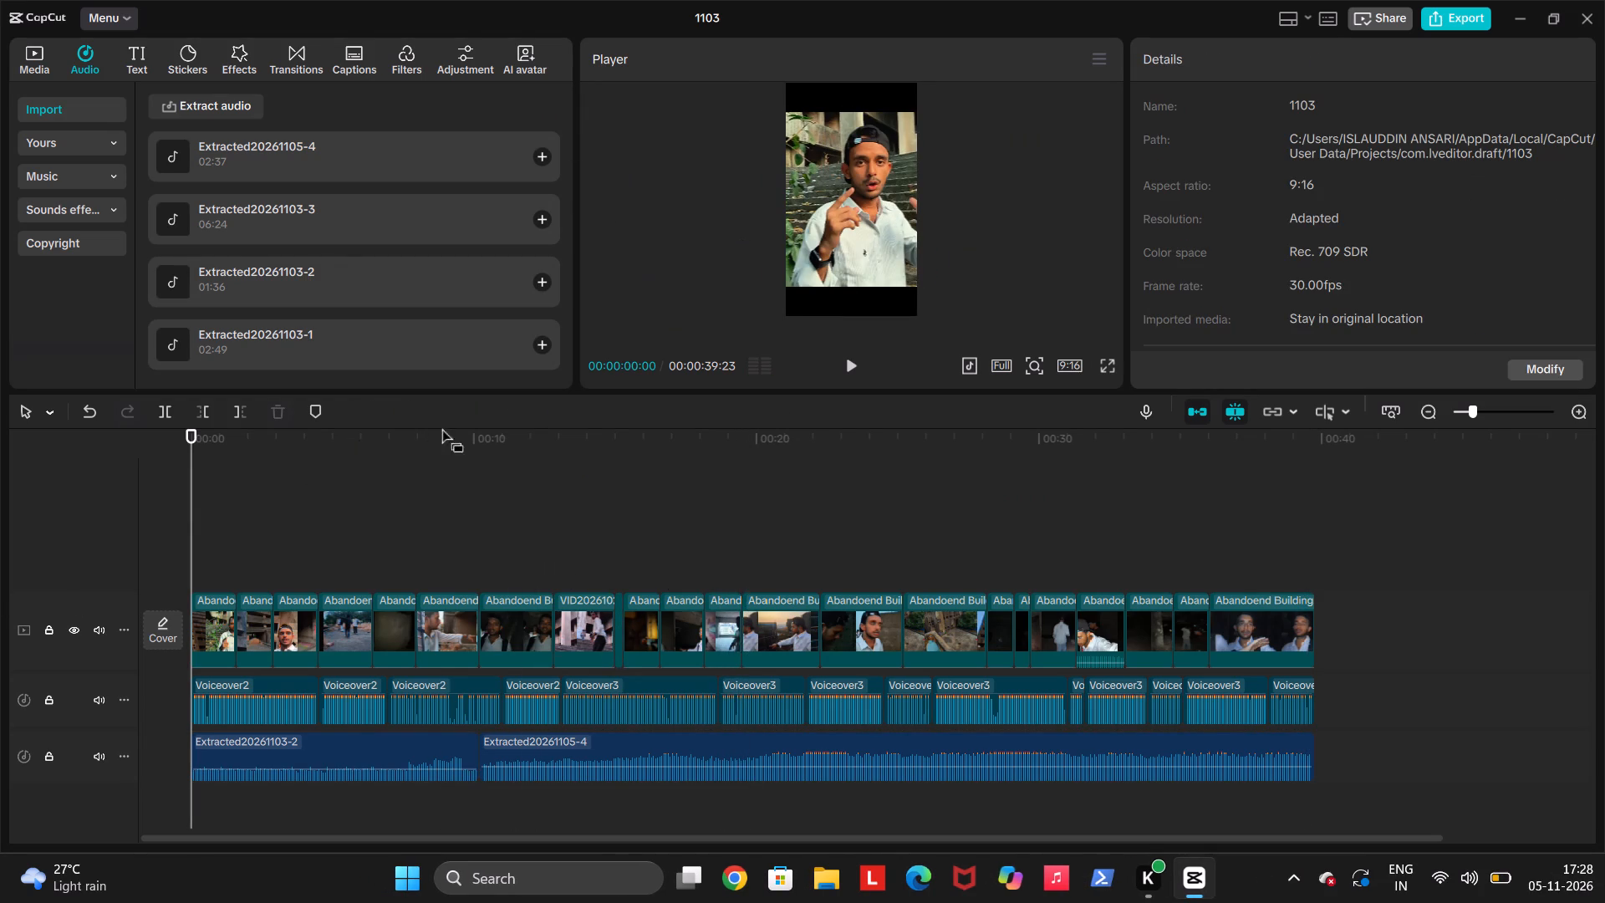
left_click_drag(193, 516, 477, 532)
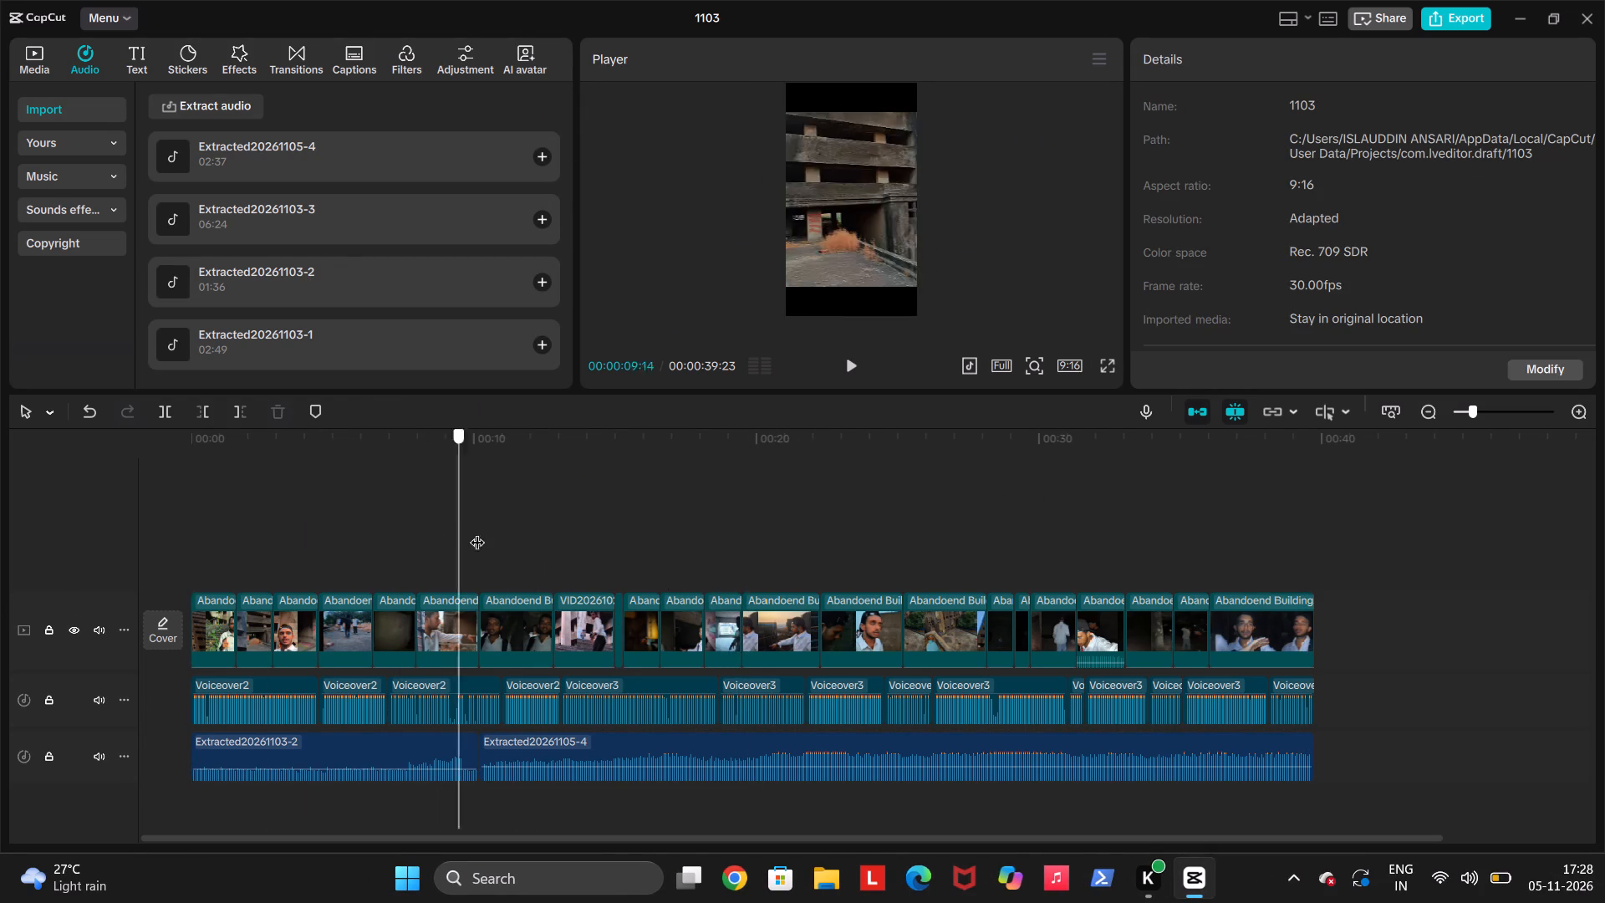
left_click_drag(477, 532, 950, 576)
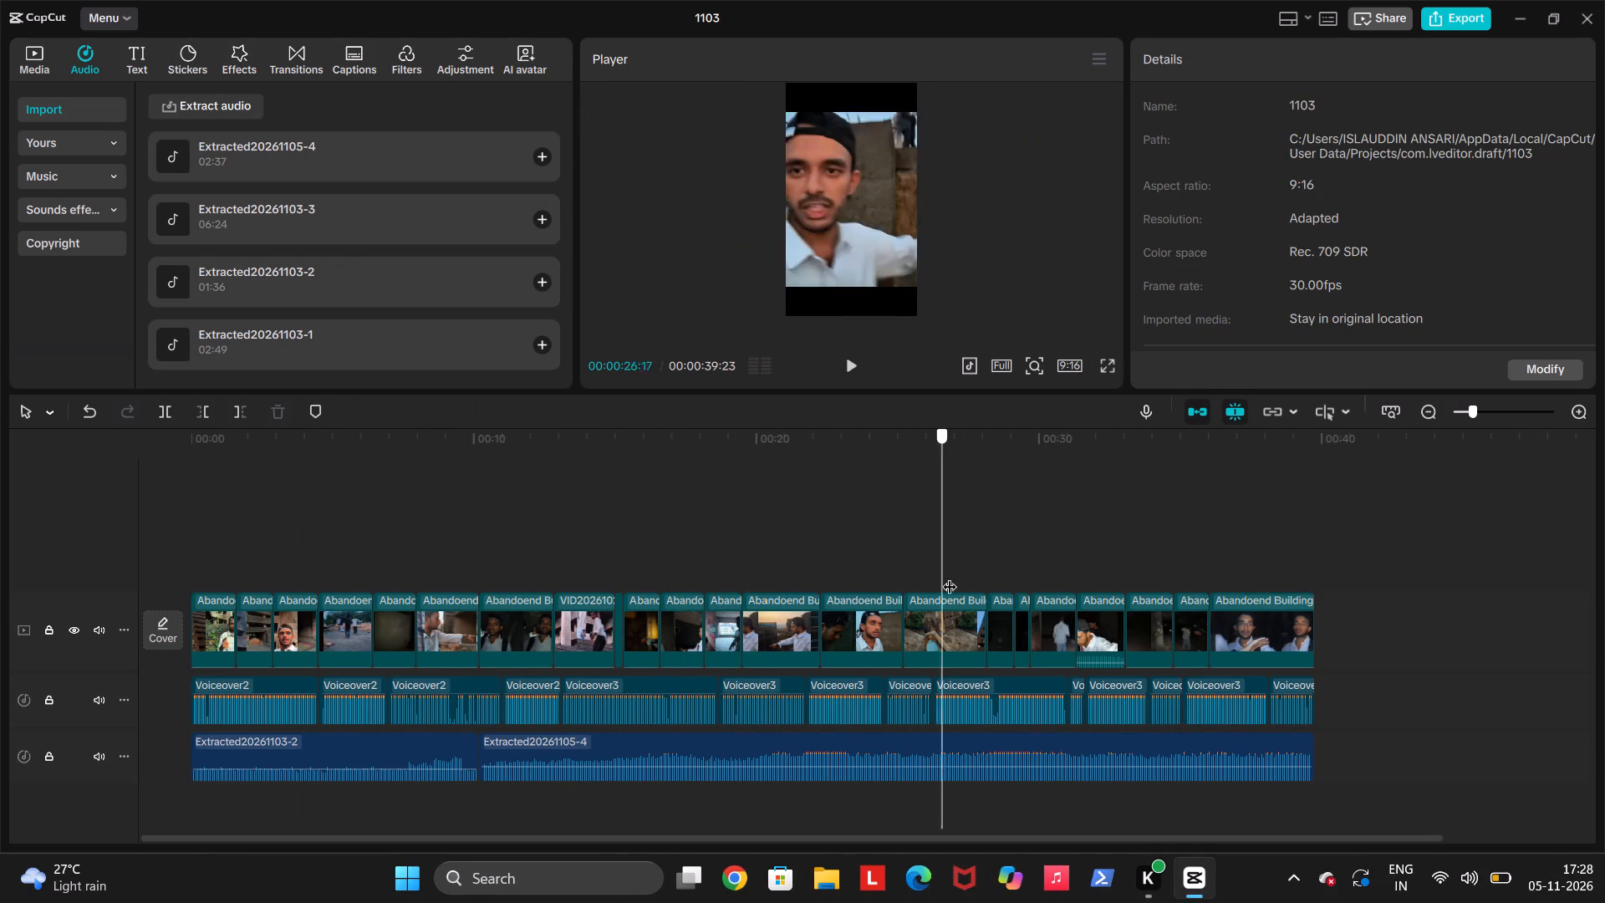
left_click_drag(950, 576, 1367, 599)
left_click_drag(1317, 554, 1279, 554)
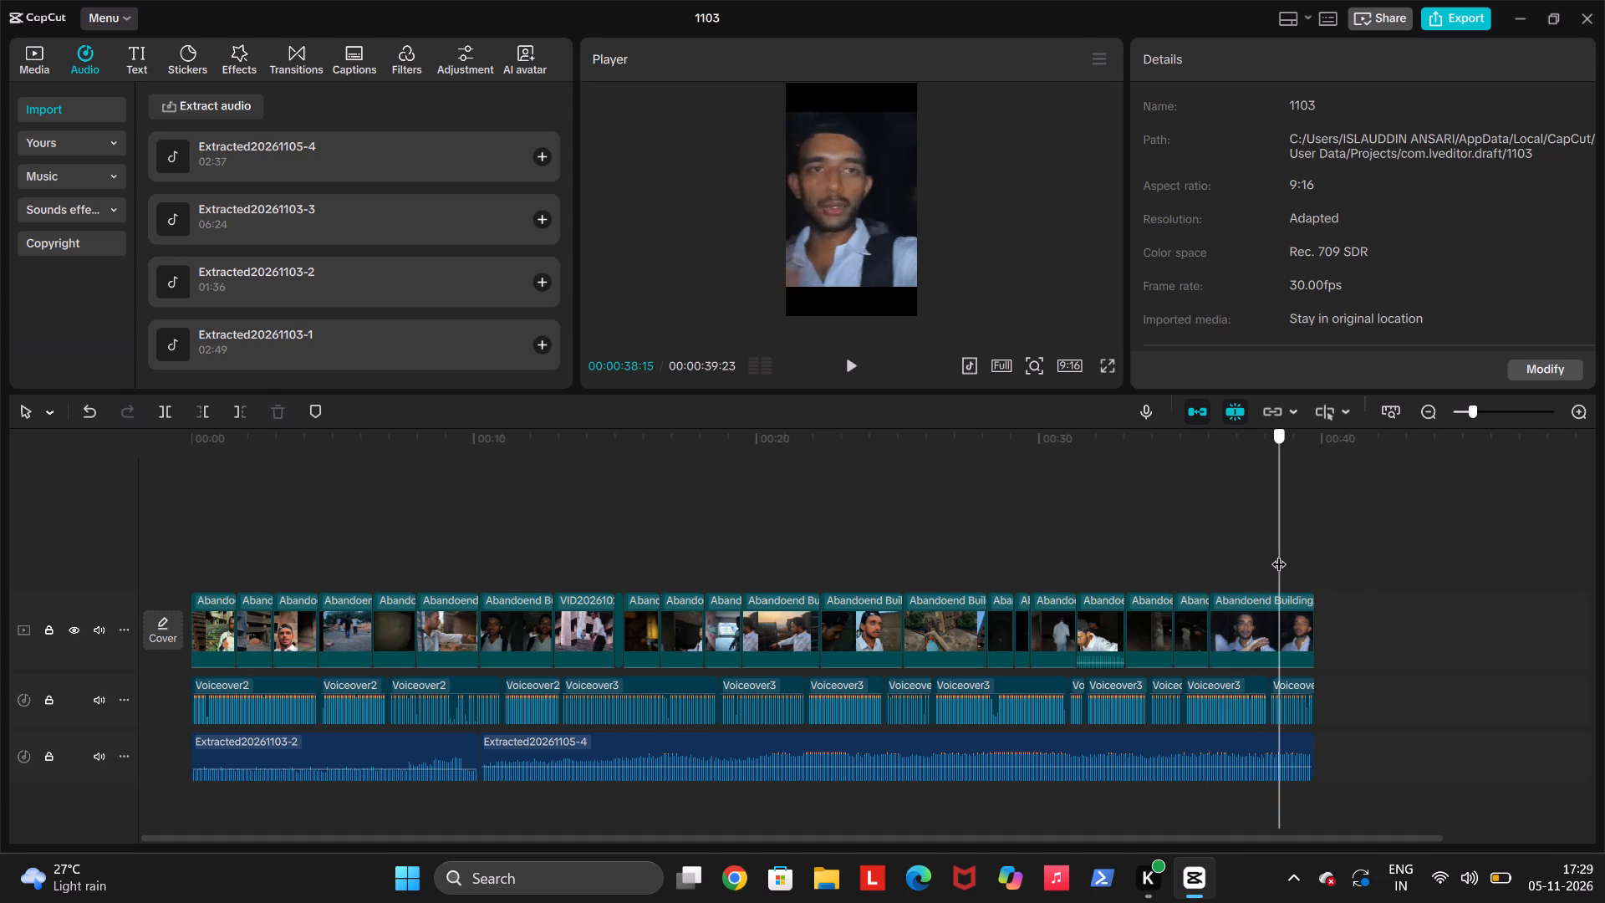
left_click_drag(1279, 554, 0, 446)
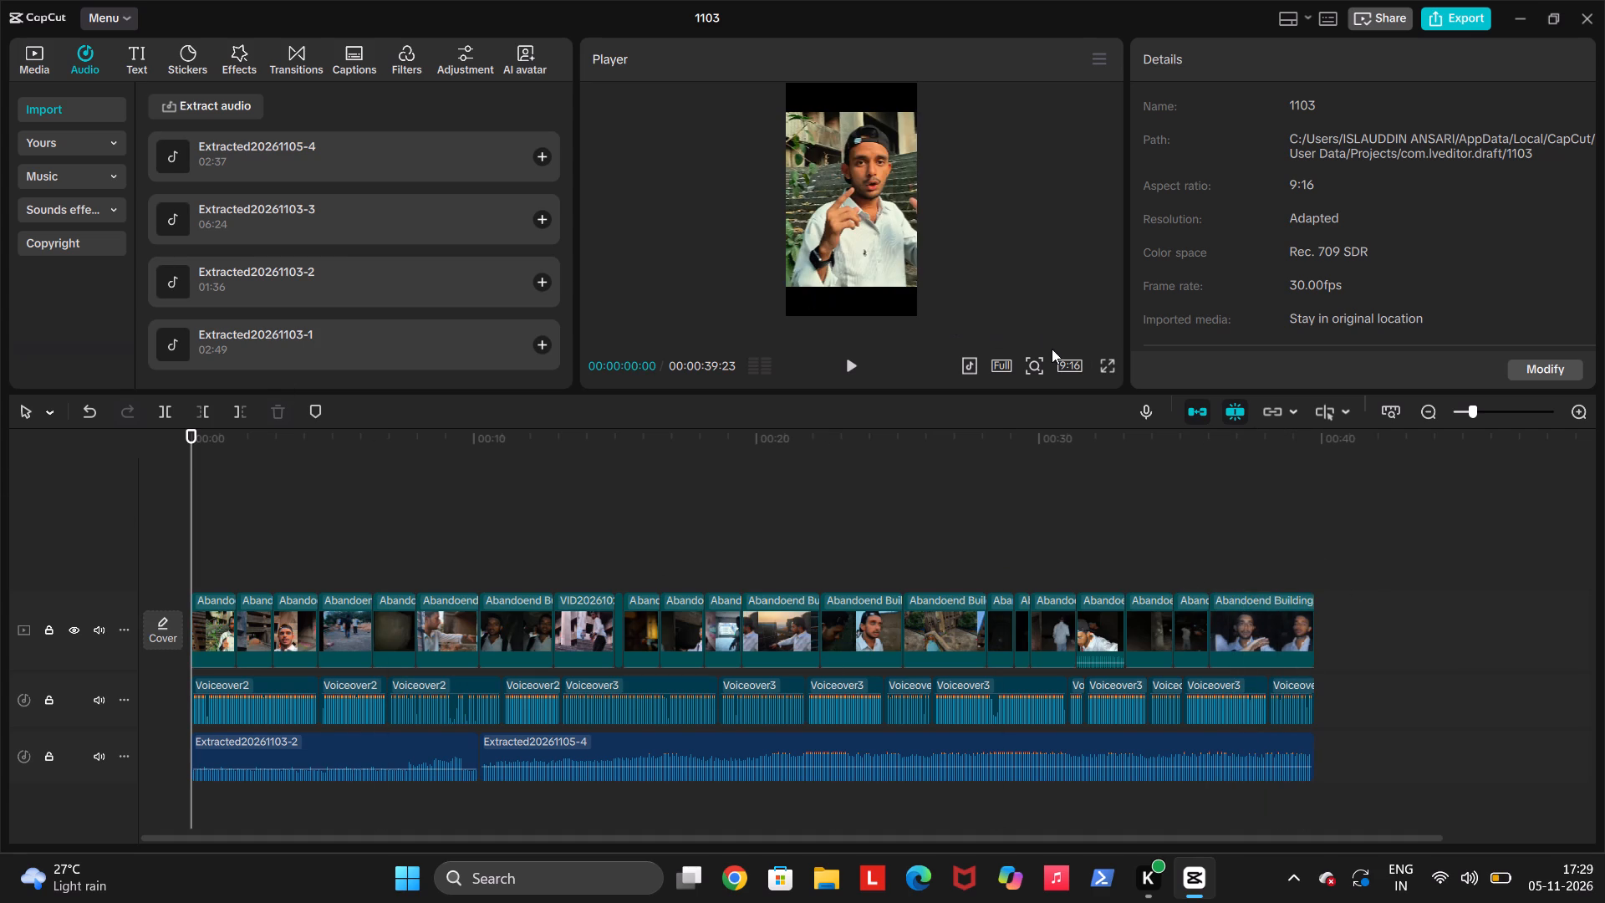
Add a default text clip at the start of the timeline and replace its wording with "Abandoned Building".
left_click(139, 59)
left_click(231, 168)
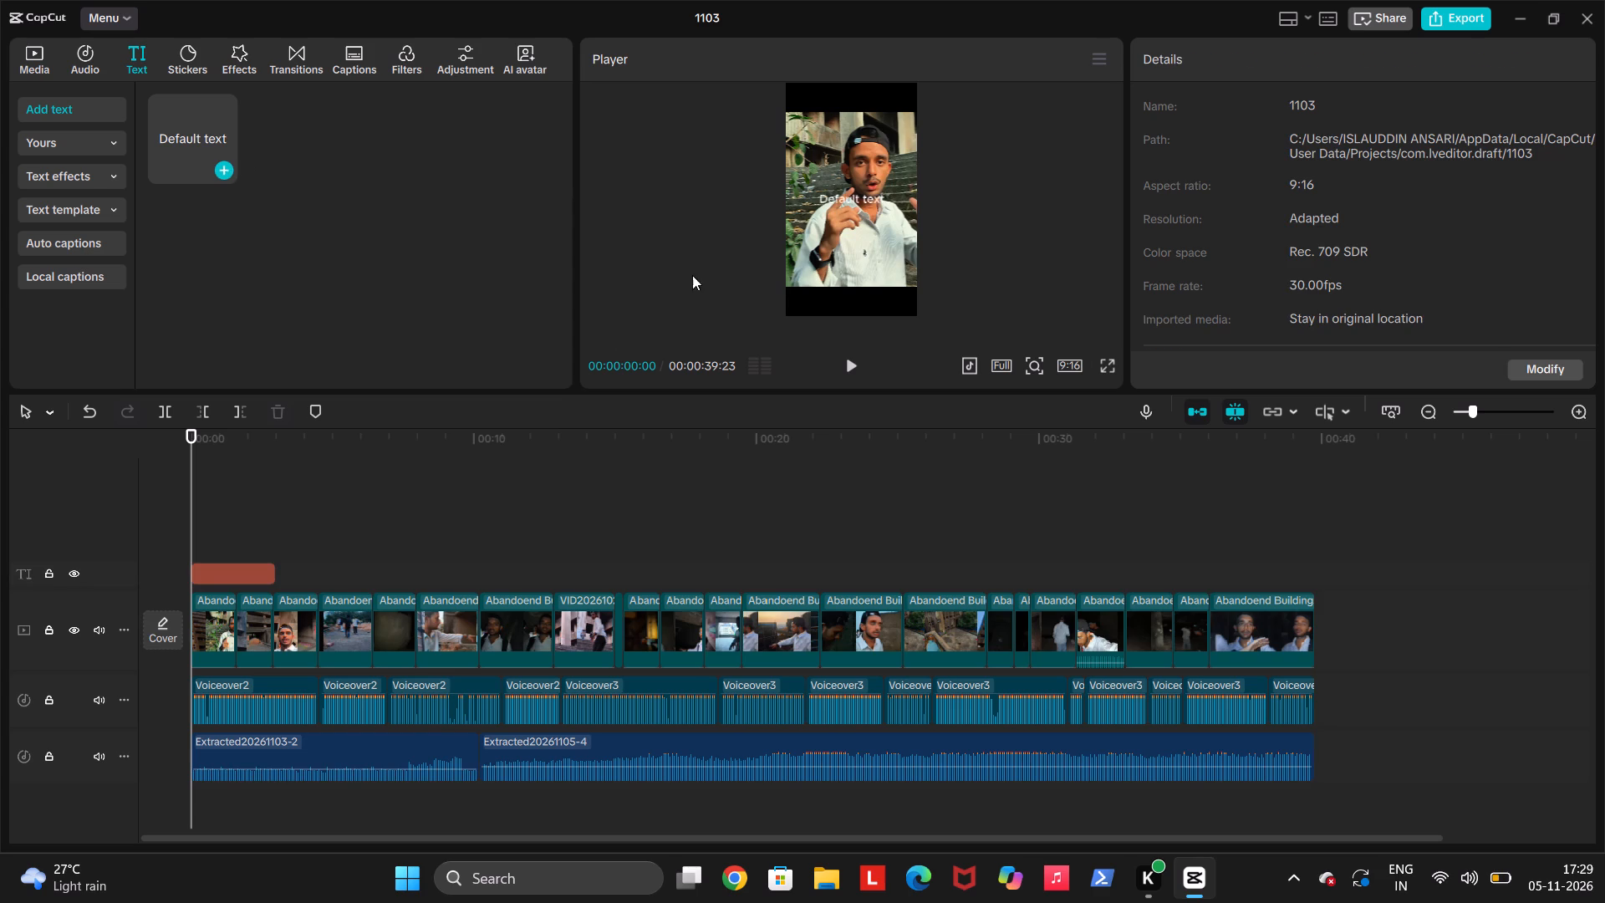
left_click_drag(1233, 158, 1141, 151)
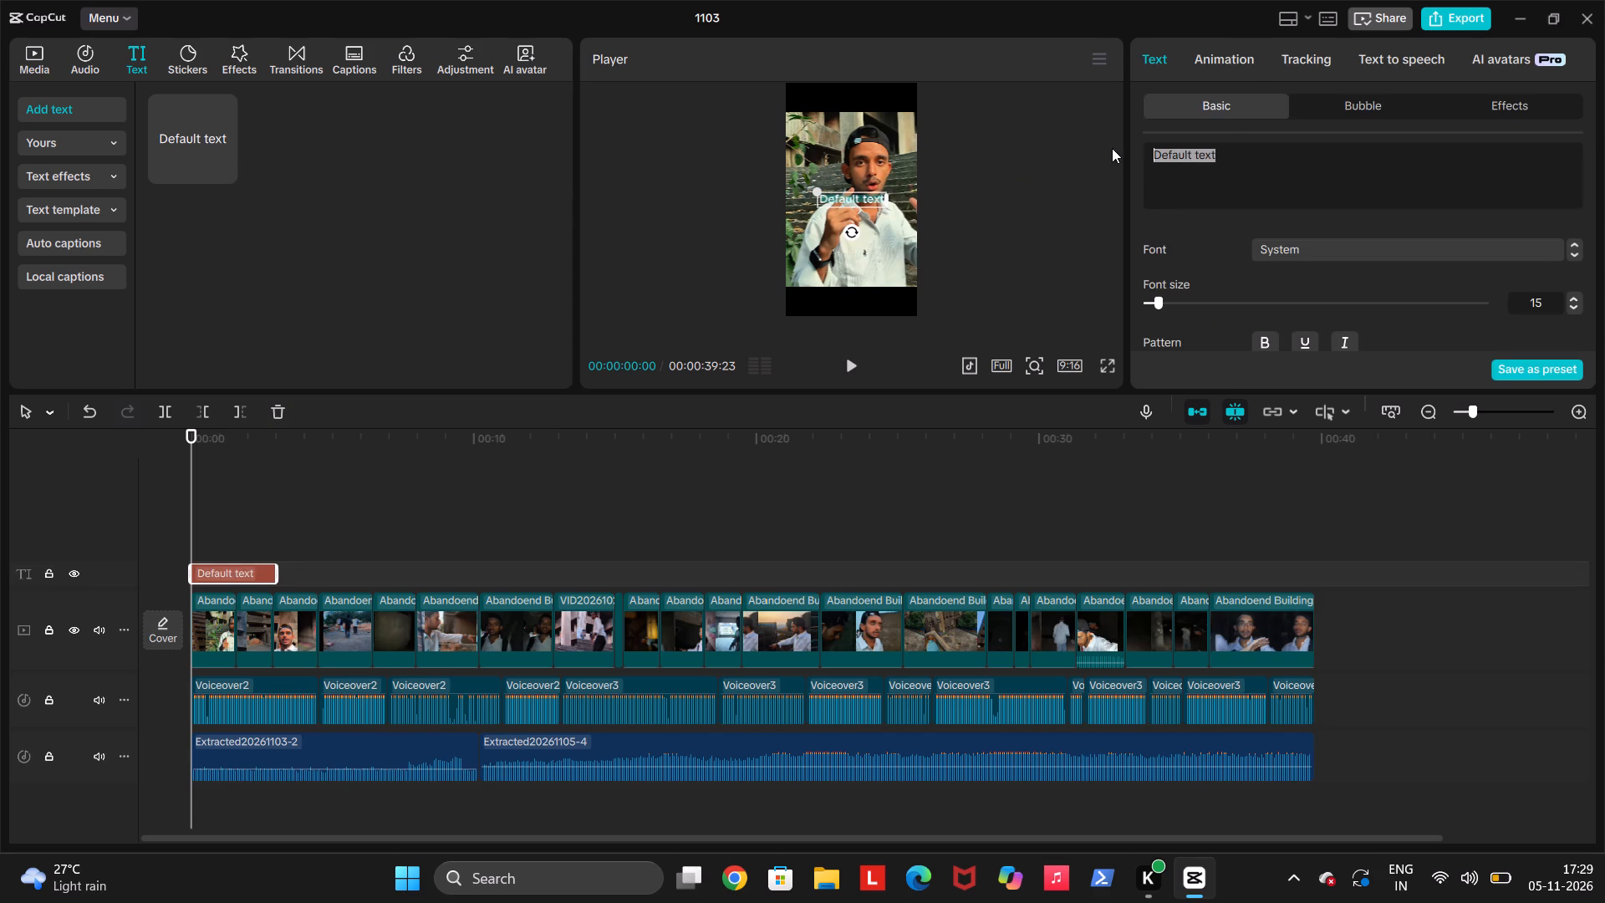
key("BackSpace")
key("shift+a")
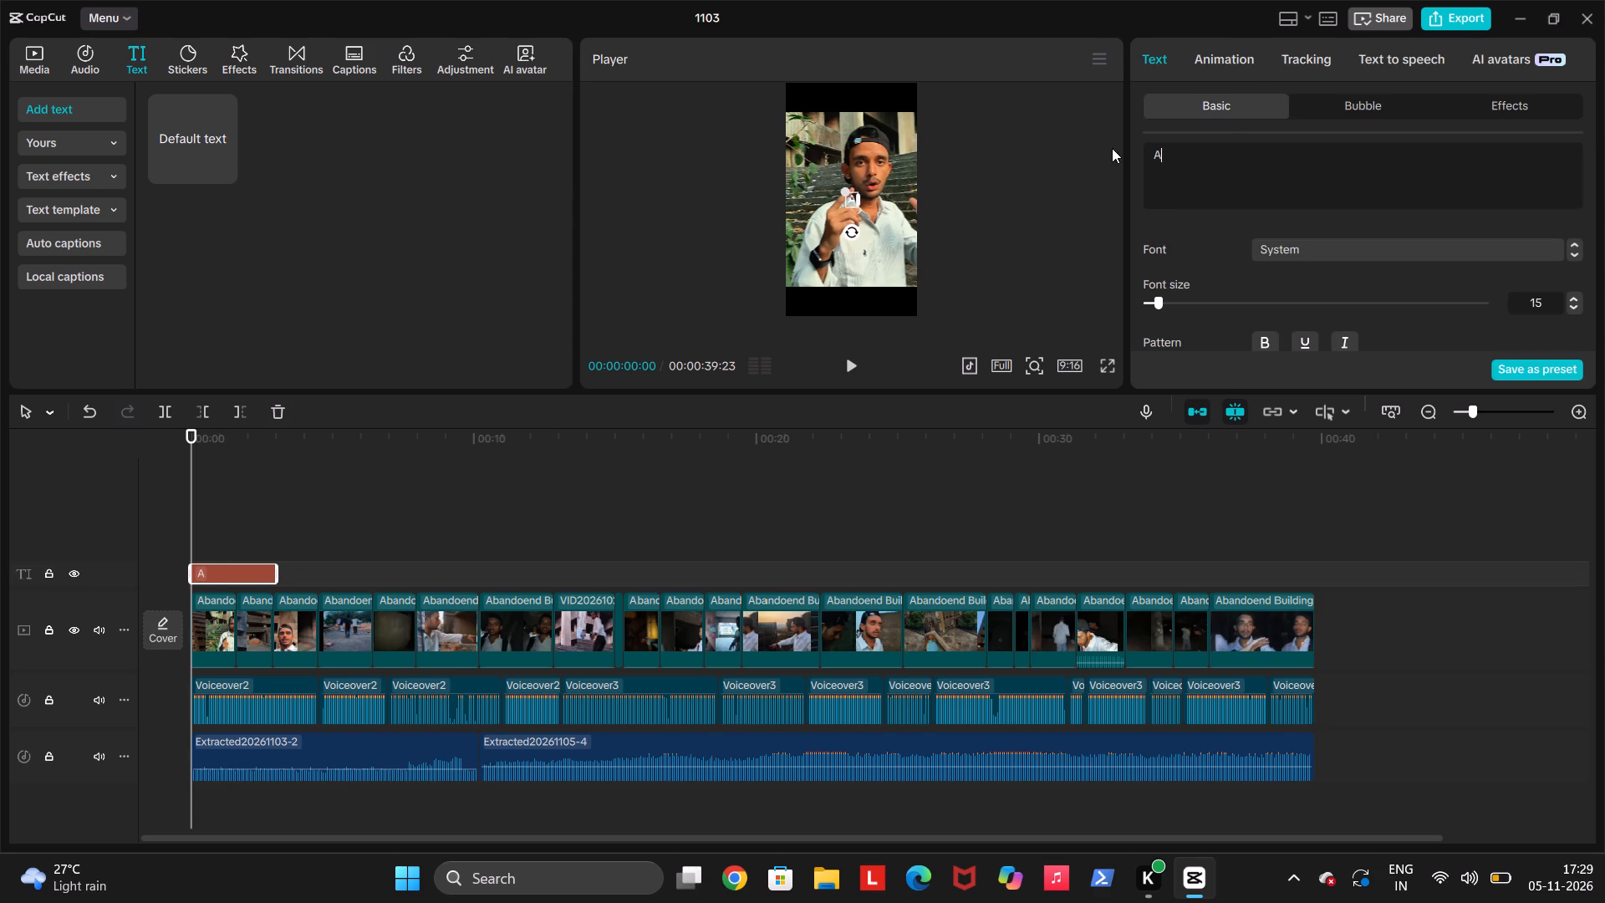
key("b")
type("an")
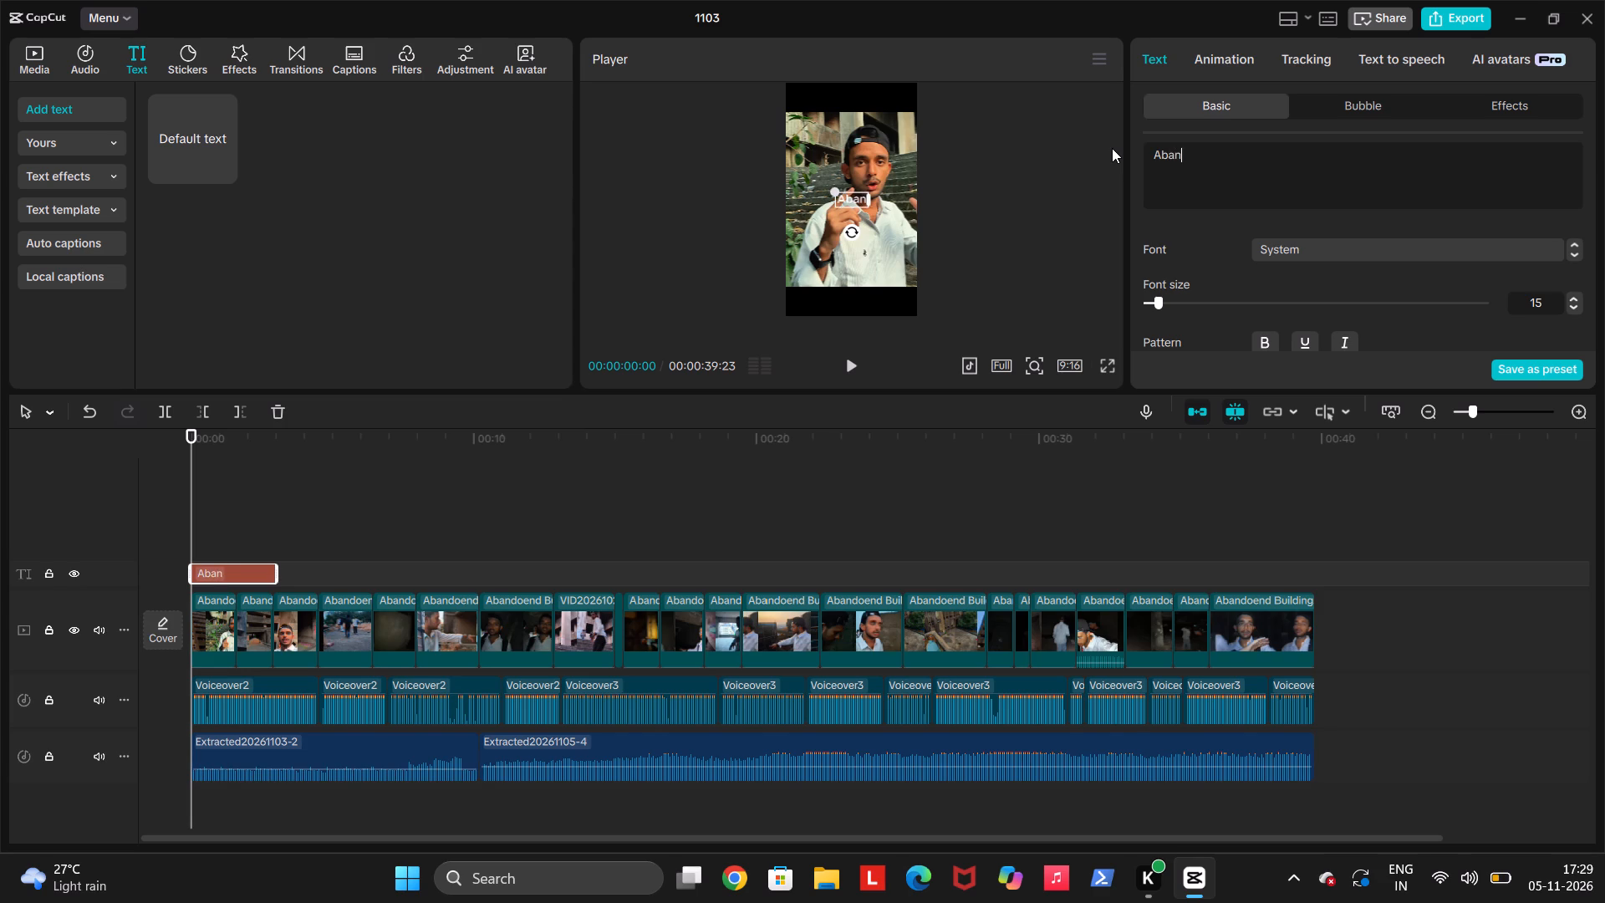
type("do")
type("end")
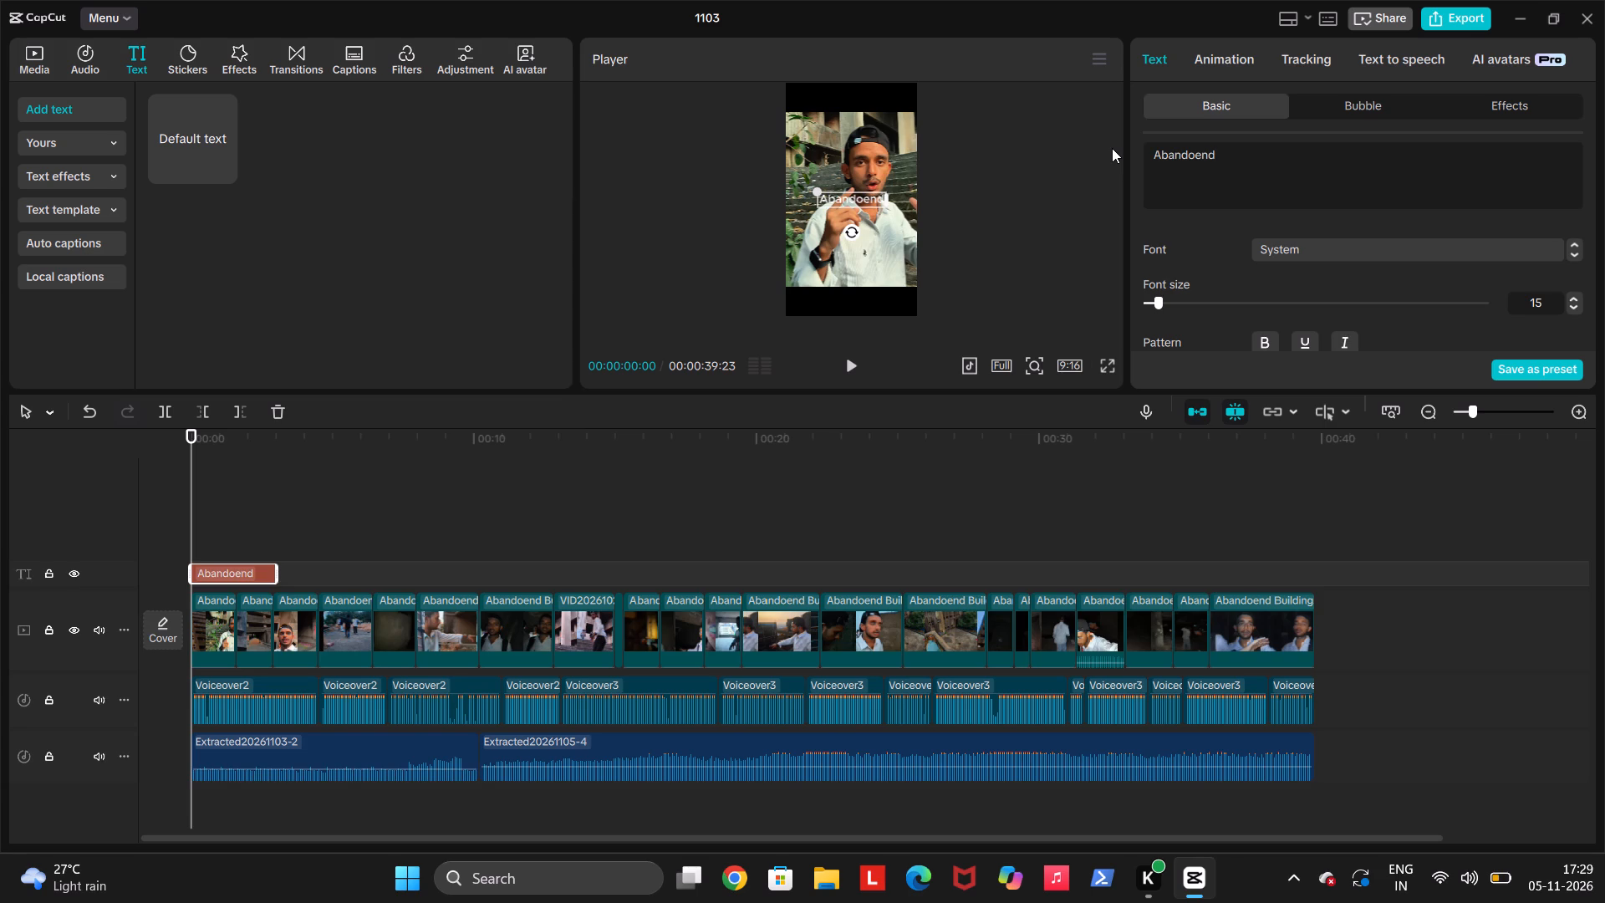
key("BackSpace")
key("BackSpace")
key("BackSpace")
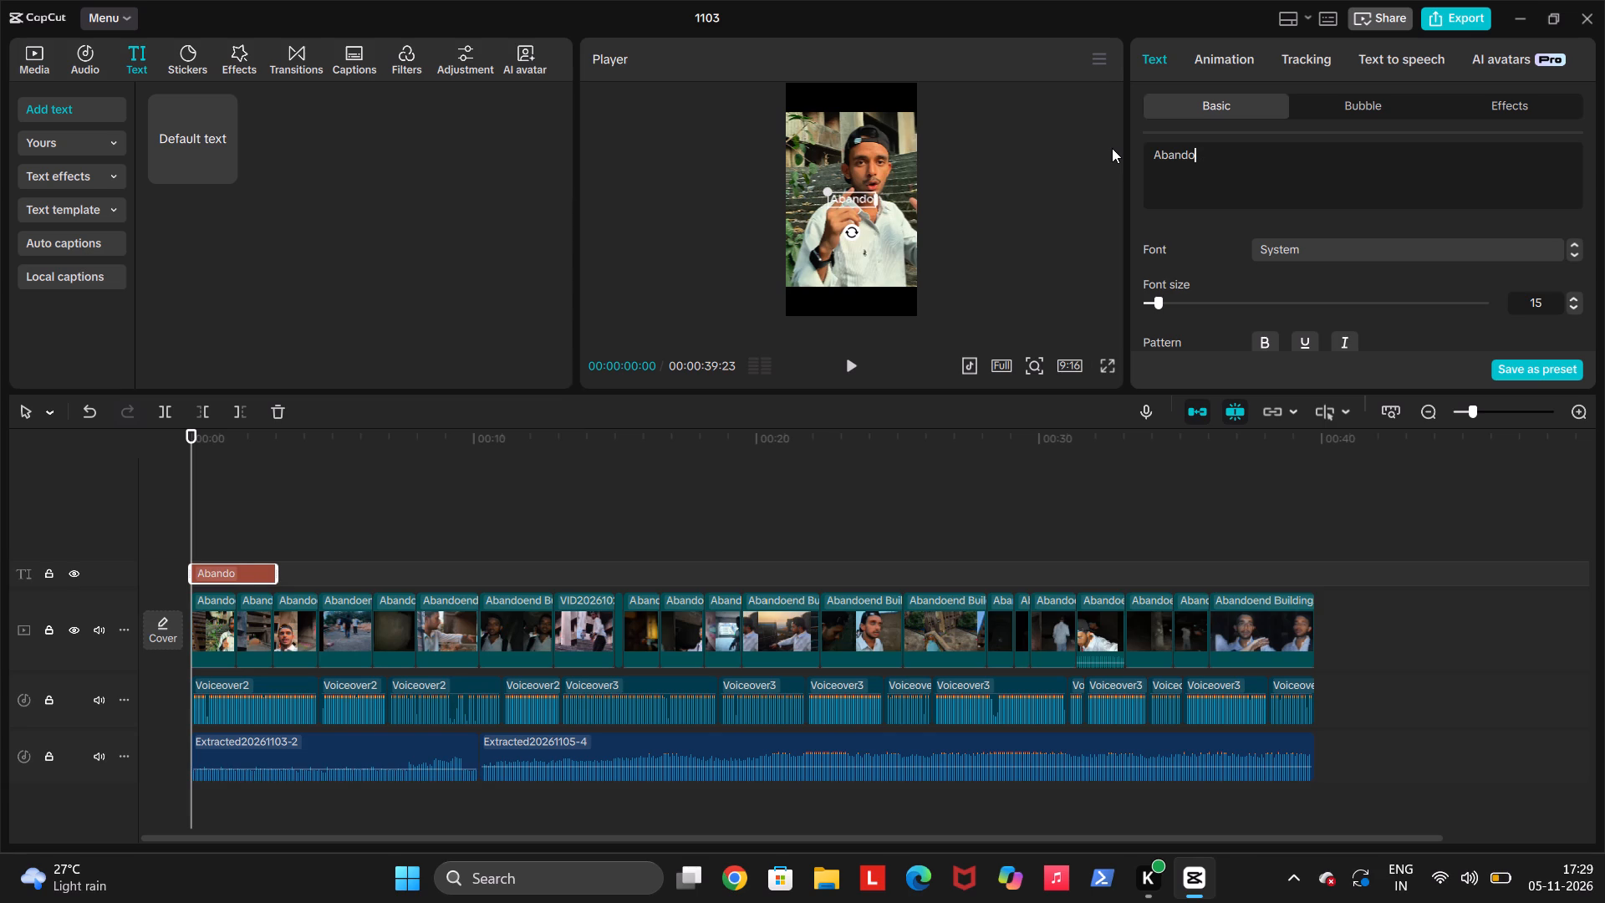
type("ned")
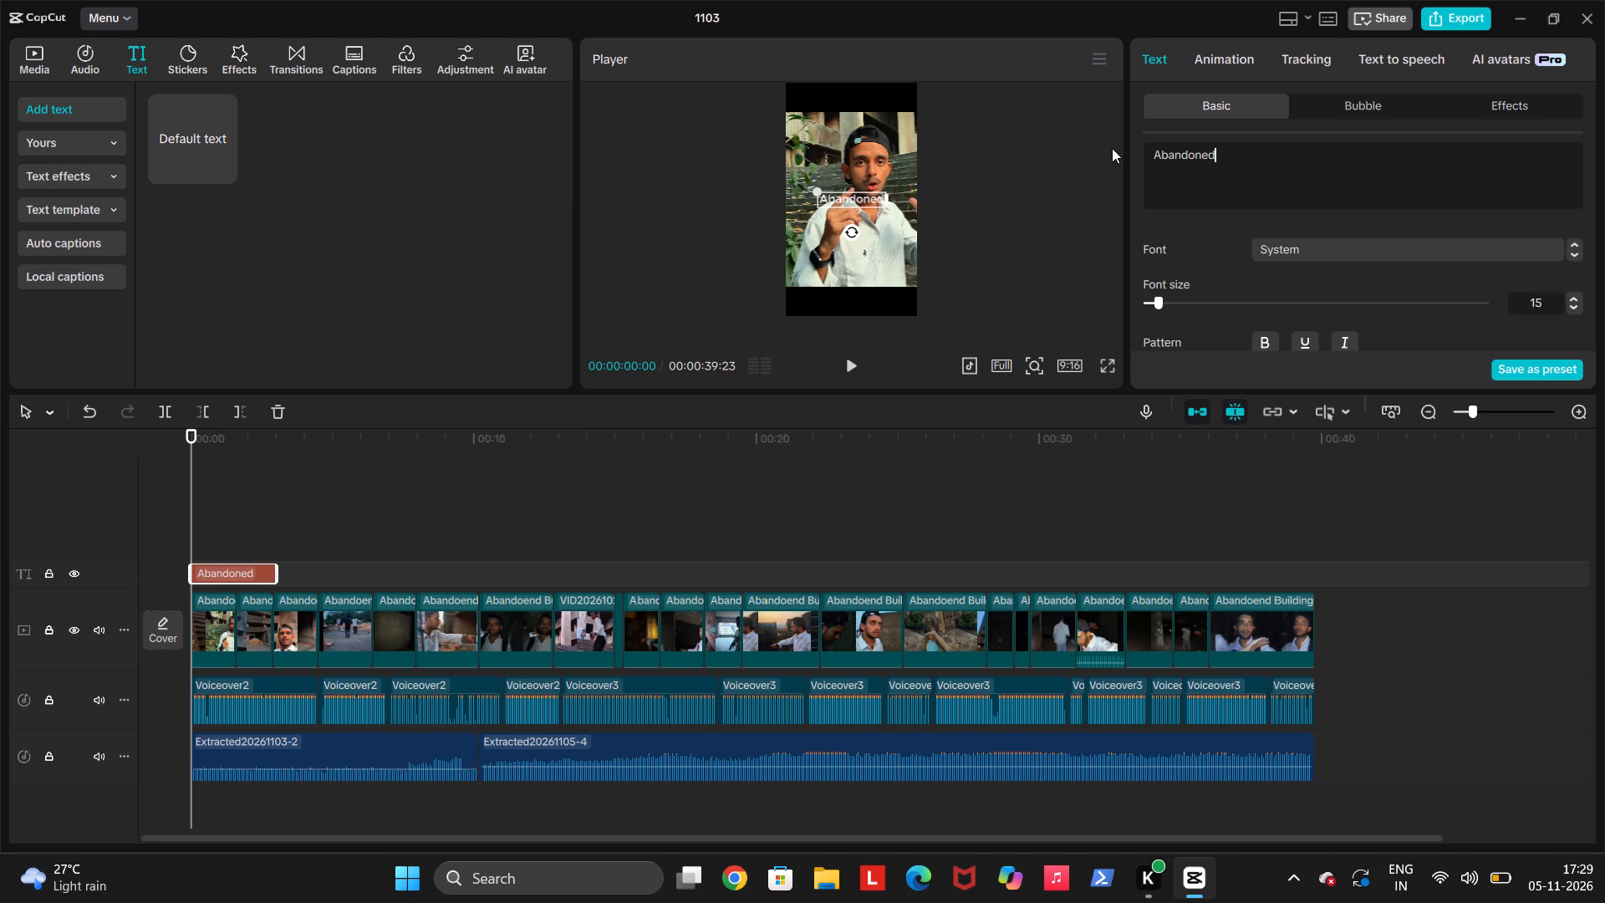
key("space")
type("Building")
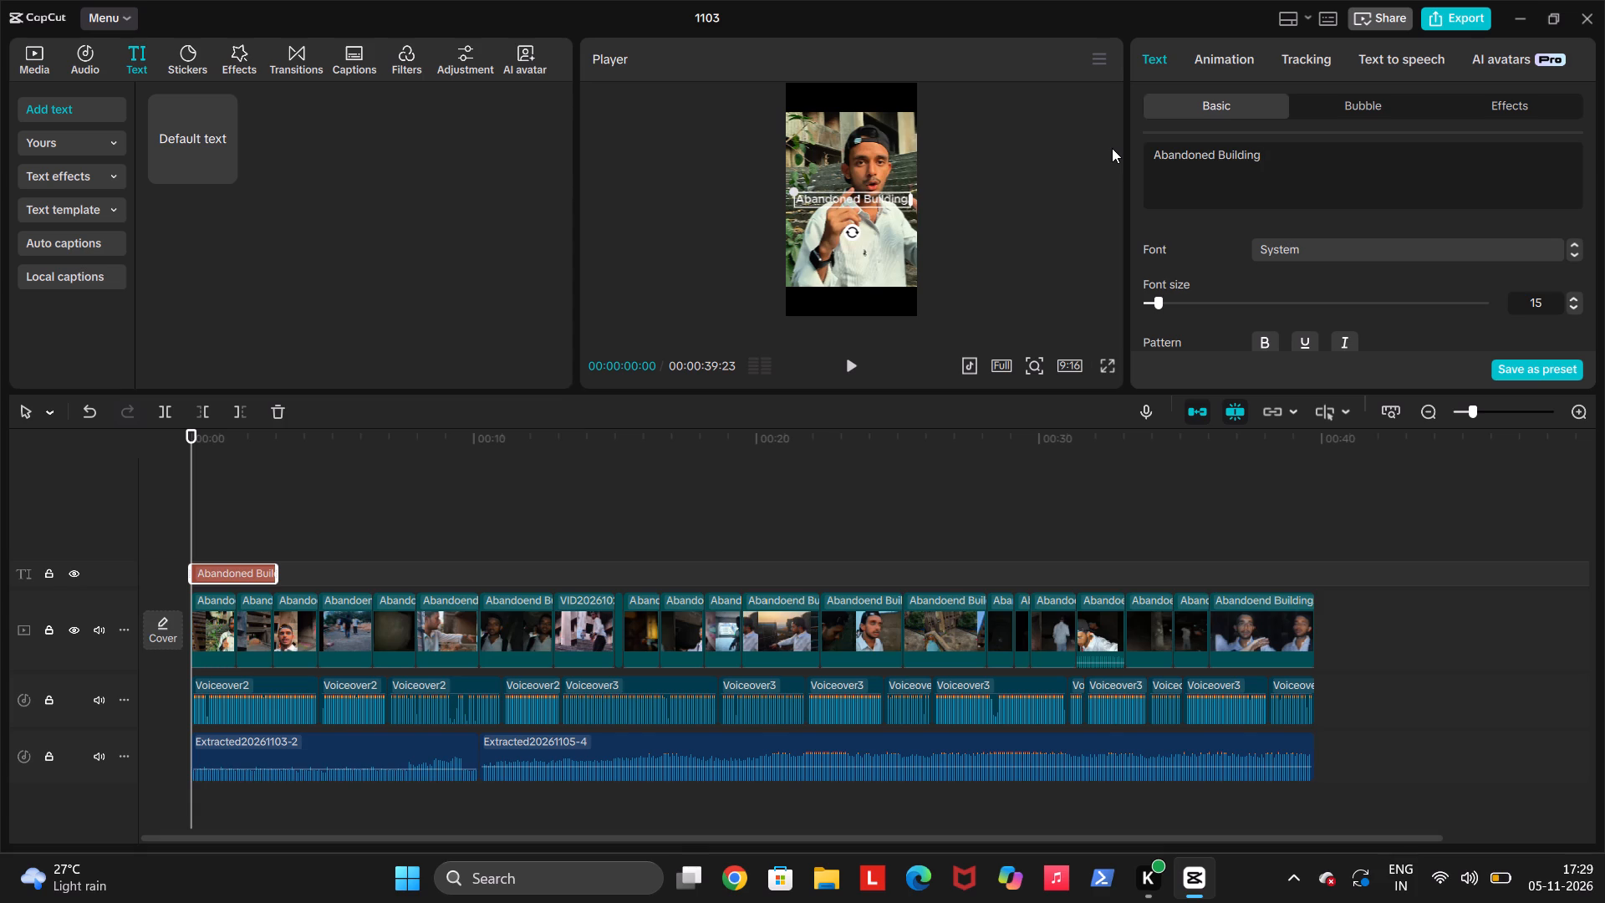
Make the whole "Abandoned Building" title bold and colour it red, hex E50E0E.
left_click(1157, 156)
left_click_drag(1154, 156, 1287, 151)
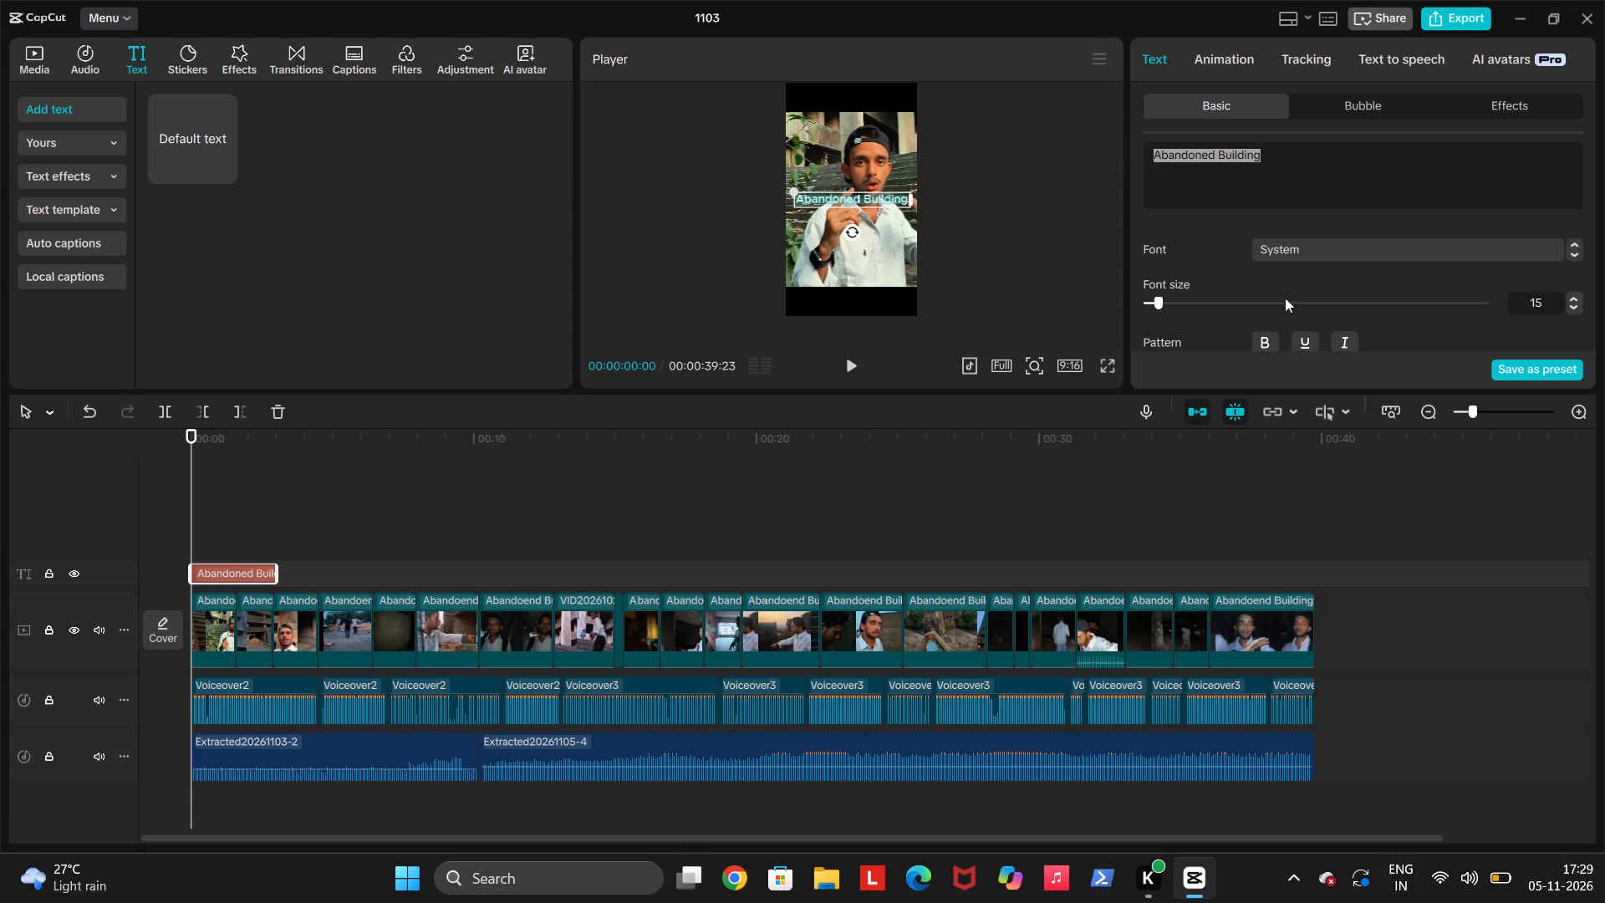
left_click(1265, 346)
scroll(1260, 297, "down", 2)
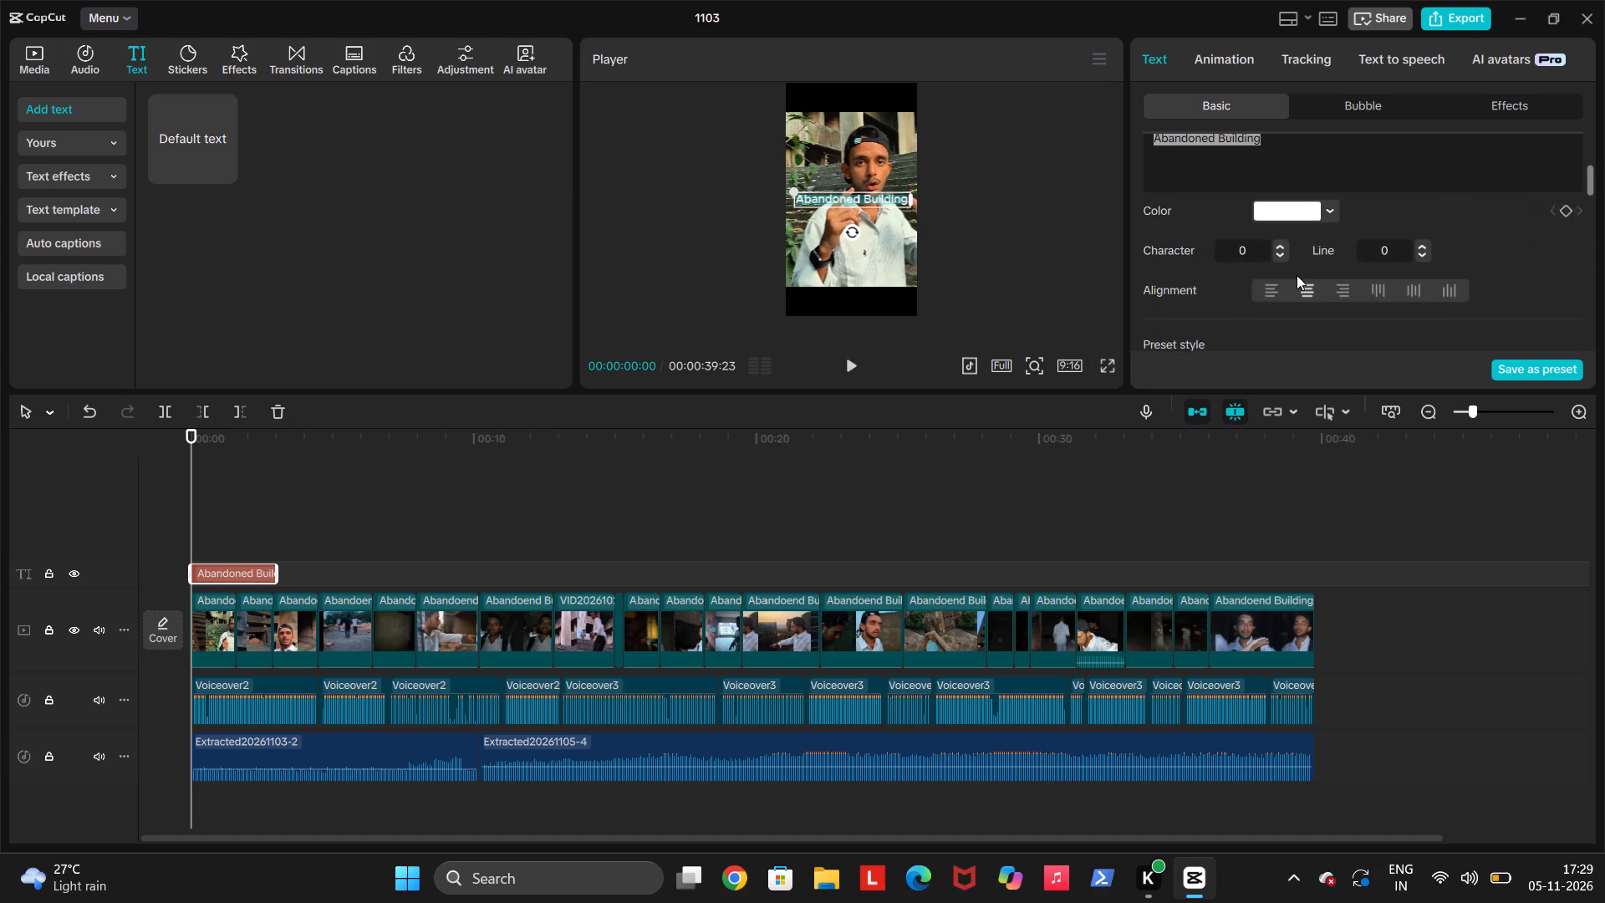
left_click(1322, 239)
left_click_drag(1350, 274, 1366, 285)
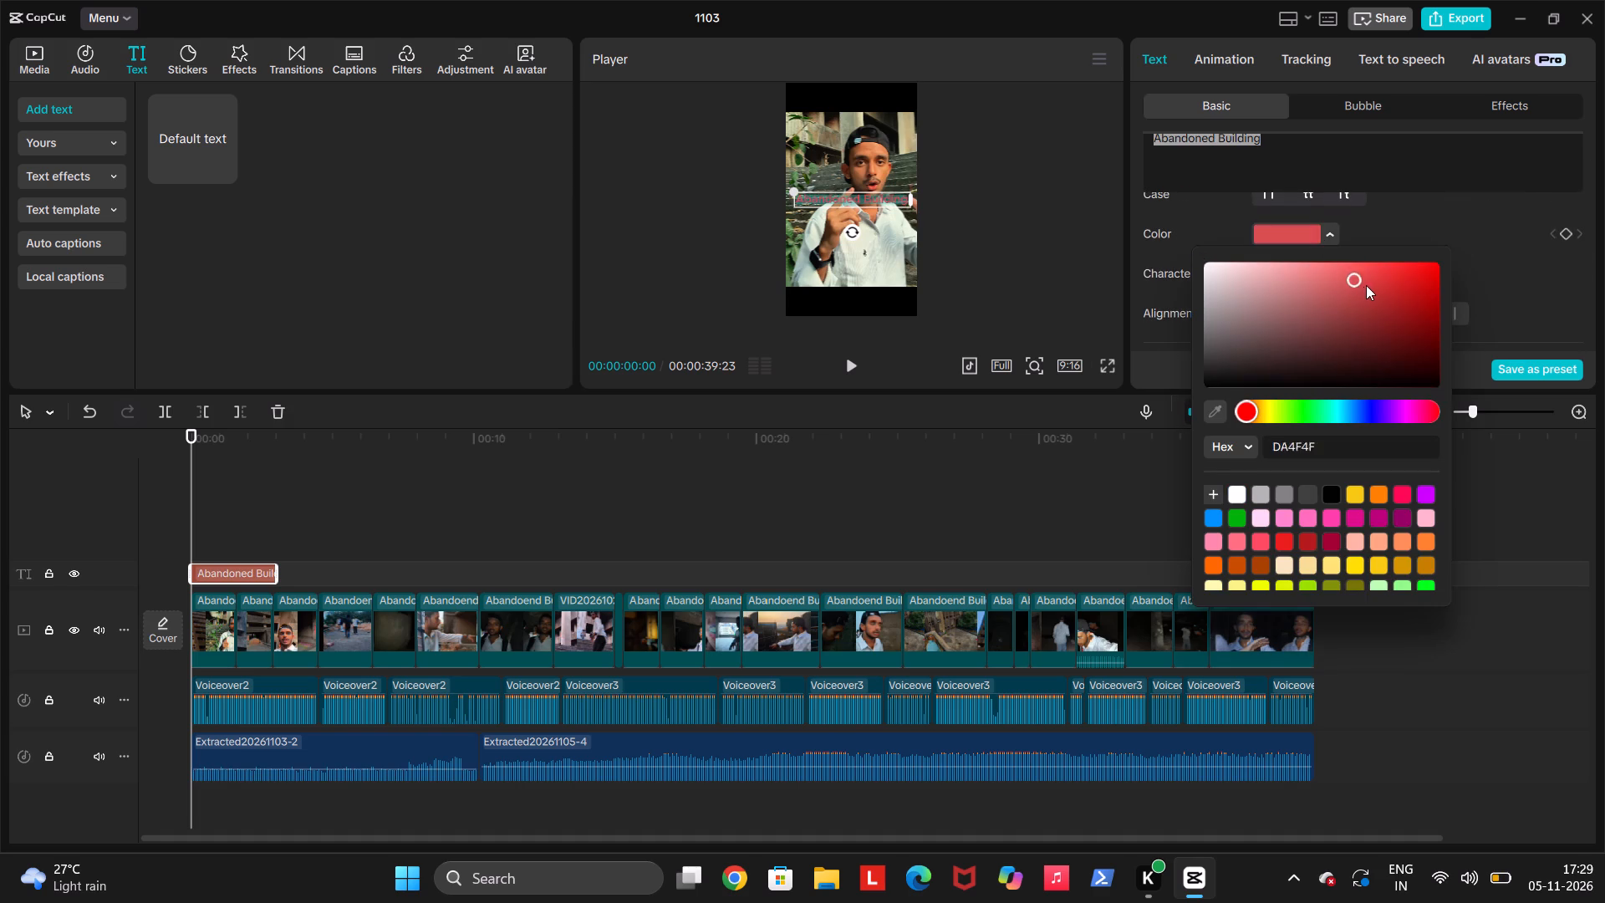
left_click_drag(1366, 285, 1425, 275)
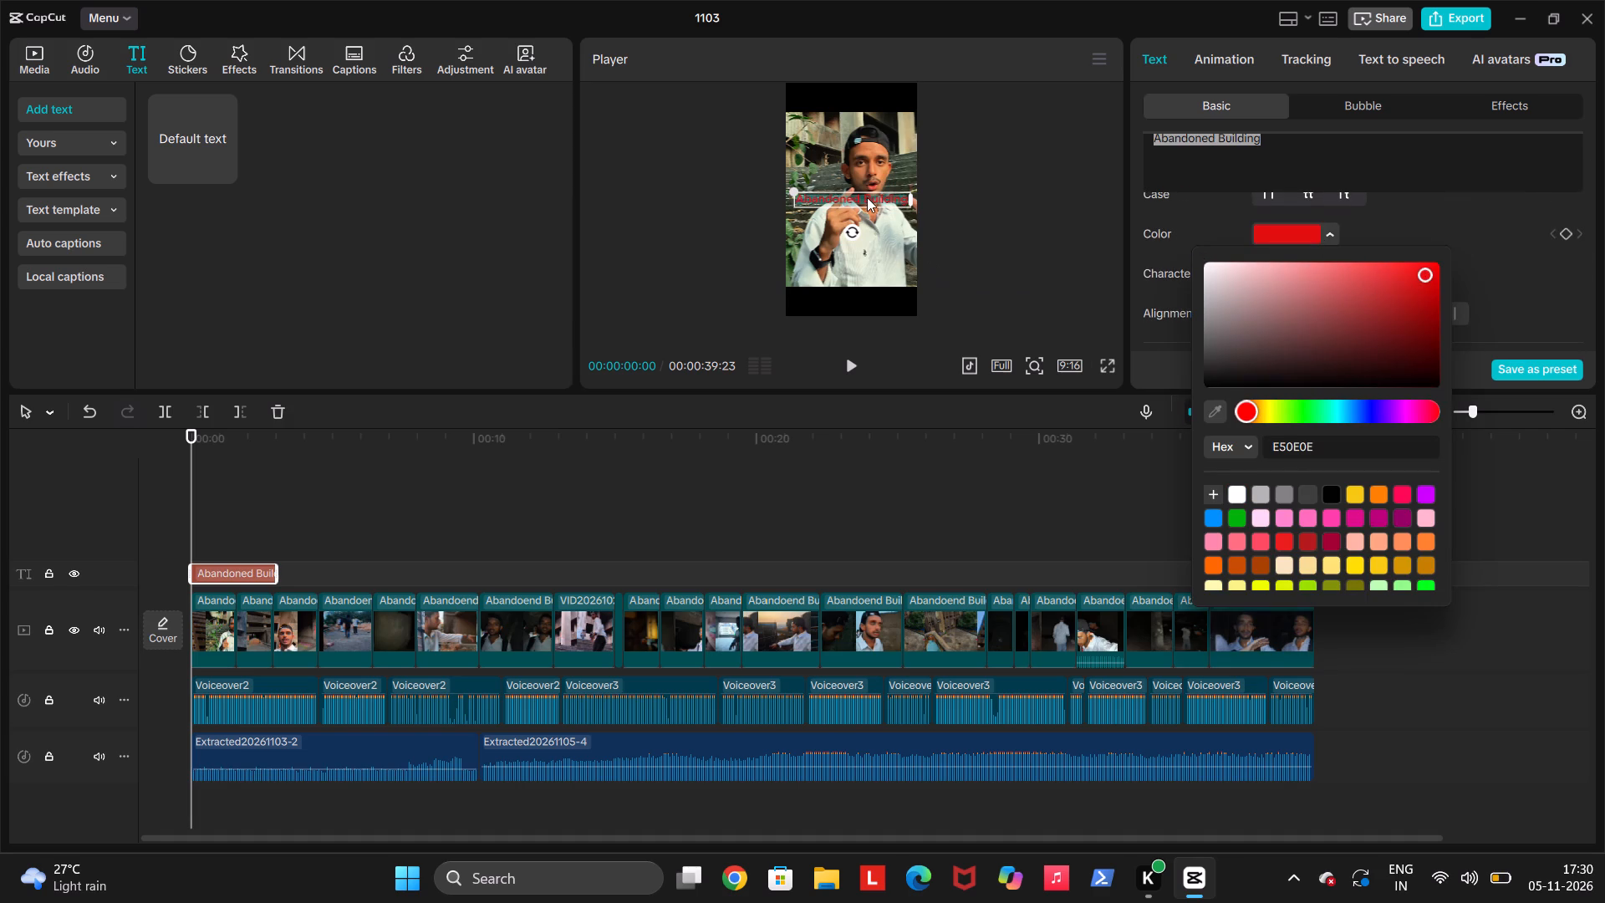
Move the title into the black band above the video, shrink it slightly and centre it horizontally in the frame.
left_click_drag(856, 200, 856, 166)
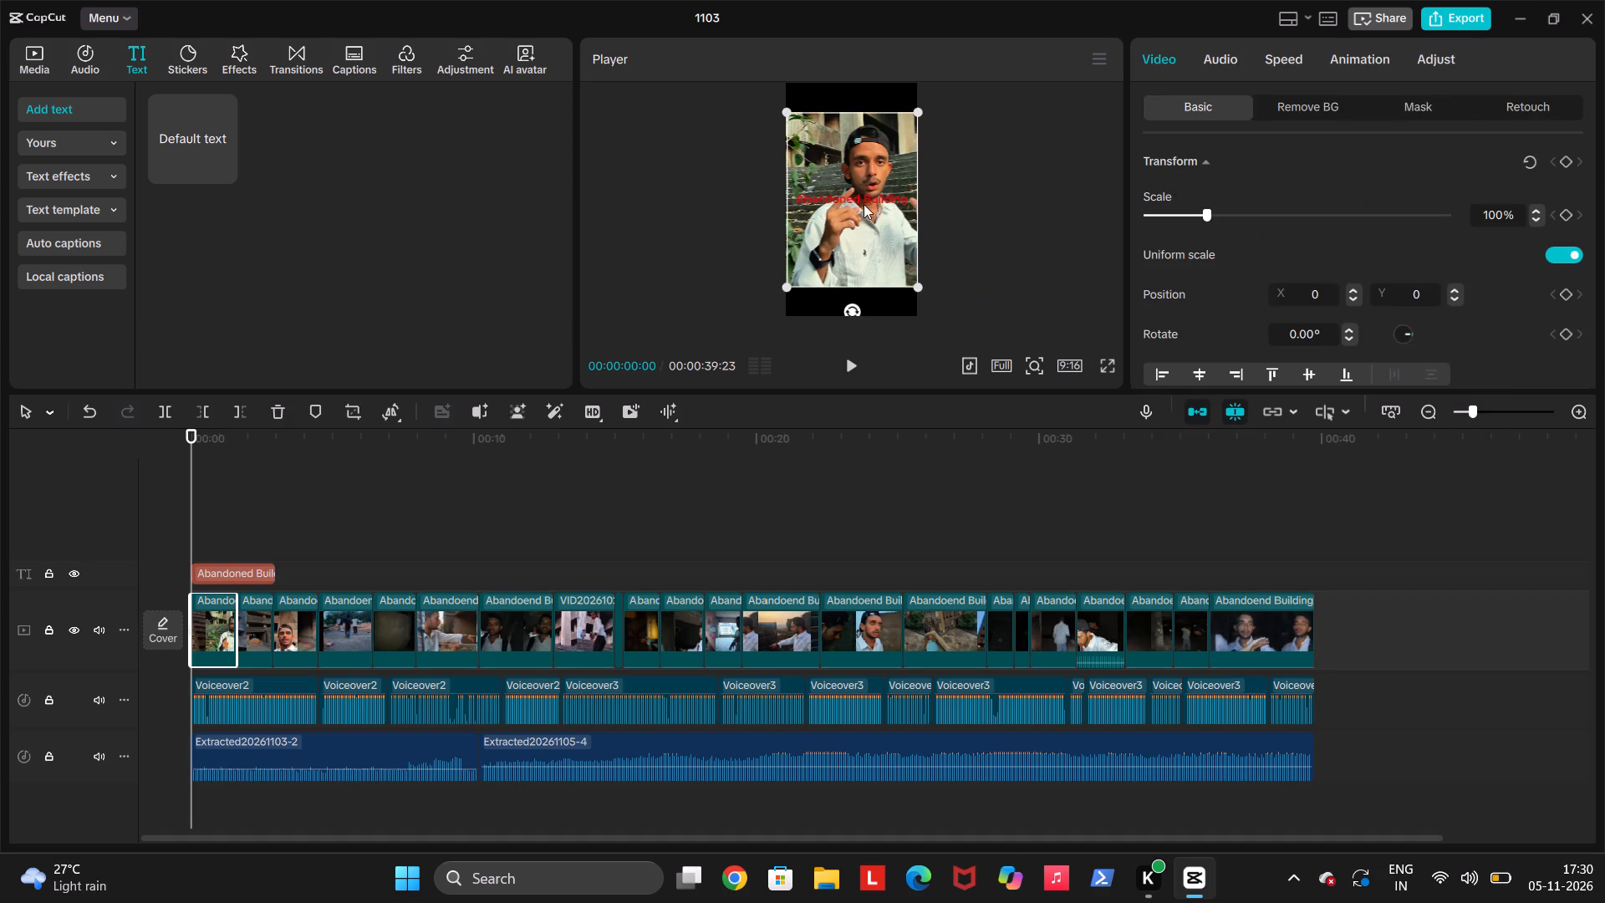
left_click(853, 199)
left_click_drag(853, 199, 853, 135)
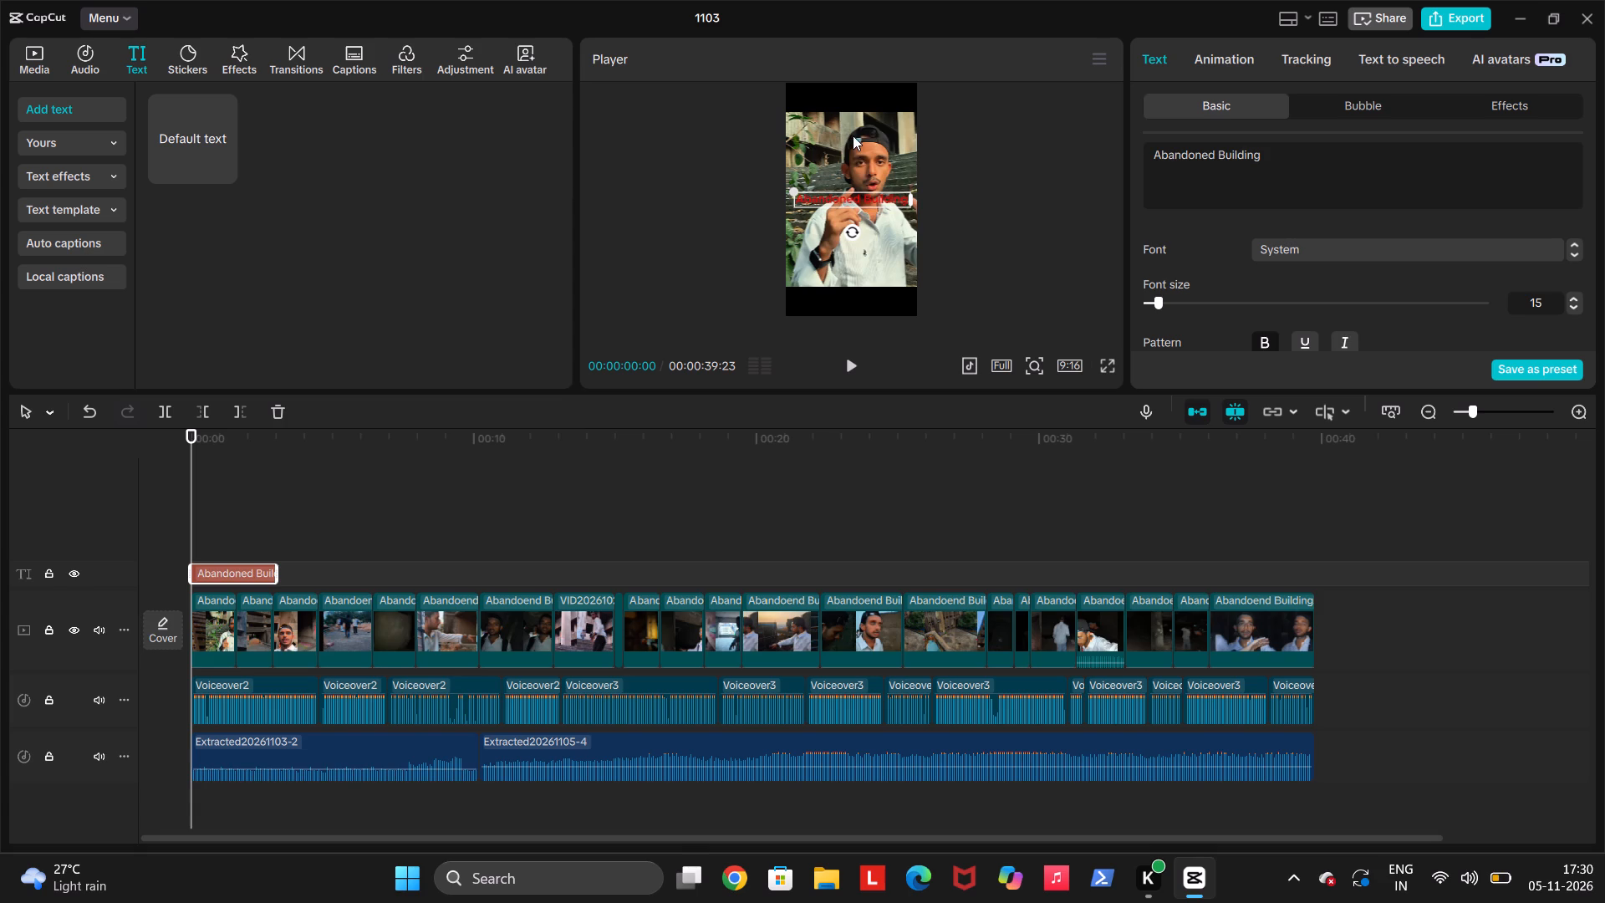
left_click_drag(853, 135, 853, 135)
left_click(860, 196)
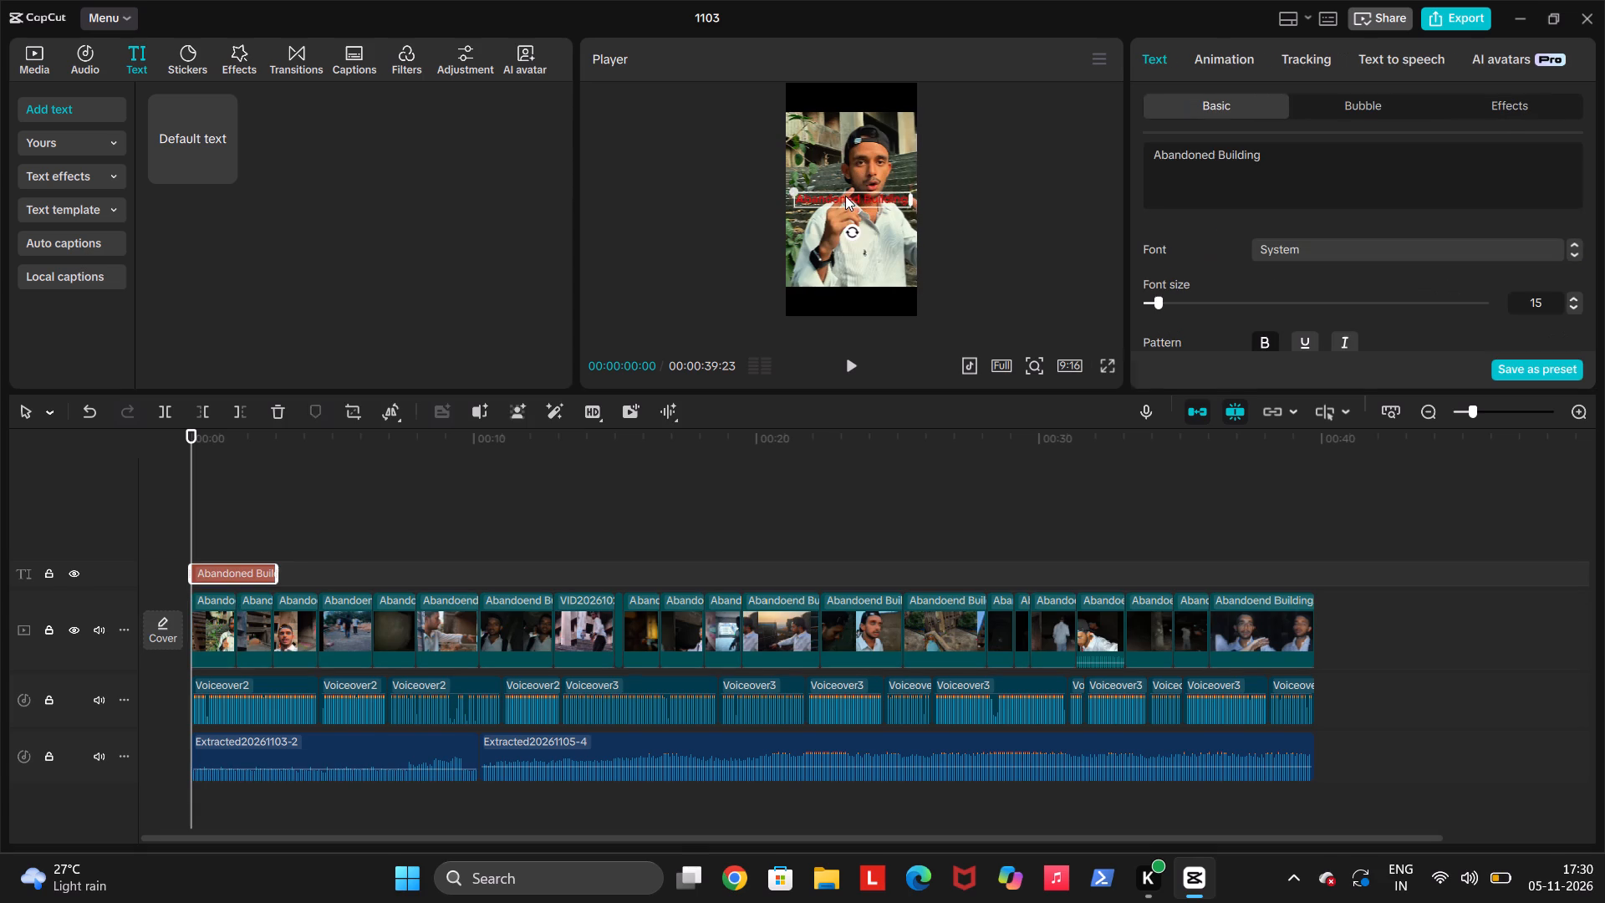
left_click_drag(845, 196, 845, 99)
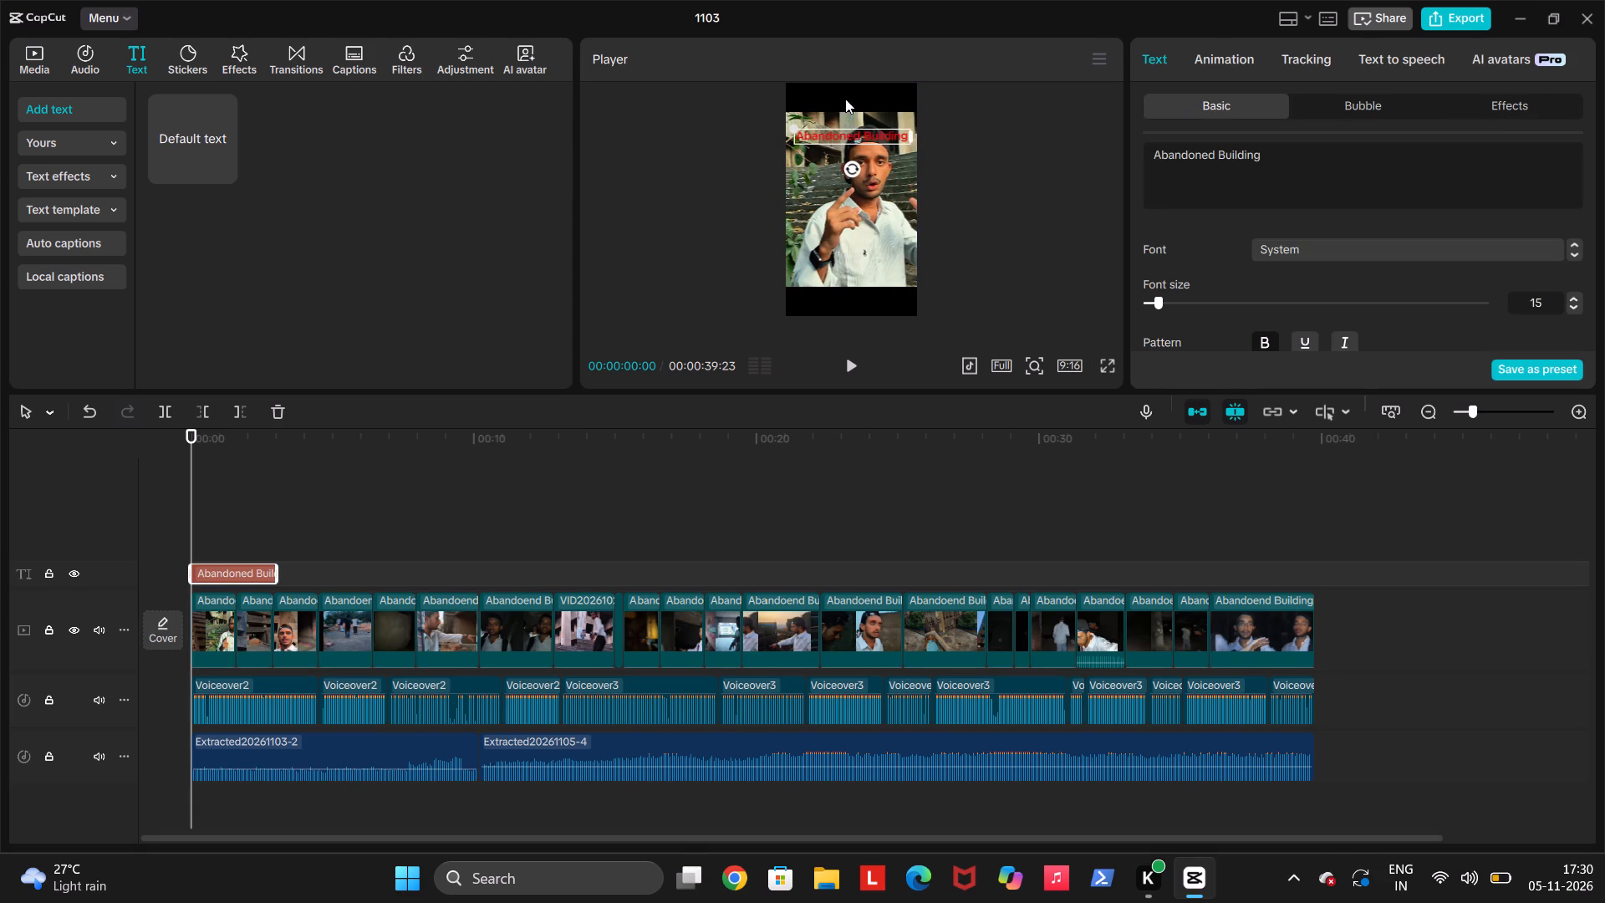
left_click_drag(843, 138, 848, 104)
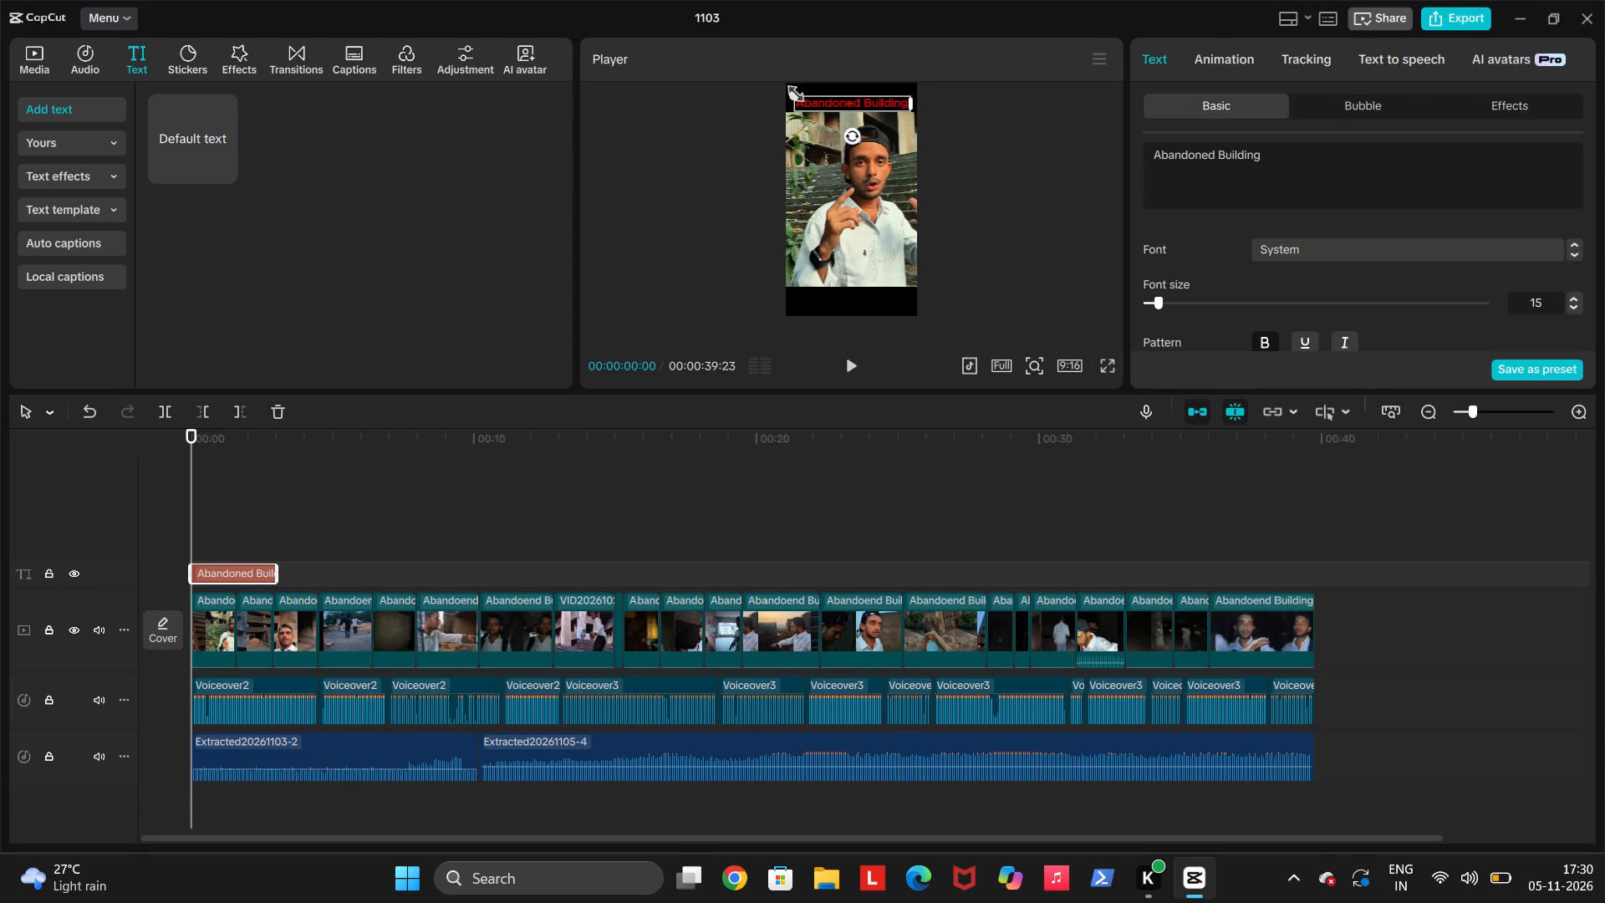
left_click_drag(791, 90, 815, 92)
left_click(838, 102)
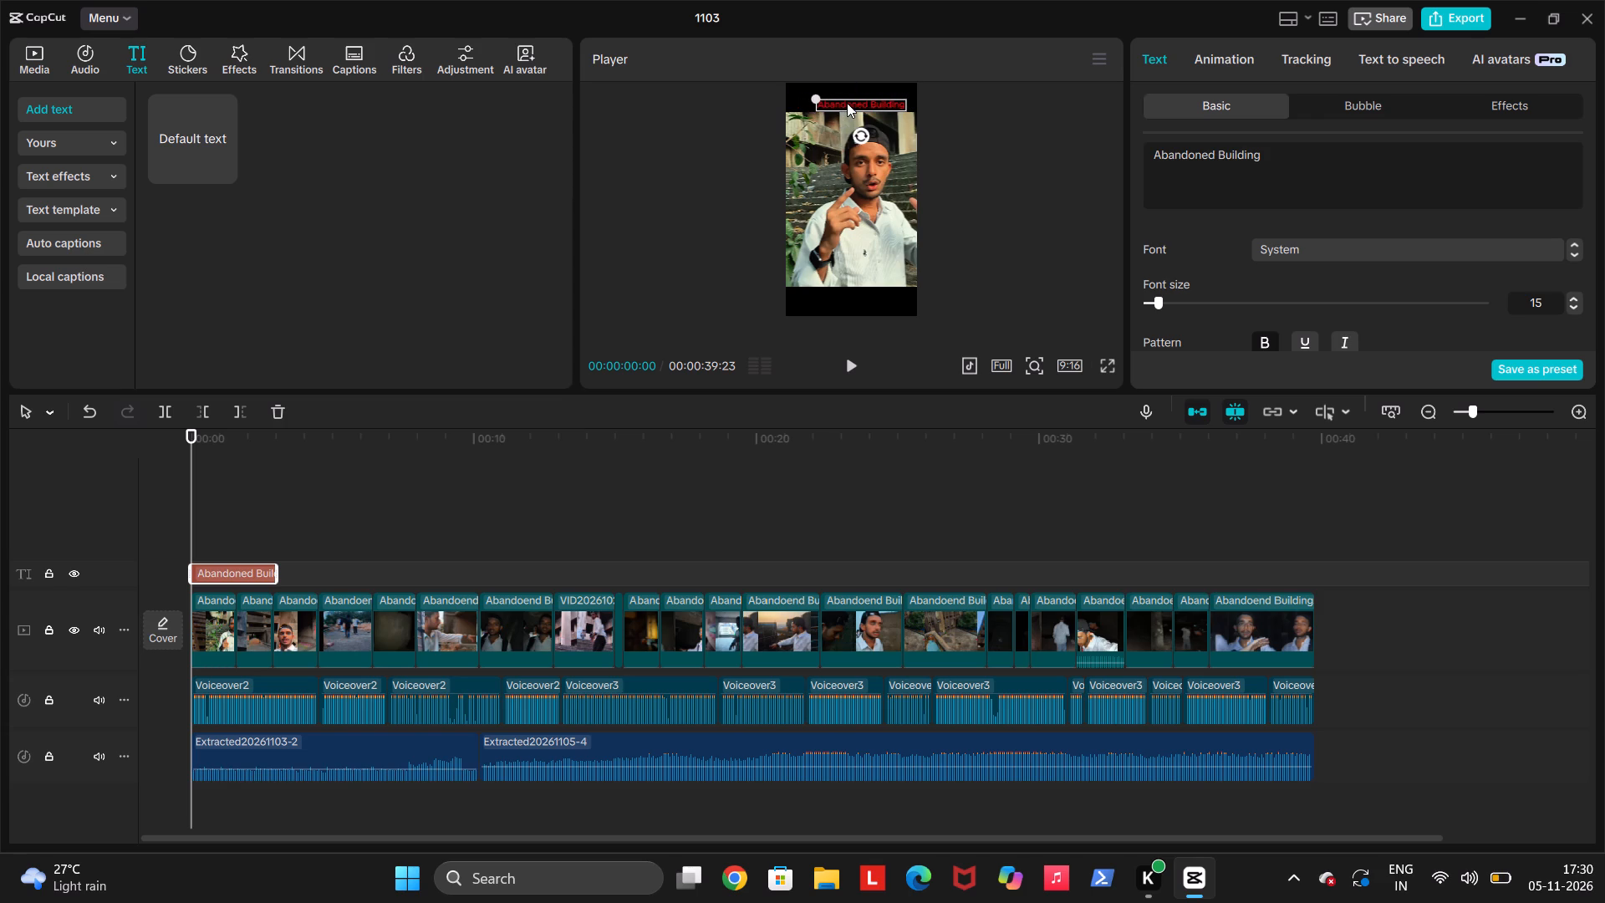
left_click(838, 103)
left_click(961, 245)
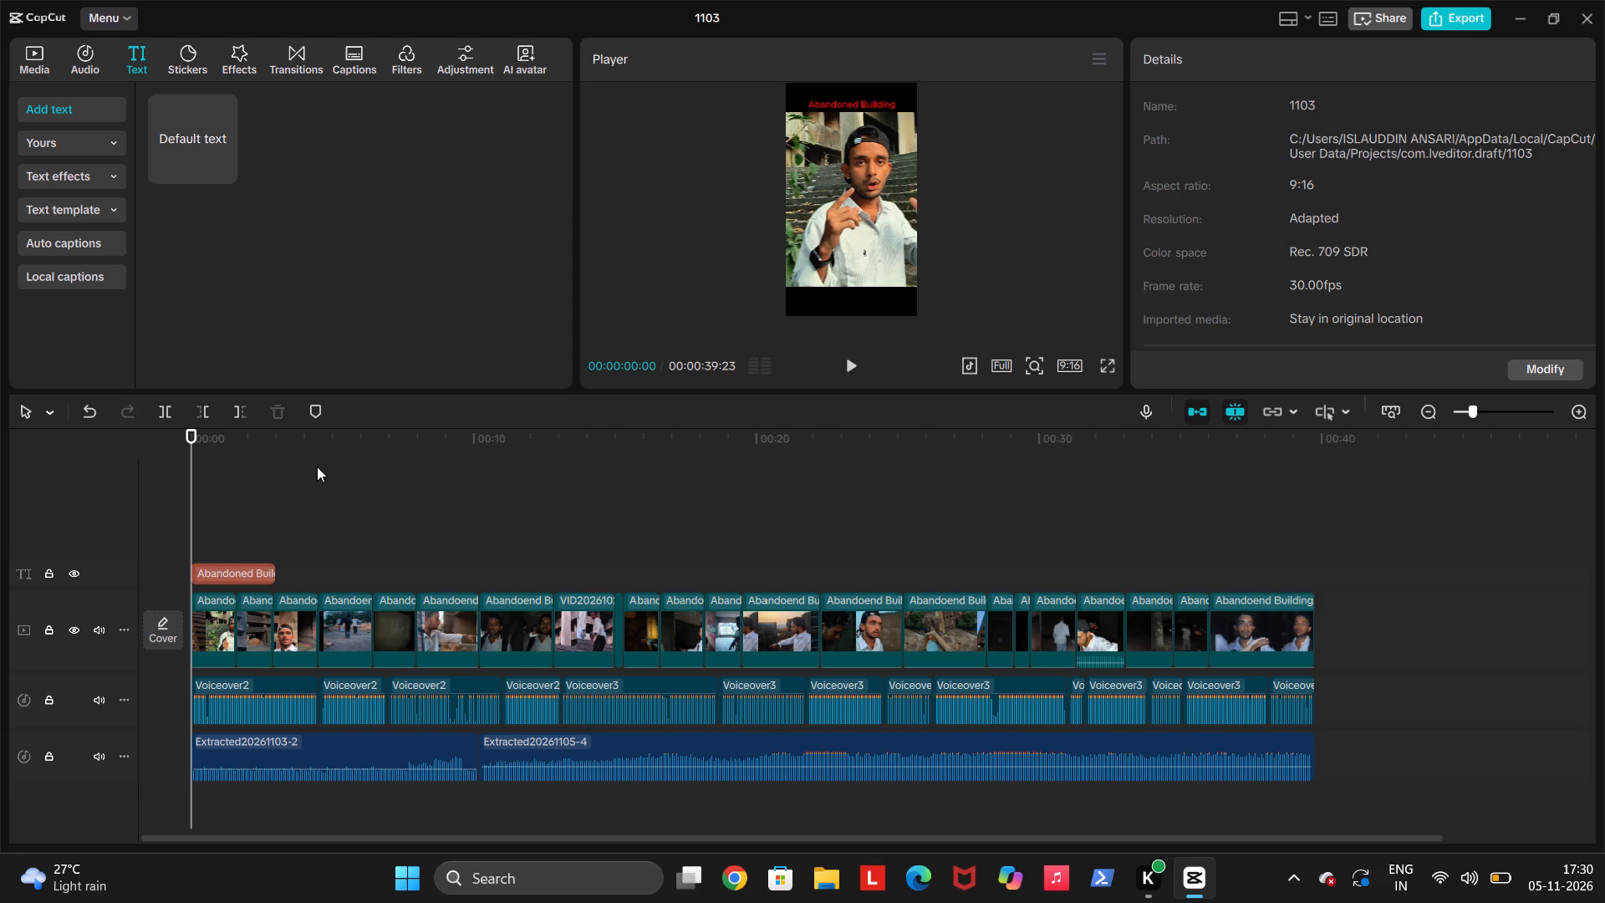
Extend the "Abandoned Building" text clip to the end of the last video clip at 00:00:39:23.
left_click(255, 572)
left_click_drag(276, 573, 457, 572)
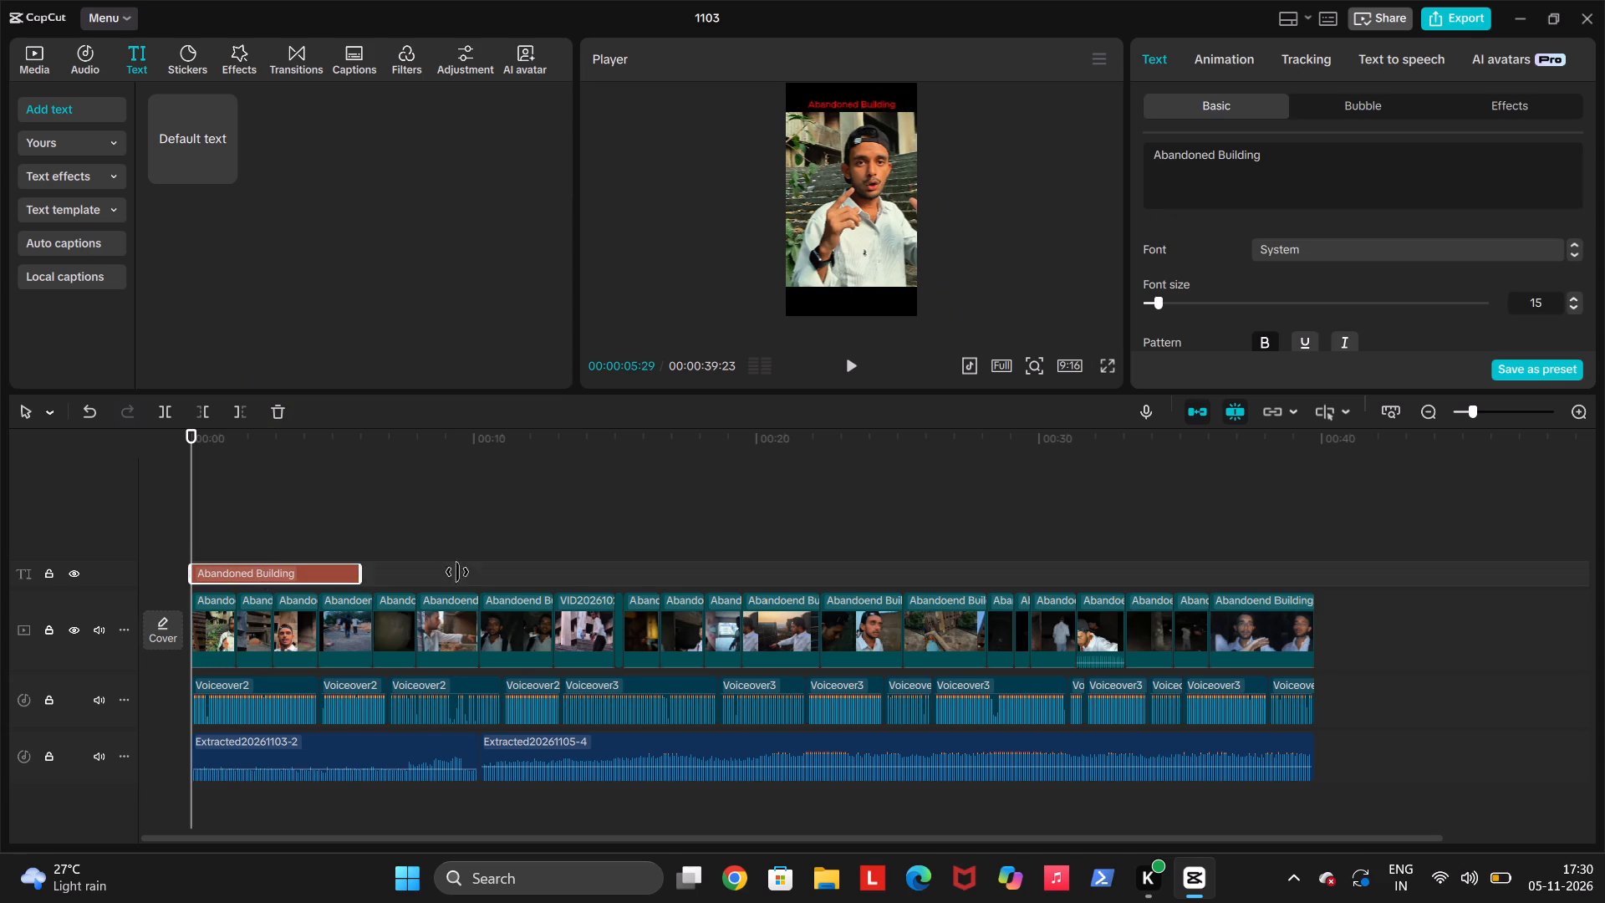
left_click_drag(457, 572, 1295, 603)
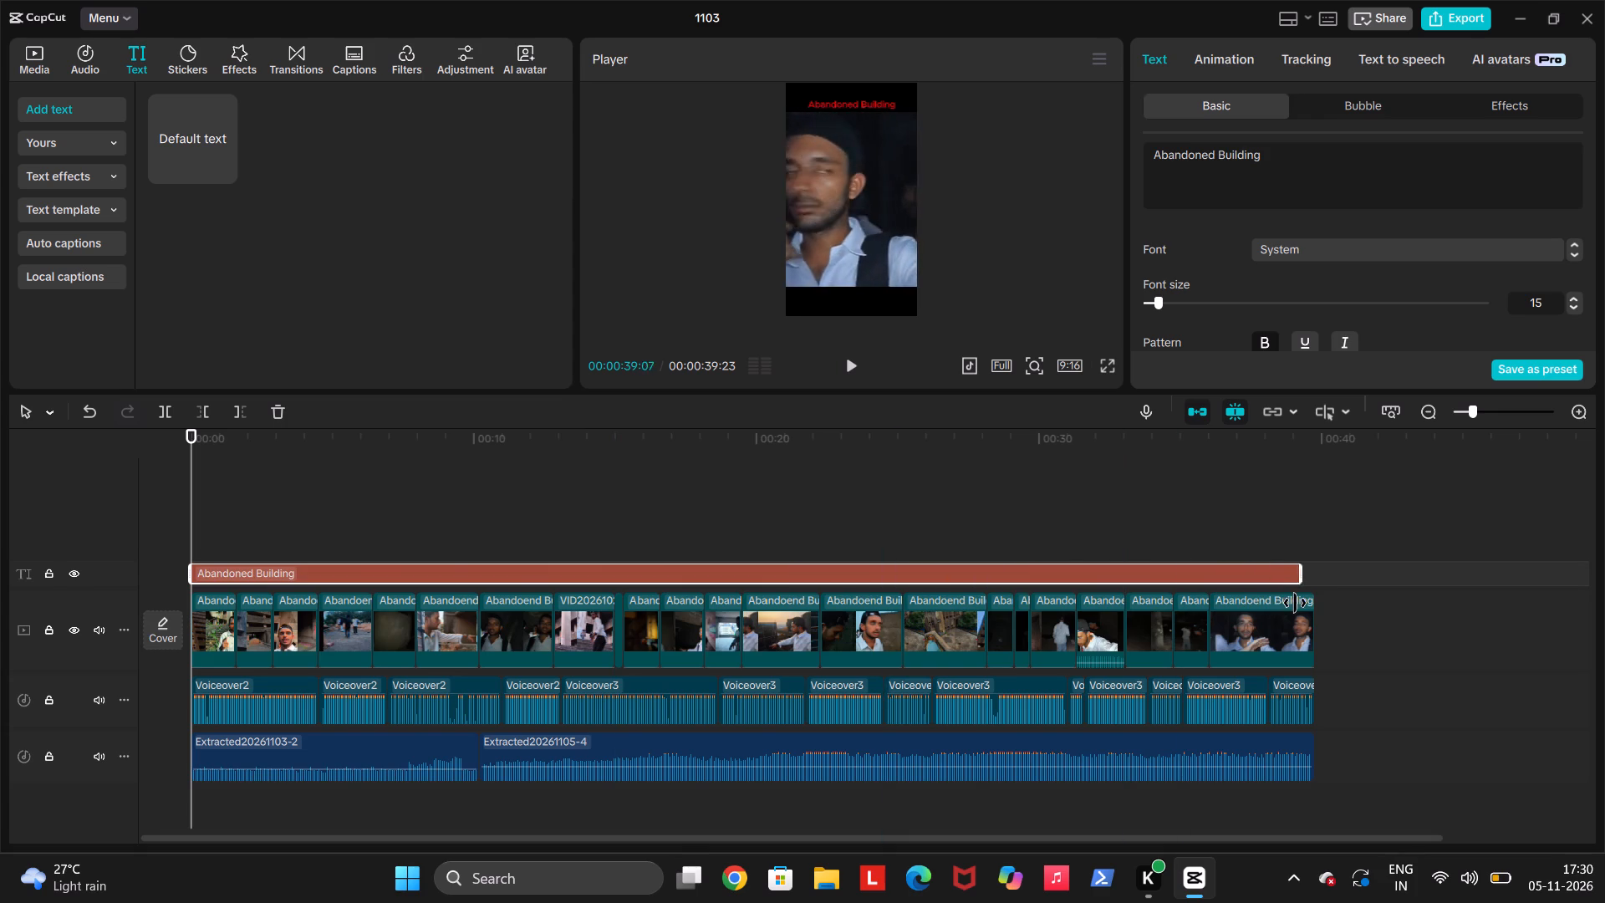
left_click_drag(1295, 603, 1307, 601)
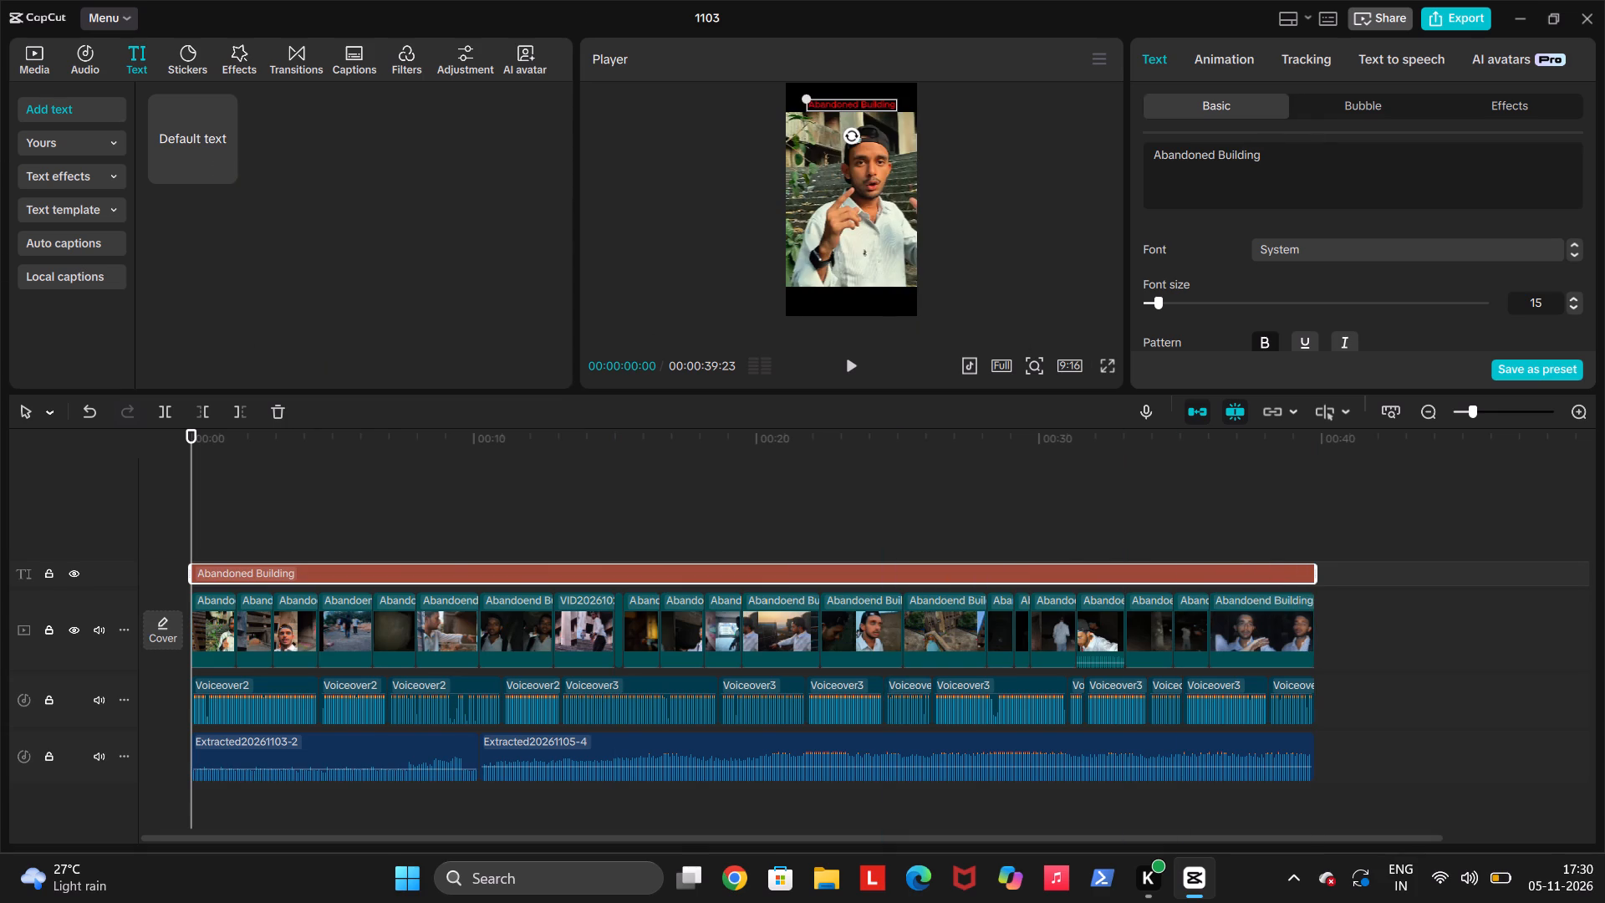
Recolour only the word "Abandoned" in the title to white.
left_click_drag(1215, 150, 1101, 156)
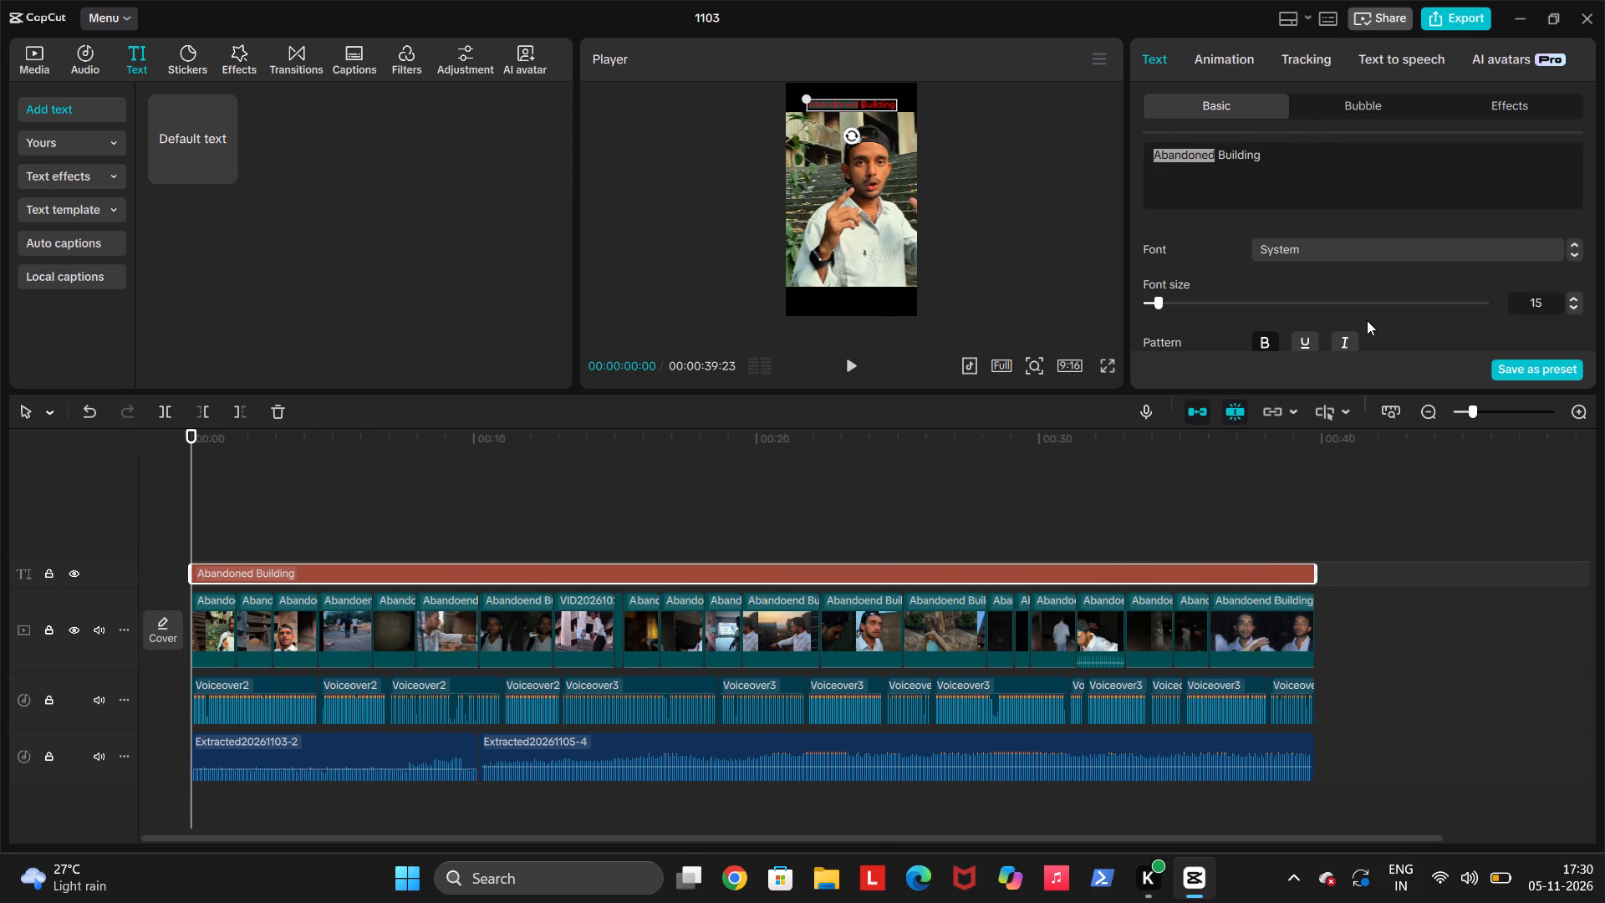
scroll(1367, 320, "down", 1)
left_click(1327, 213)
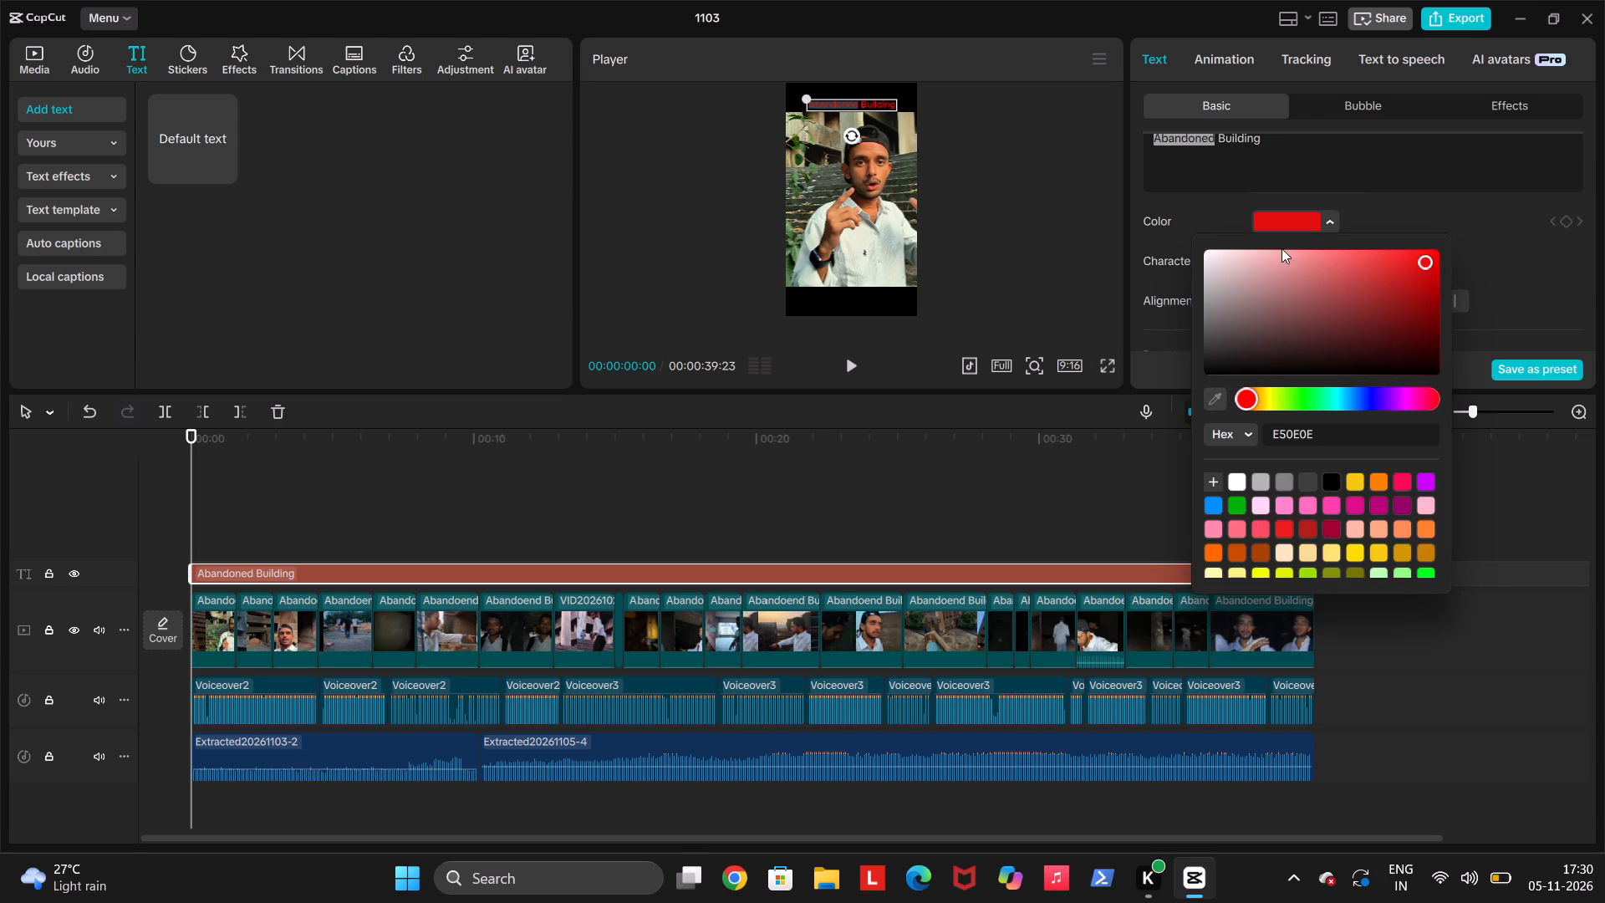
left_click_drag(1281, 264, 1185, 259)
double_click(1184, 256)
scroll(1207, 256, "down", 1)
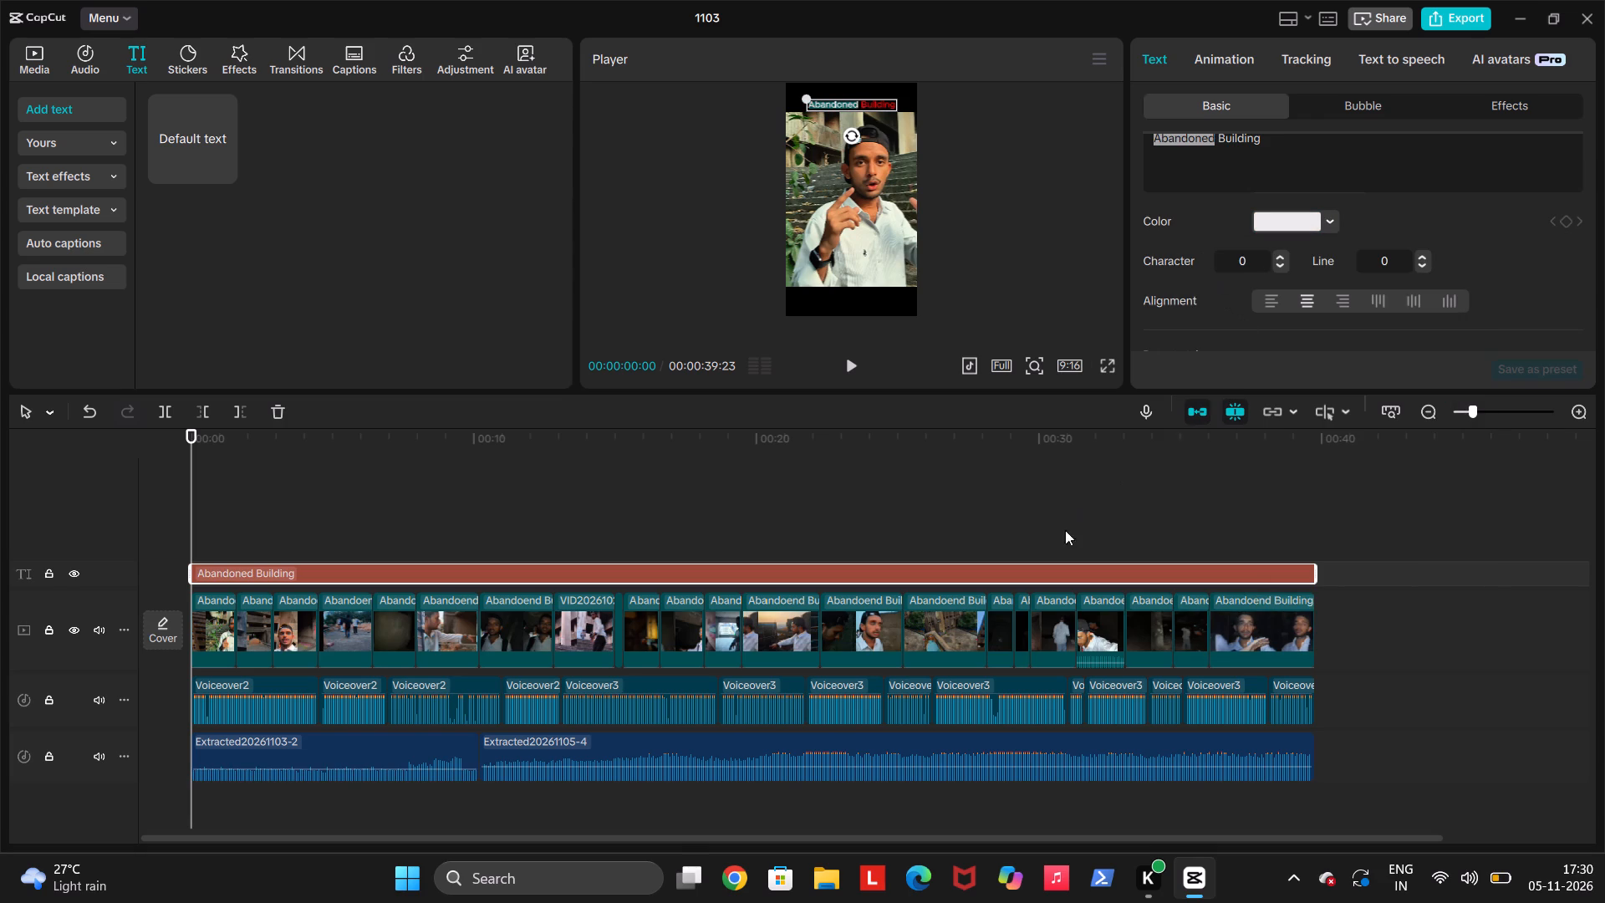
Review the opening seconds of the edit, including full screen, to check the two-colour title, and return to the start.
left_click(193, 492)
left_click(217, 485)
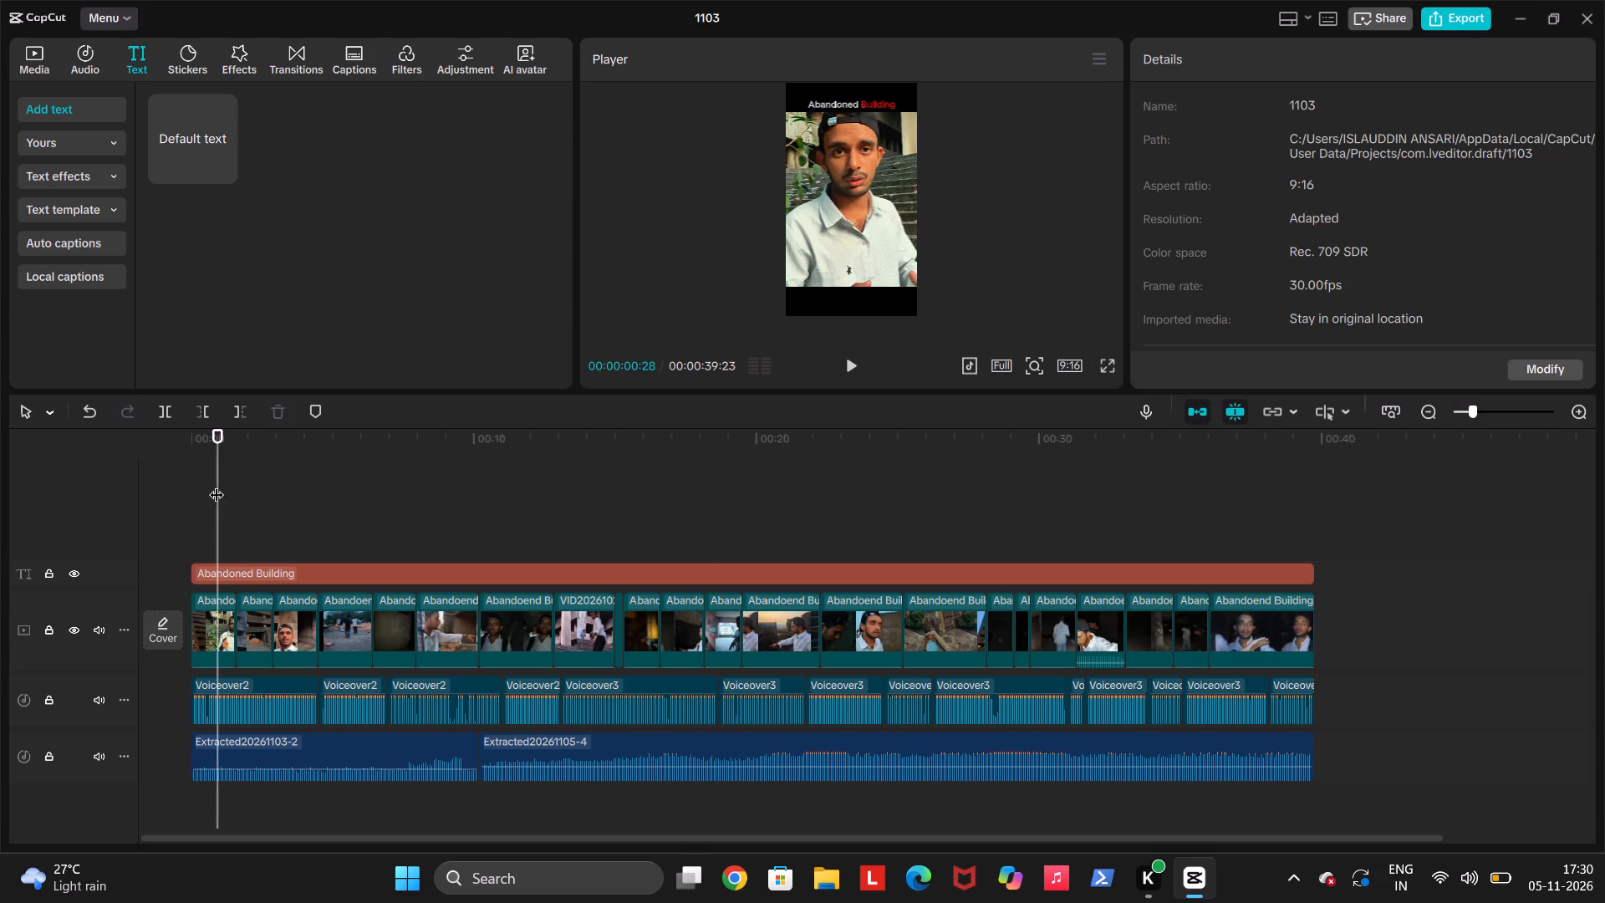
left_click(217, 484)
left_click_drag(217, 484, 166, 480)
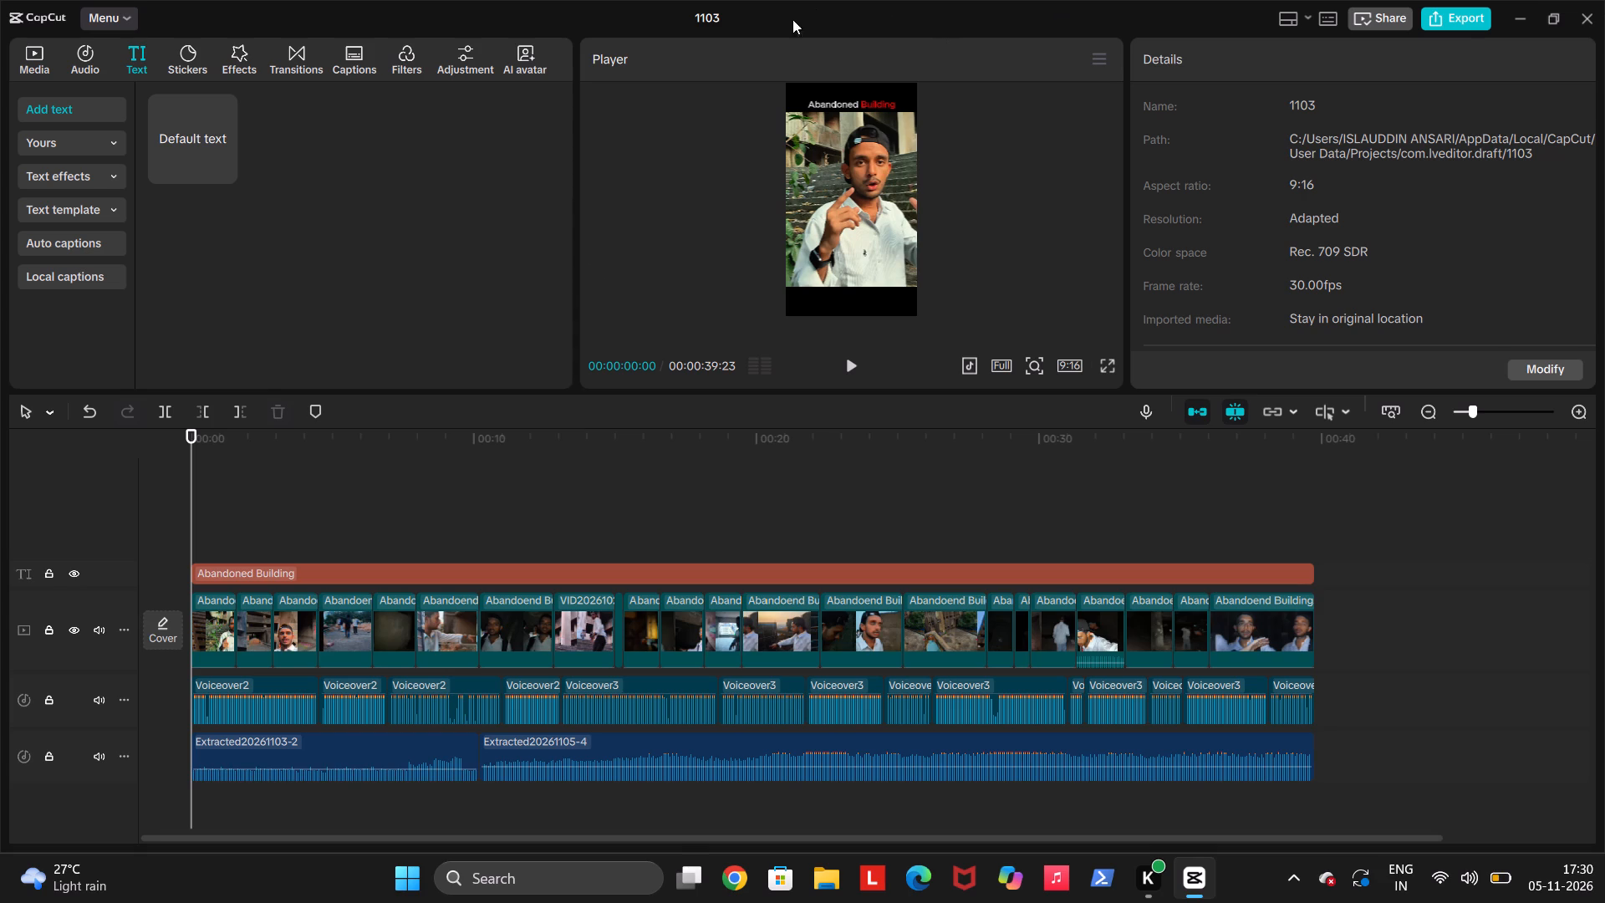
double_click(281, 503)
left_click_drag(272, 503, 217, 503)
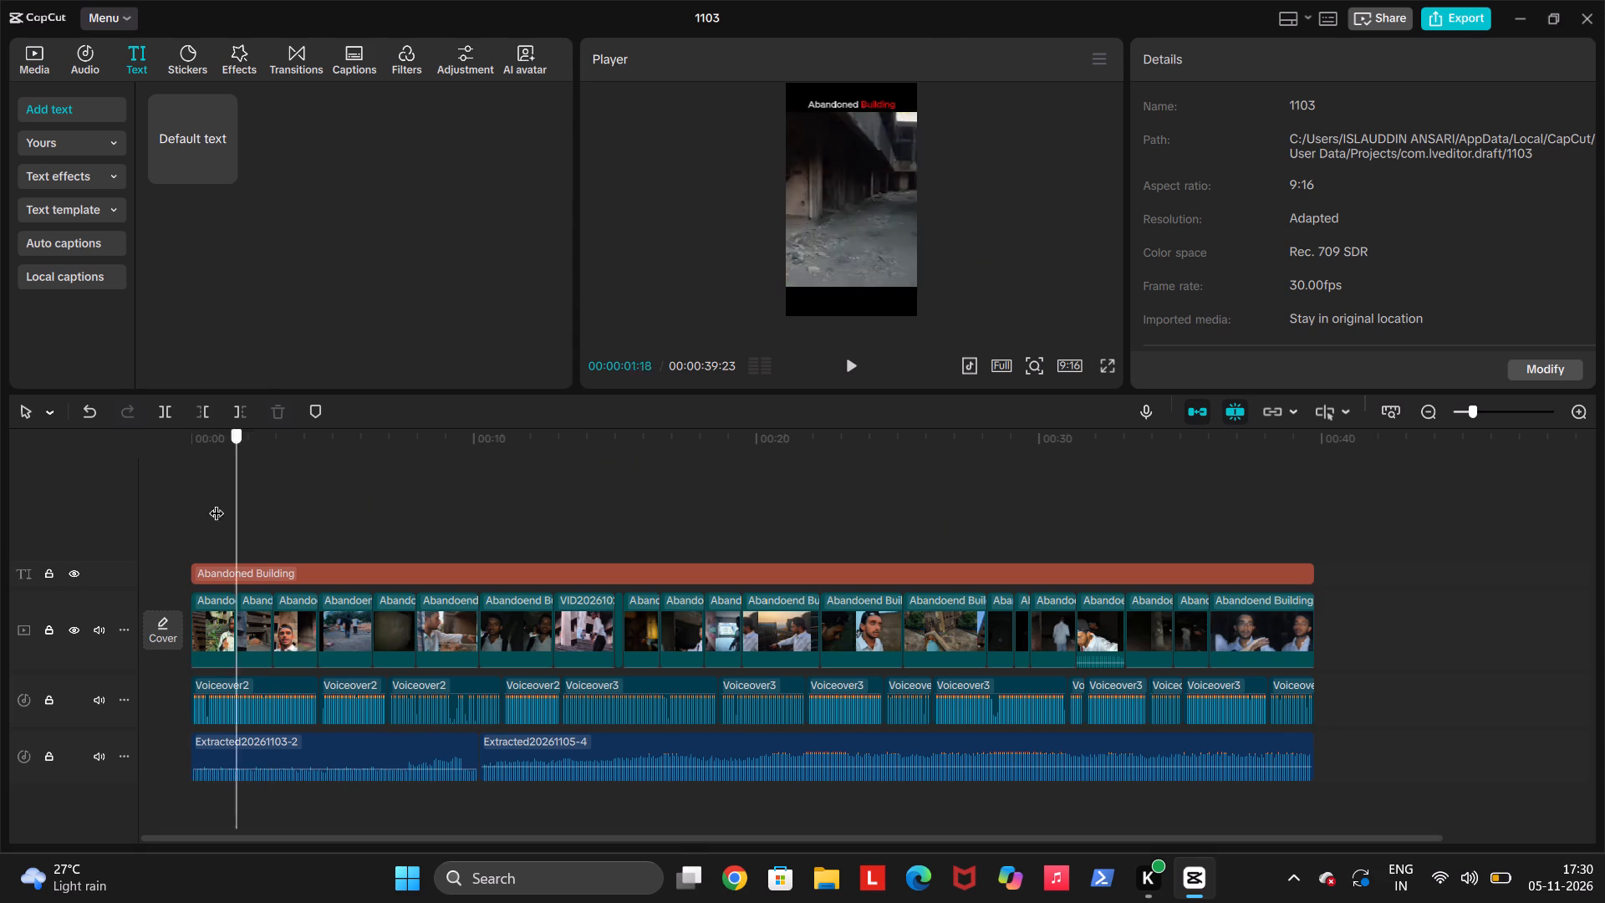
left_click_drag(217, 503, 113, 487)
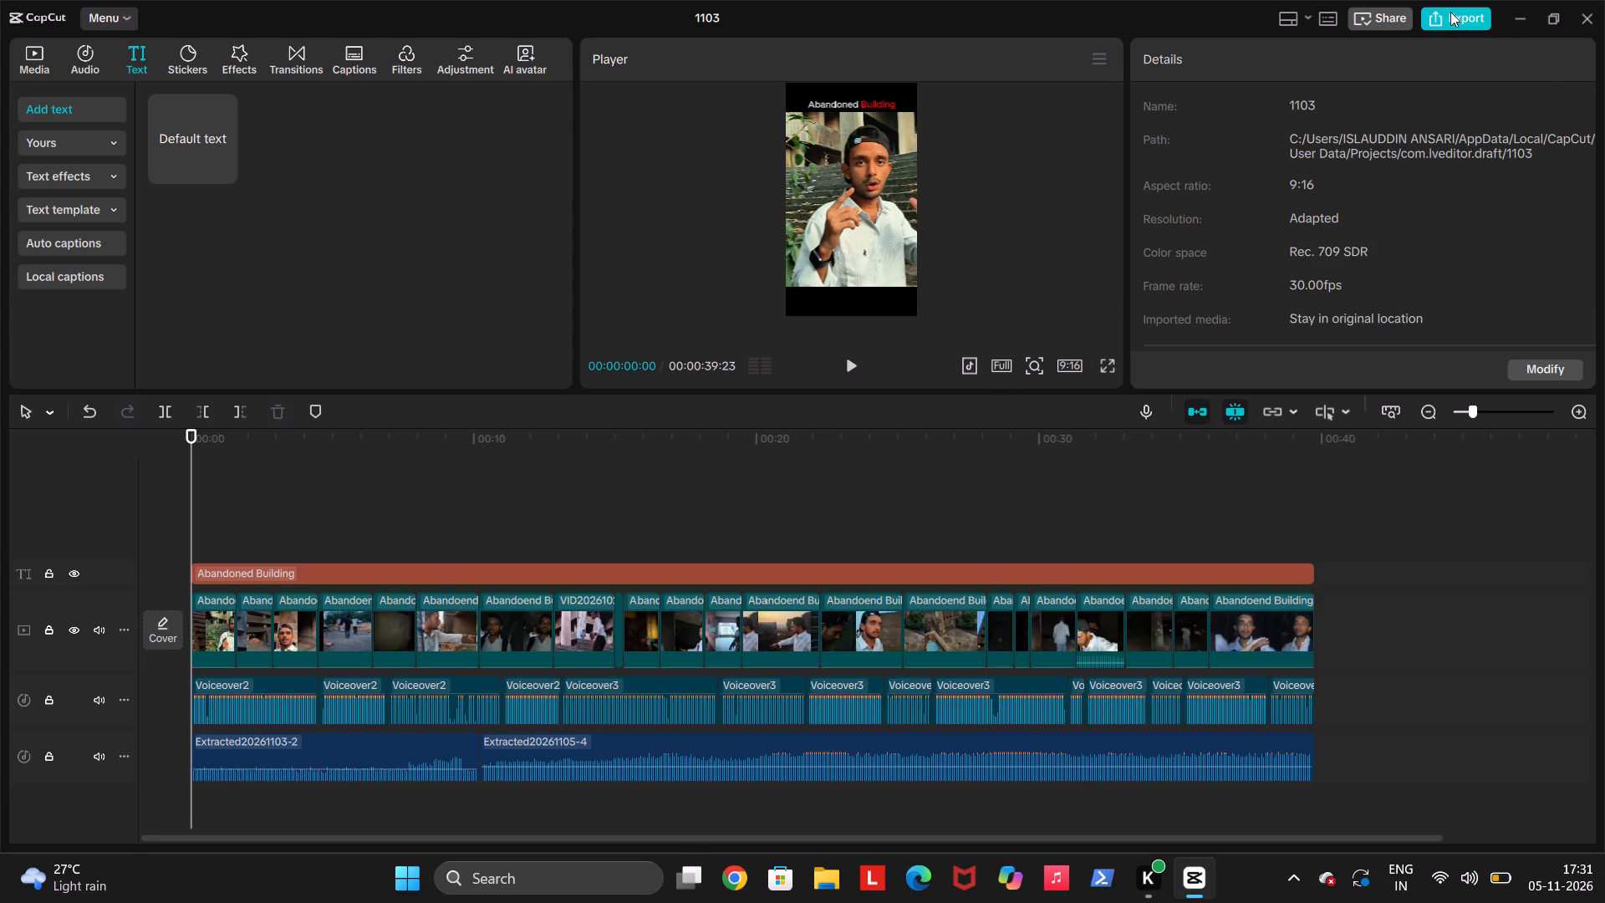
key("space")
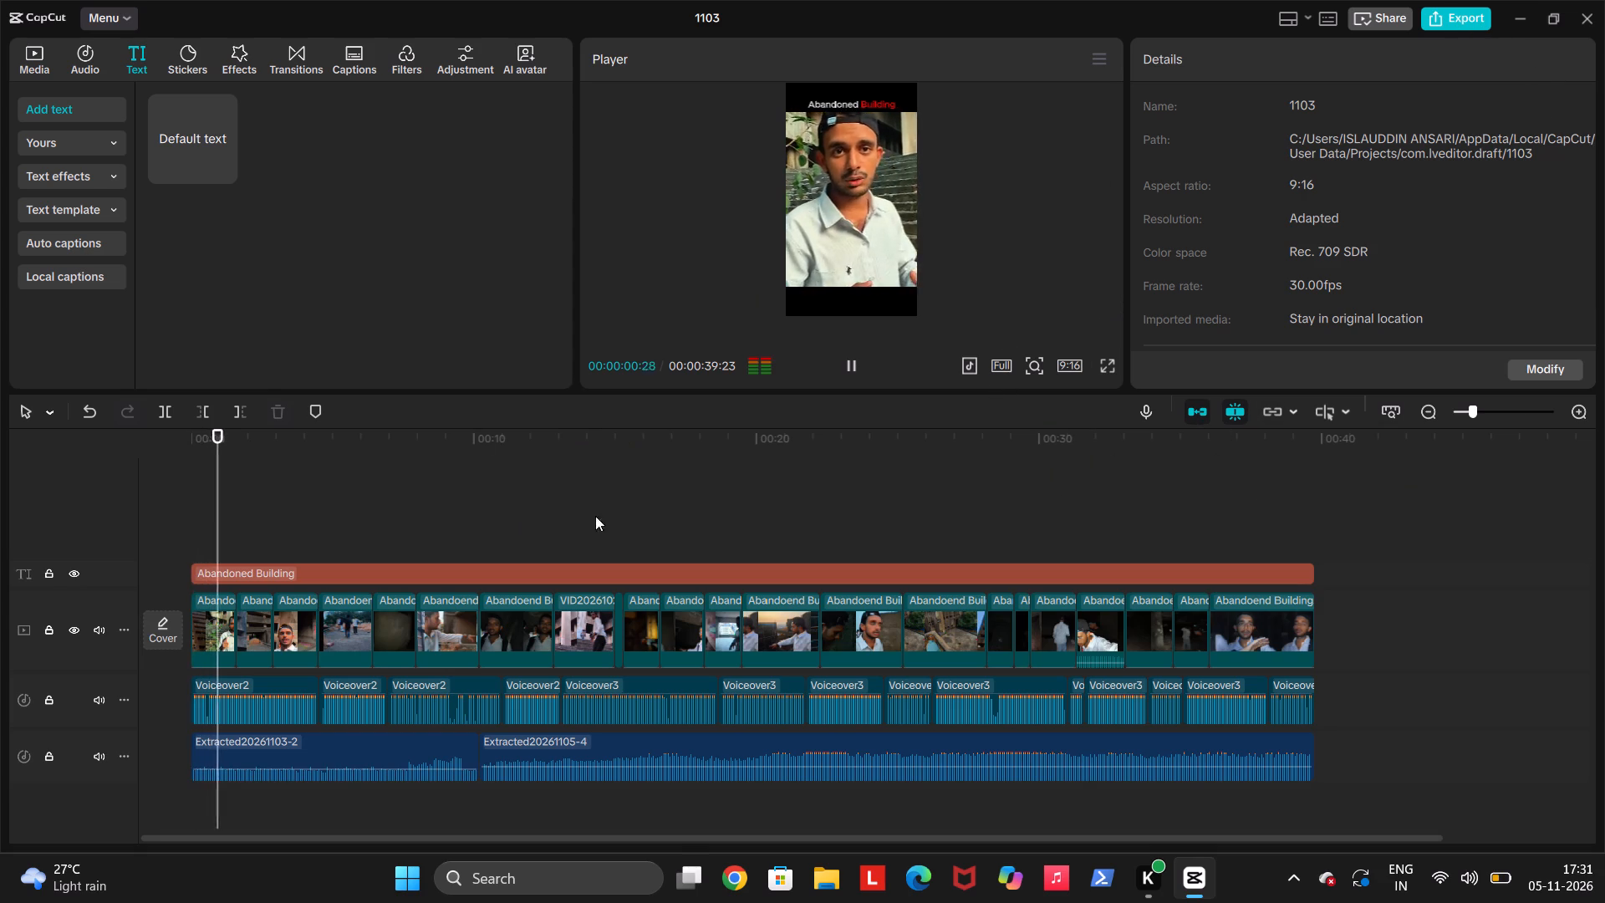
left_click(1108, 369)
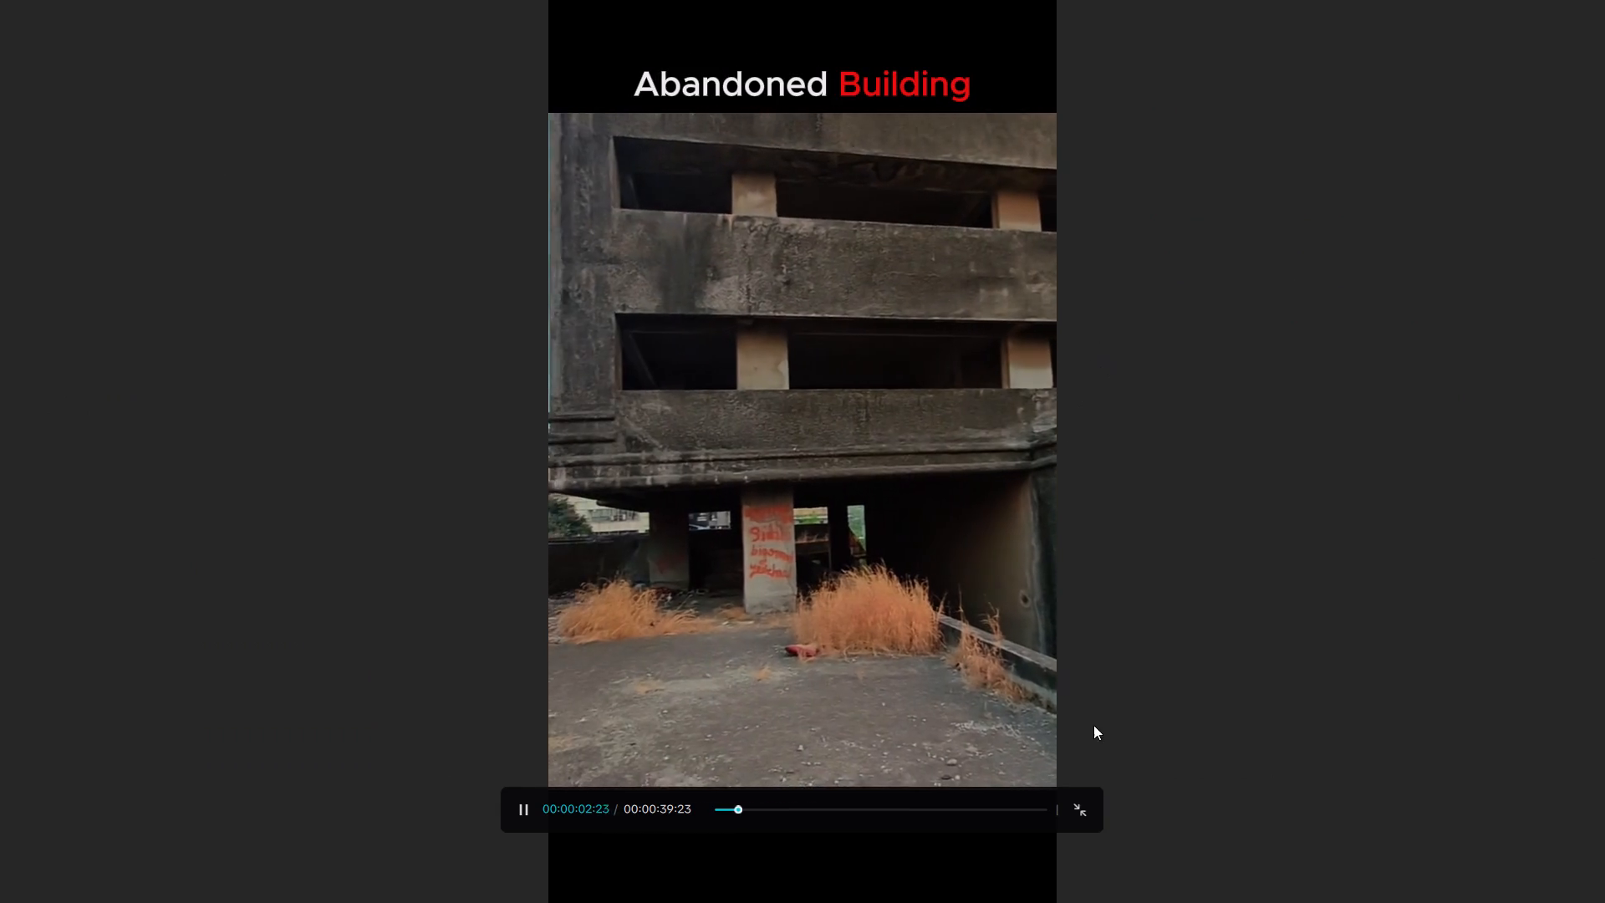
left_click(1076, 809)
key("space")
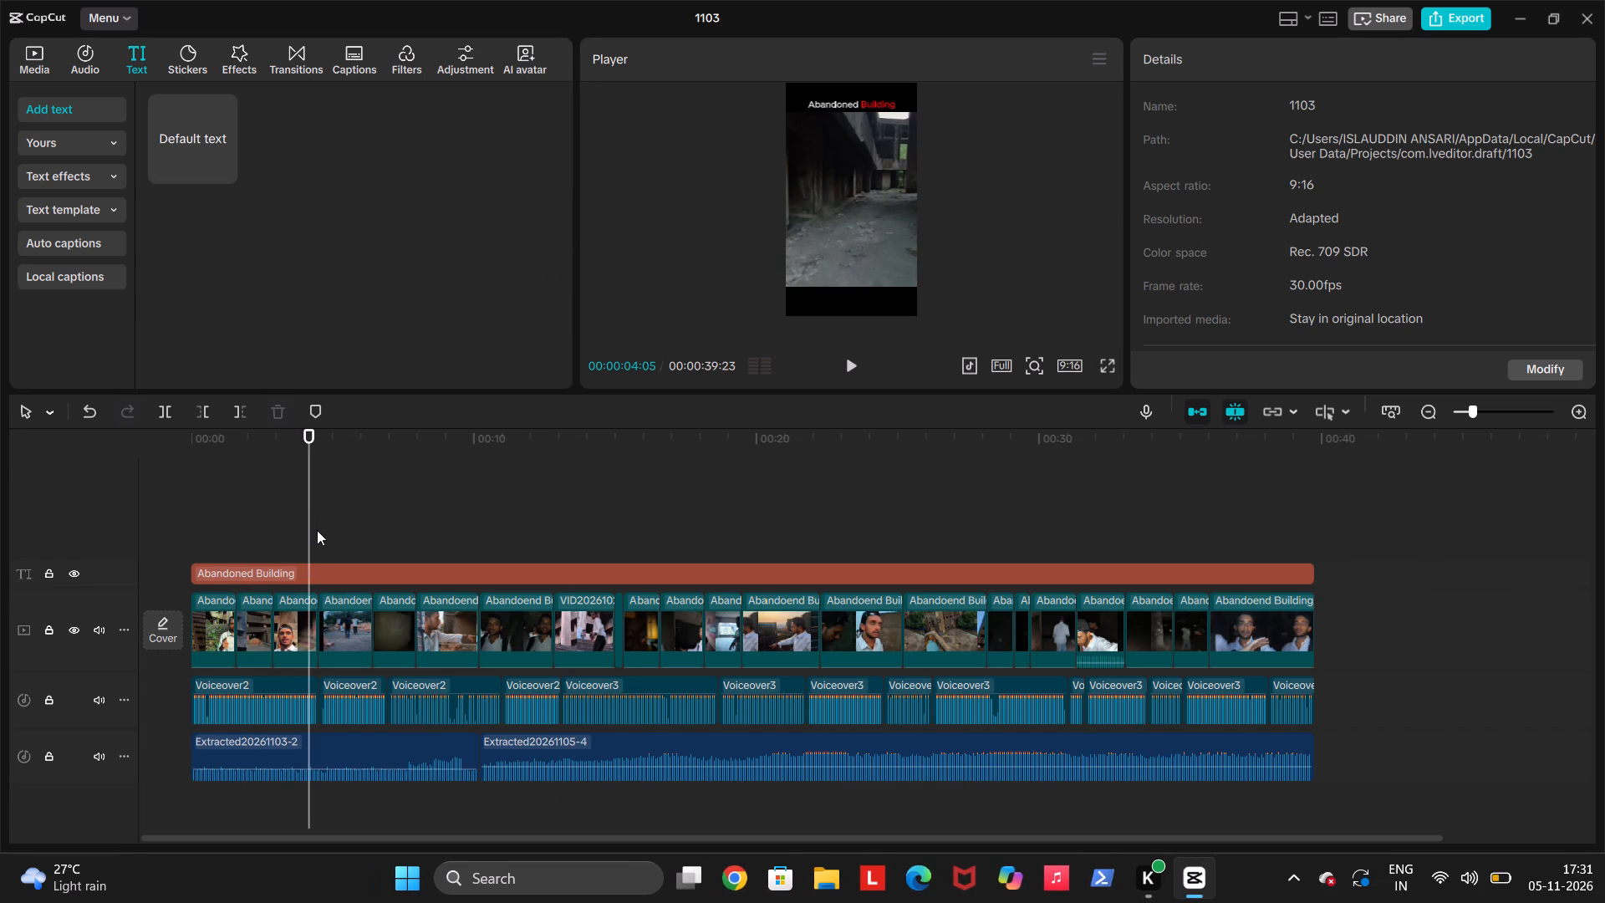
left_click_drag(304, 528, 143, 504)
left_click(143, 504)
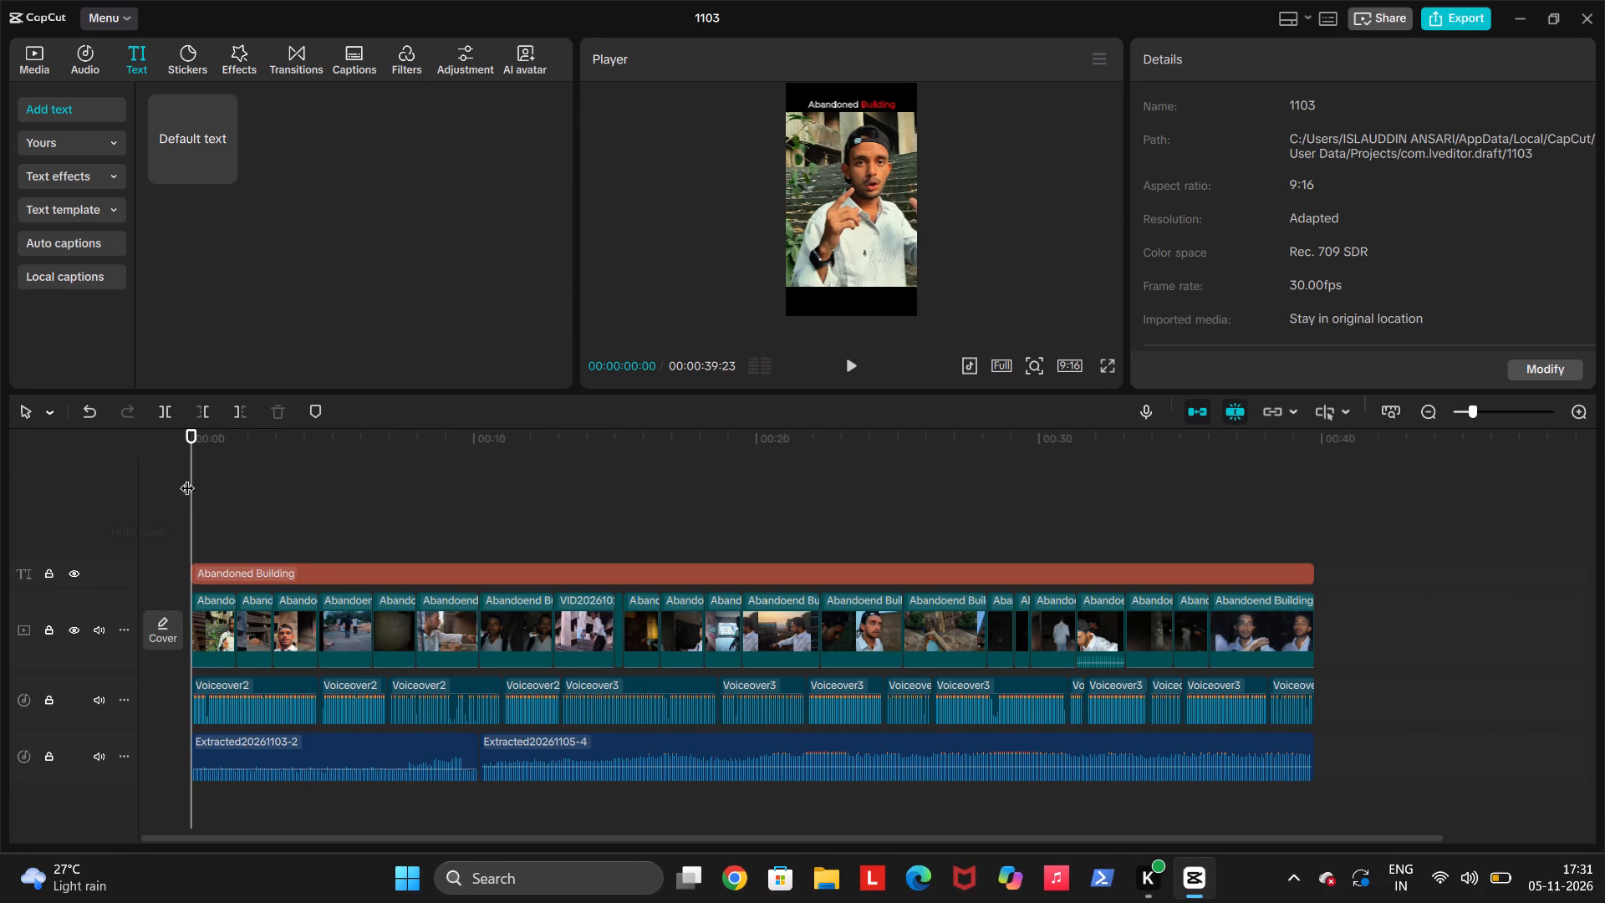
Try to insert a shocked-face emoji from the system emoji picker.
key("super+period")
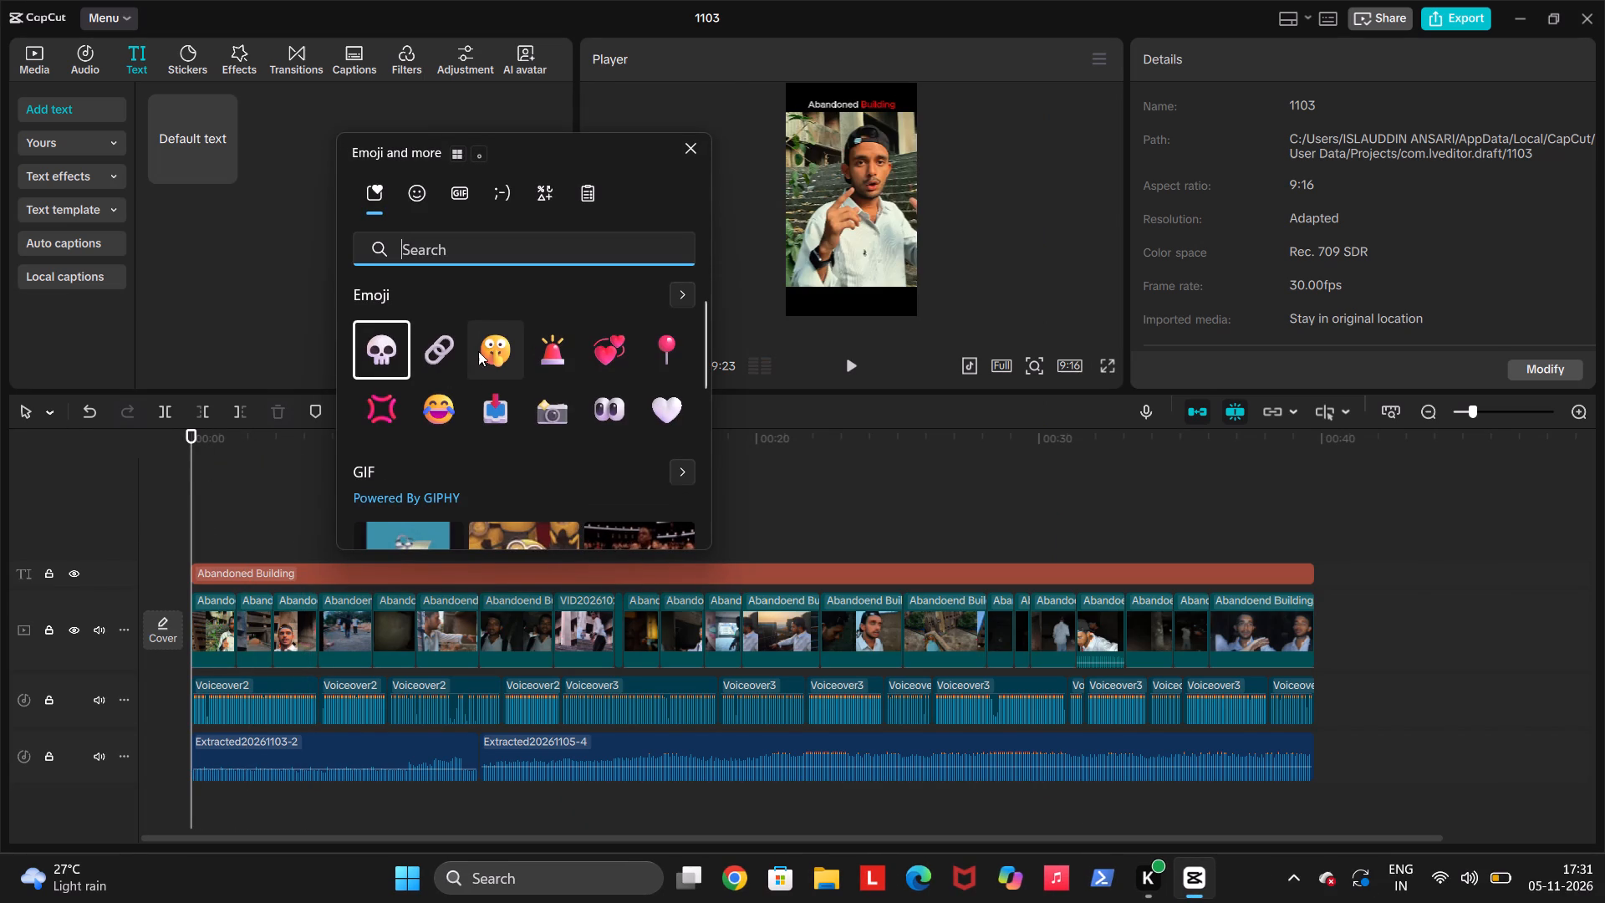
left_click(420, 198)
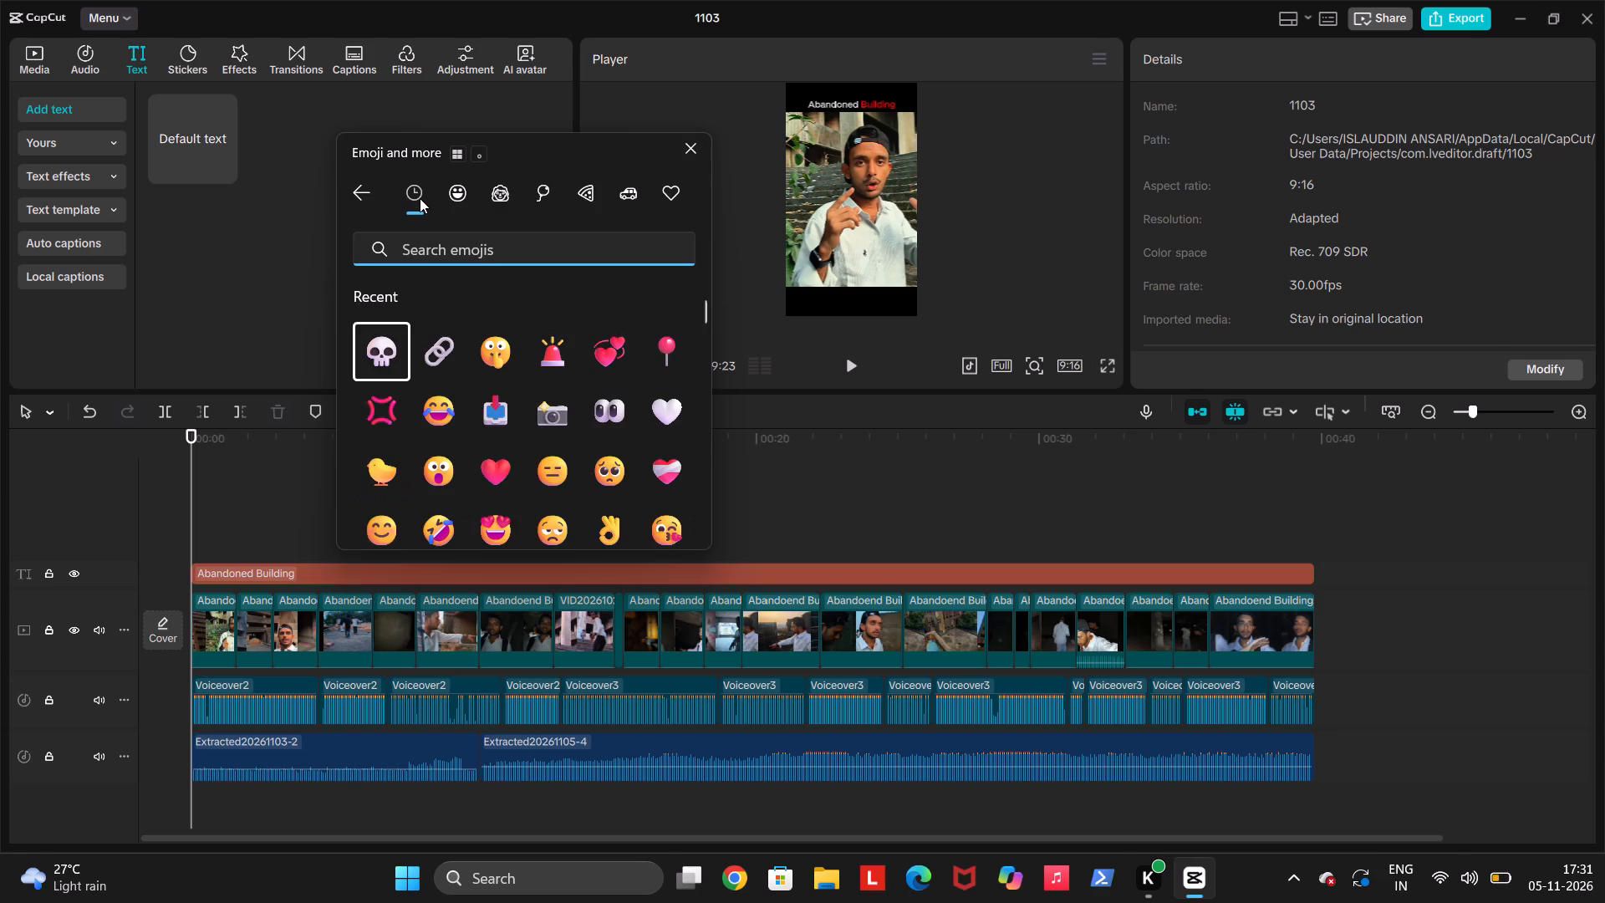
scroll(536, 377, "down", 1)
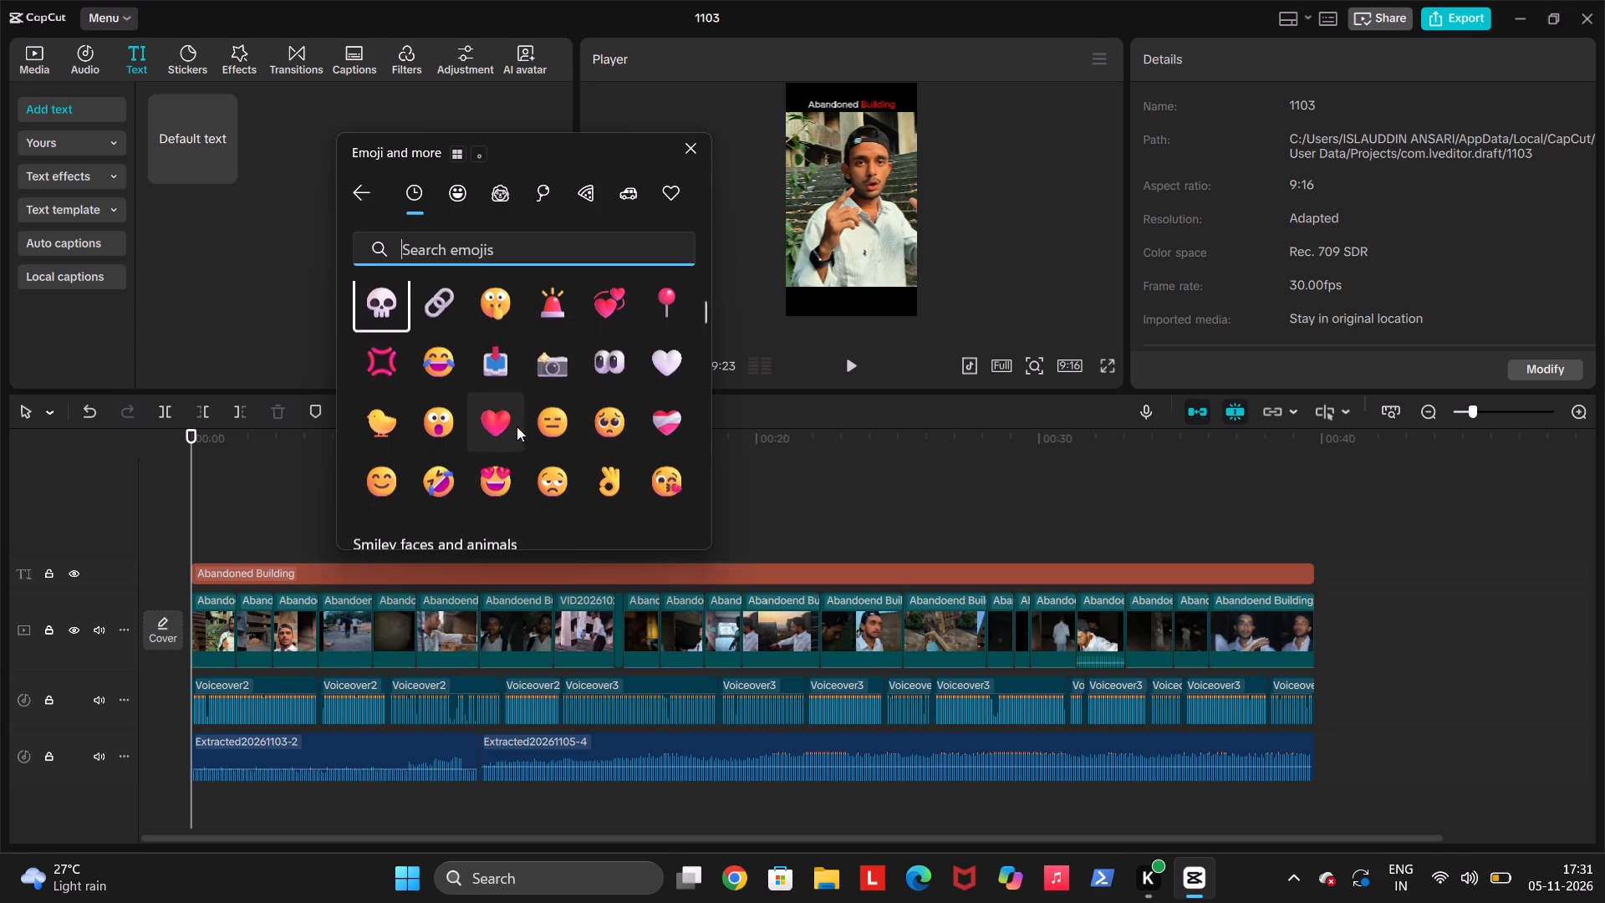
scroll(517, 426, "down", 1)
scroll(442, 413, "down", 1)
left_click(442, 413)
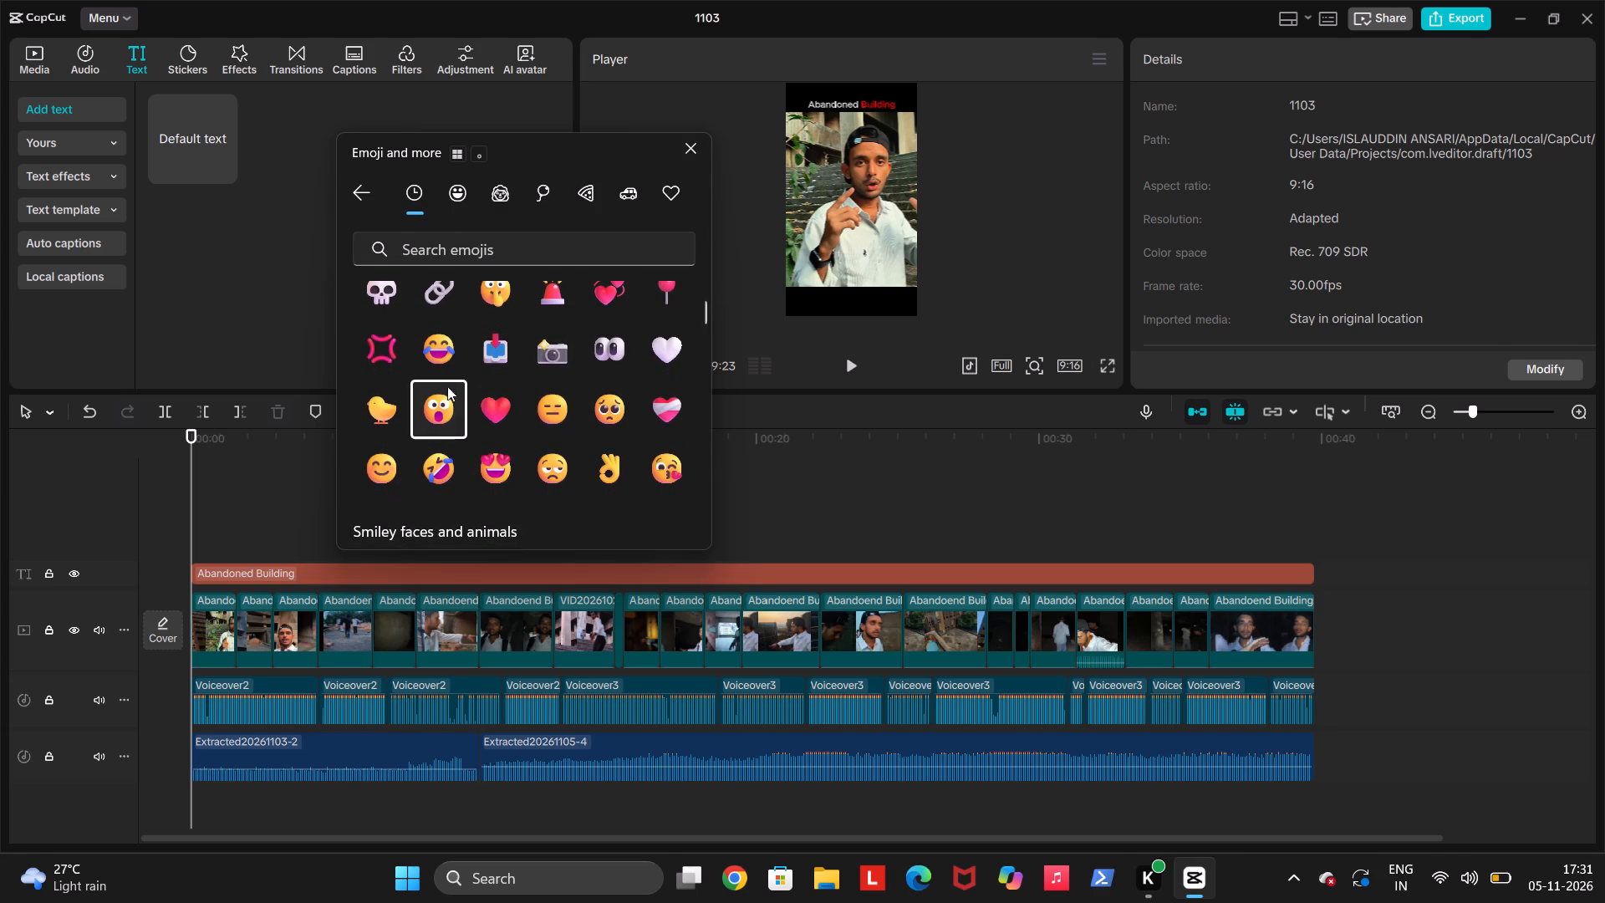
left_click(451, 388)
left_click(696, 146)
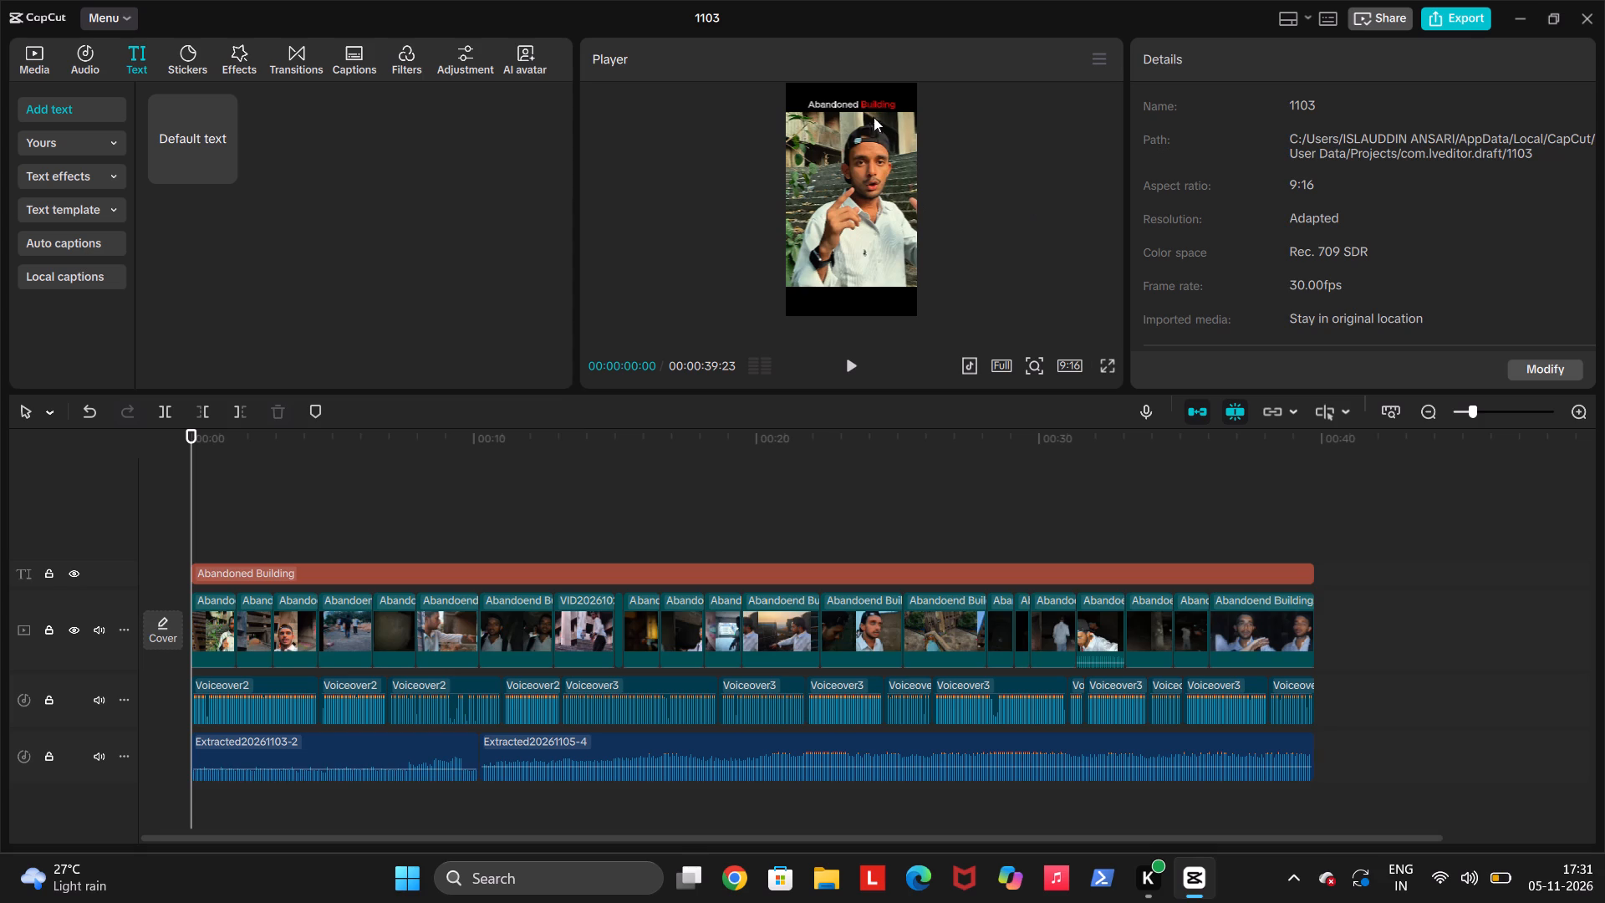
Insert the shocked-face emoji at the beginning of the "Abandoned Building" title text, directly before "Abandoned".
left_click(868, 105)
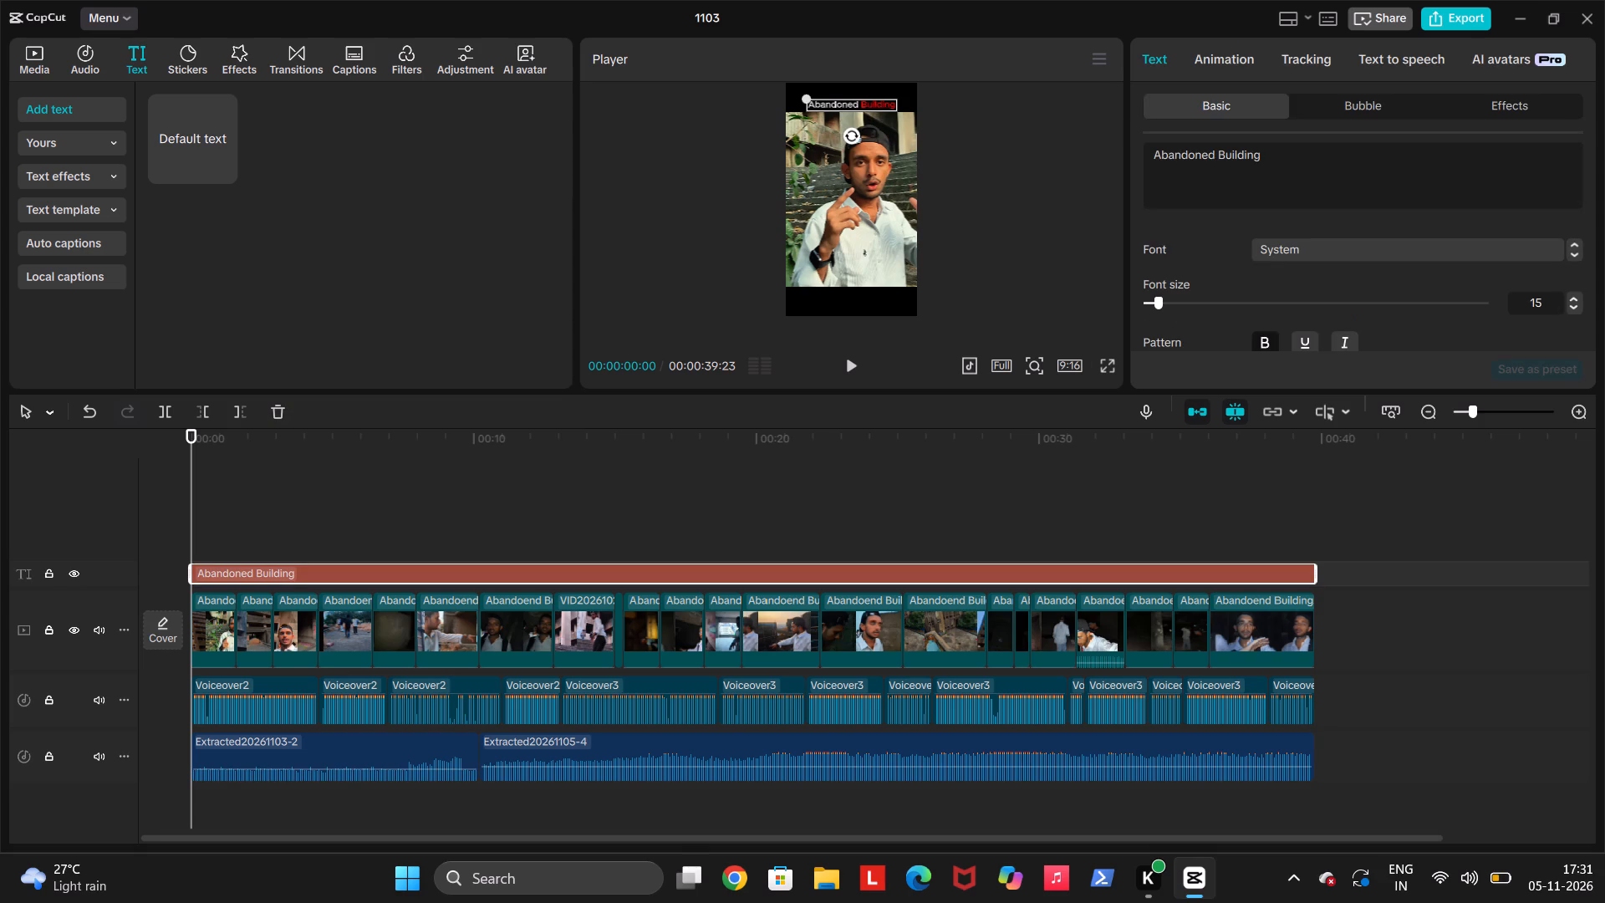
left_click(1150, 158)
key("super+period")
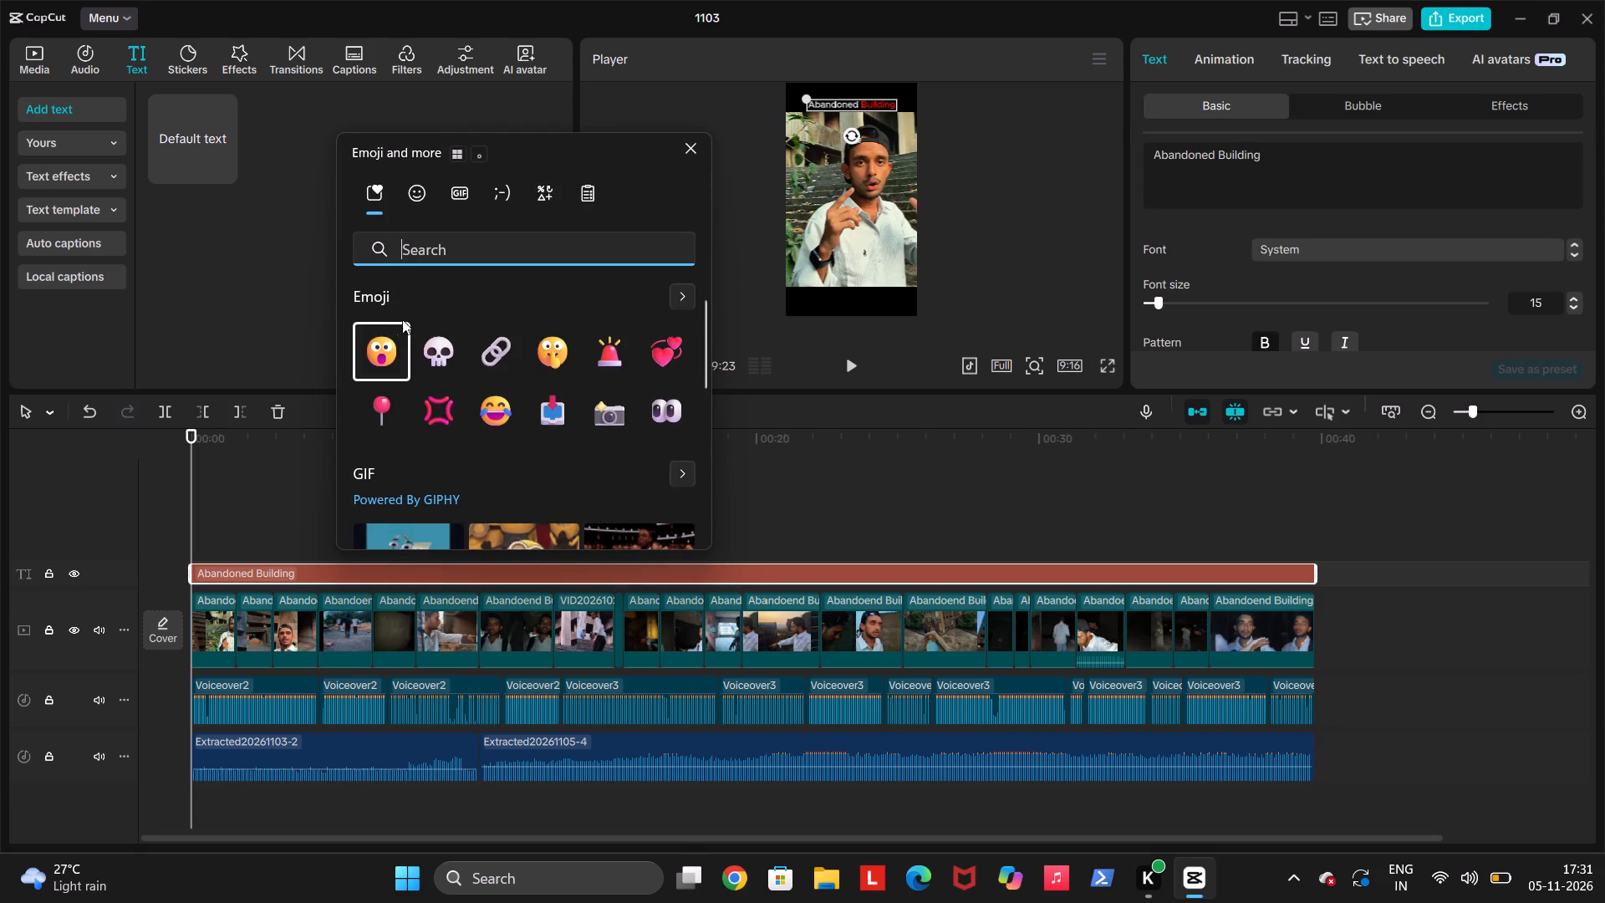
left_click(377, 334)
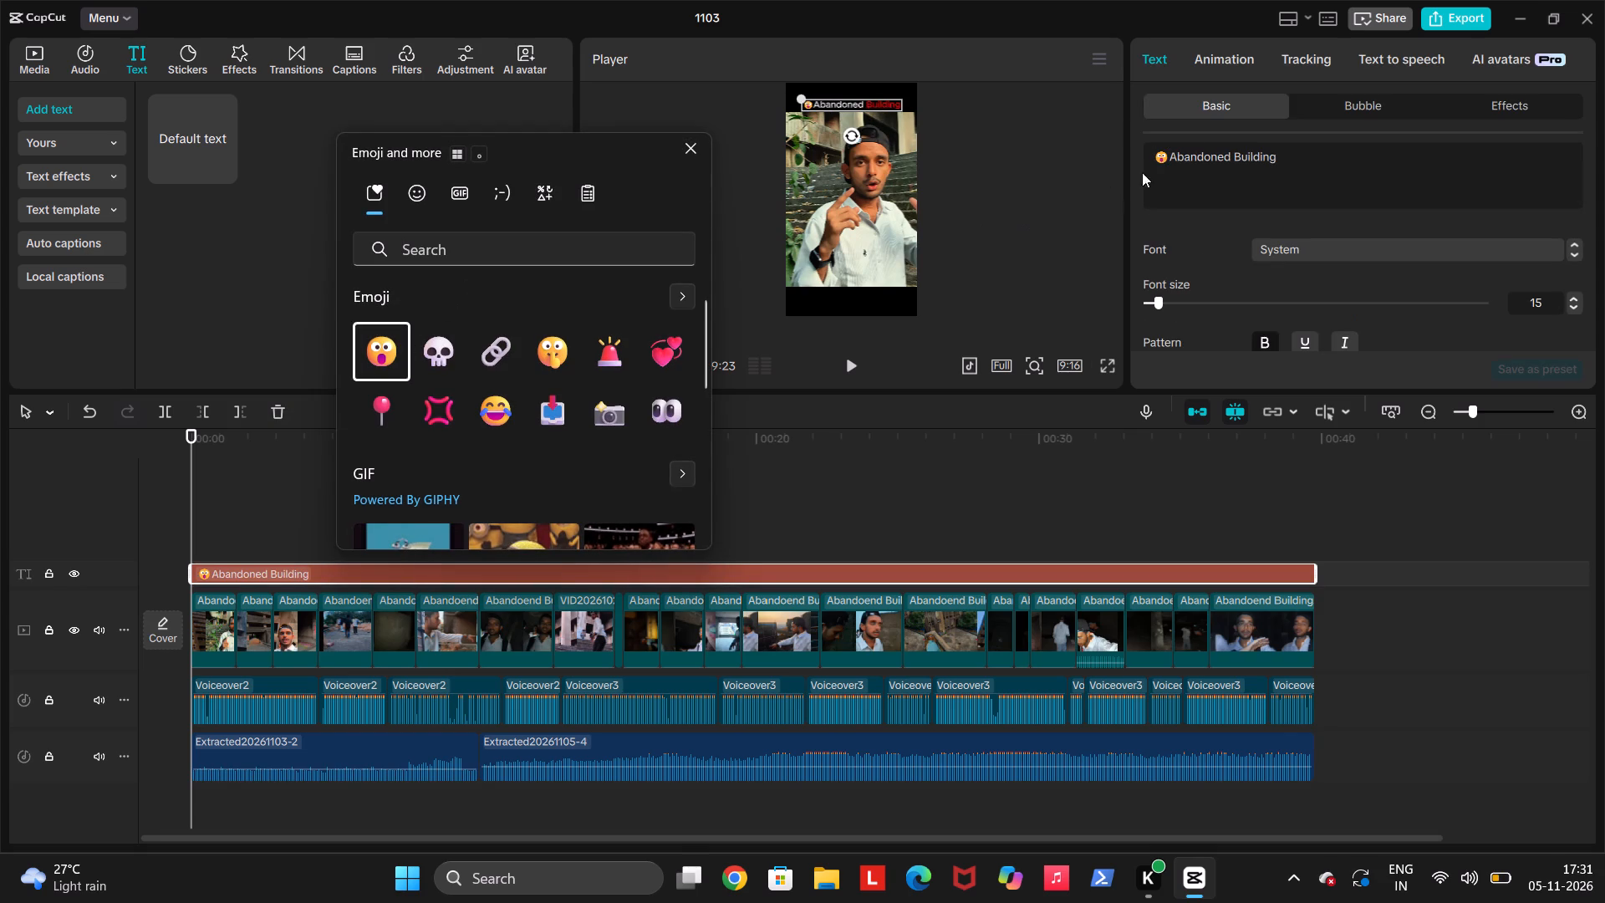
left_click(1190, 171)
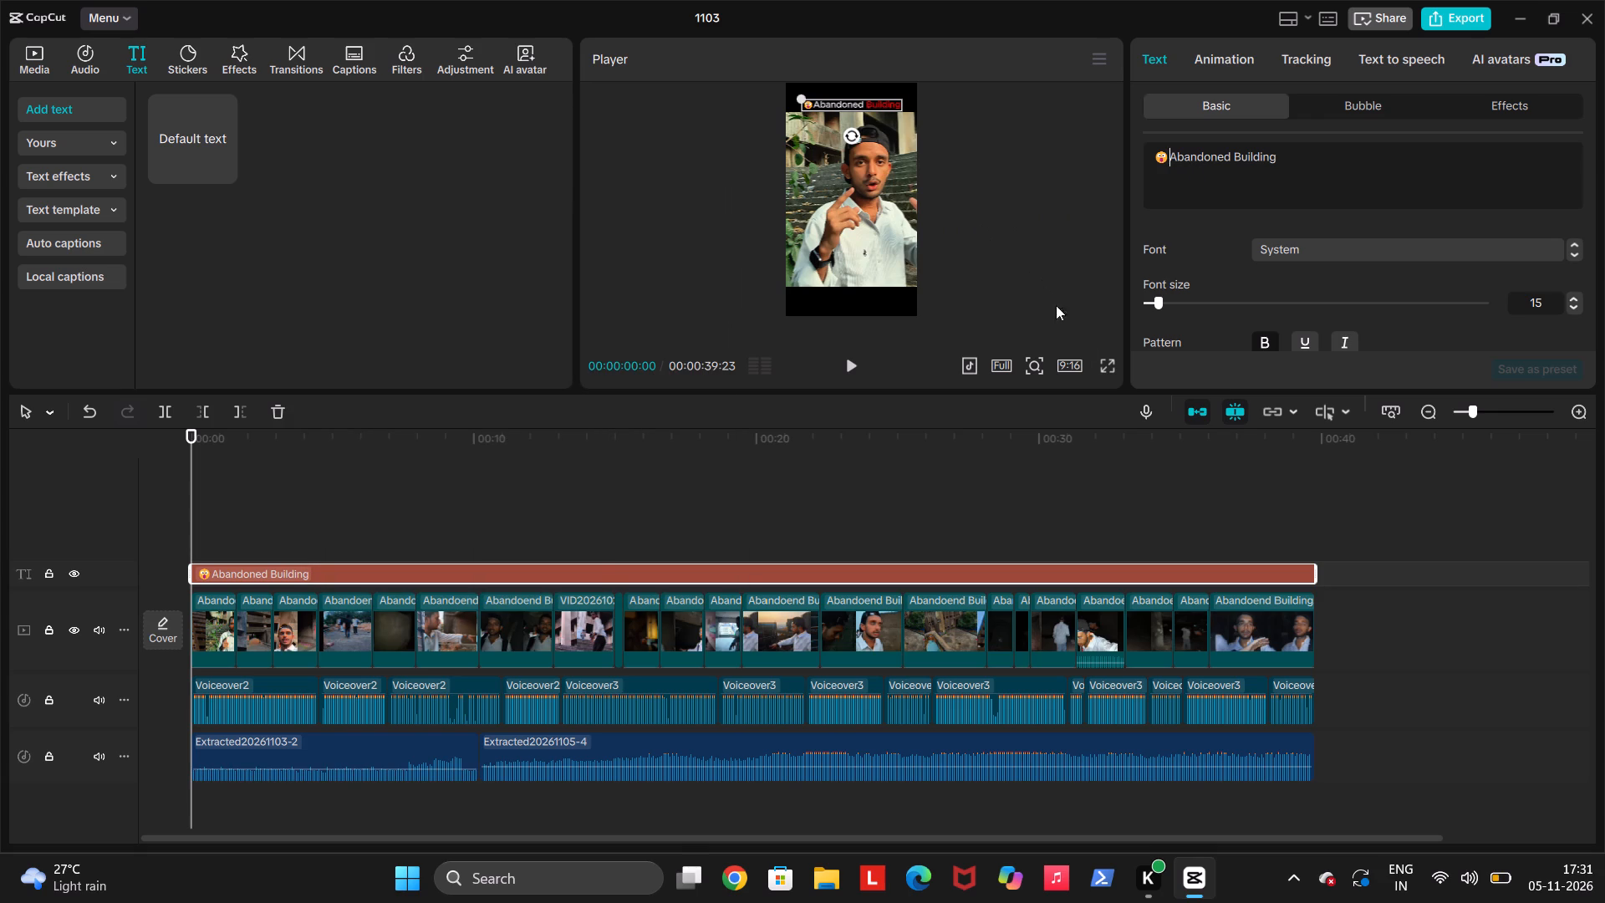
Play the edit full screen from the start to check the title with its emoji.
left_click(1107, 362)
key("space")
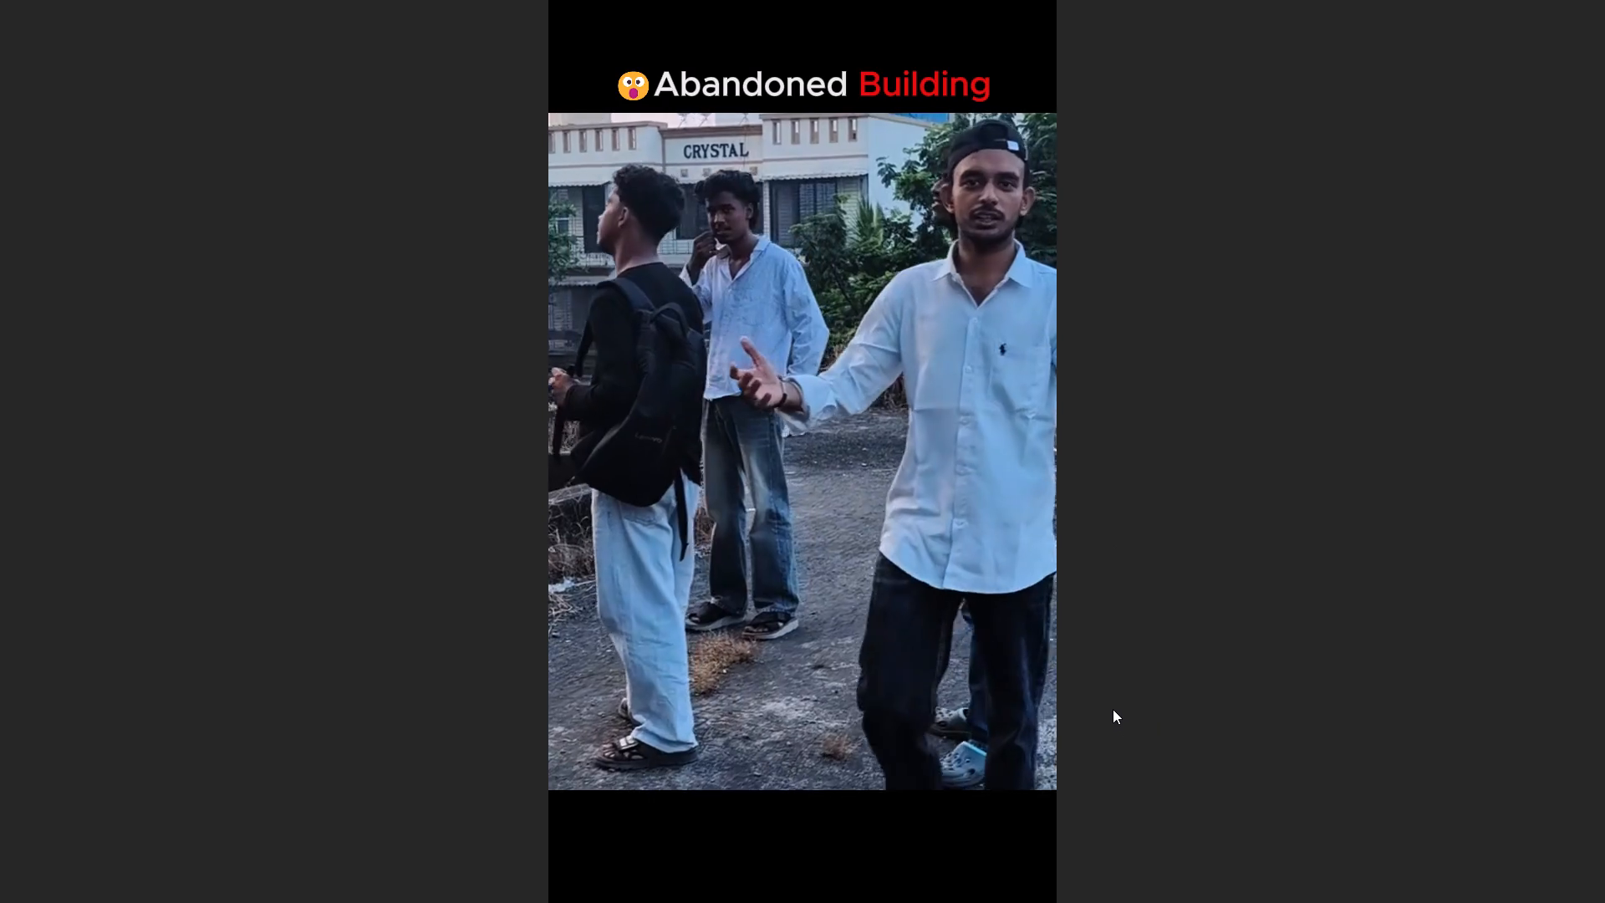
key("Escape")
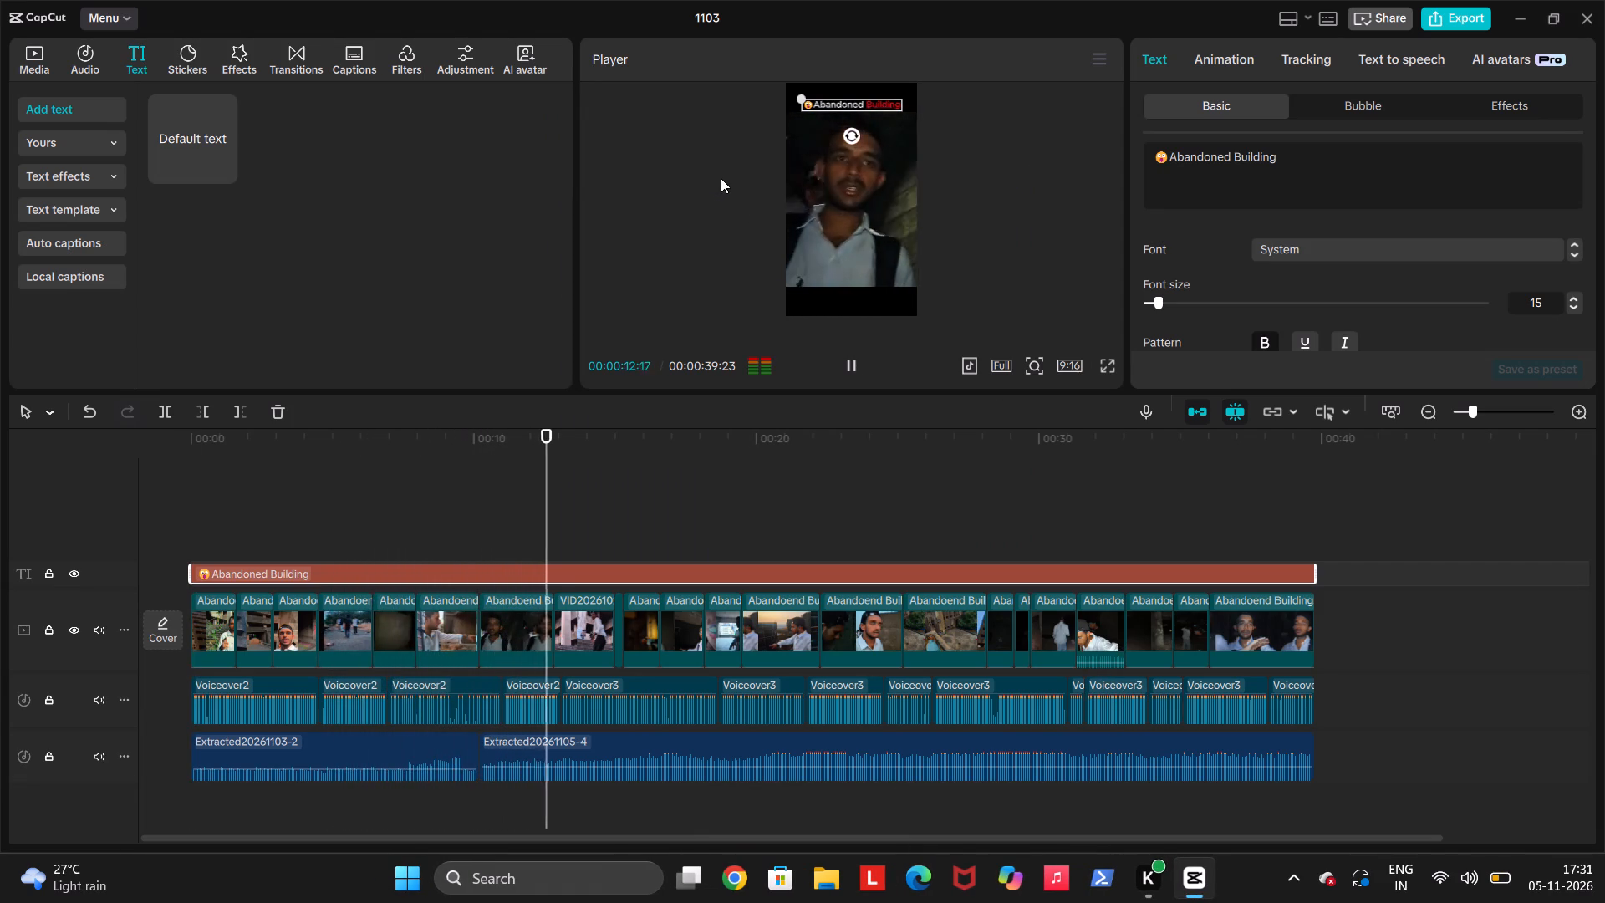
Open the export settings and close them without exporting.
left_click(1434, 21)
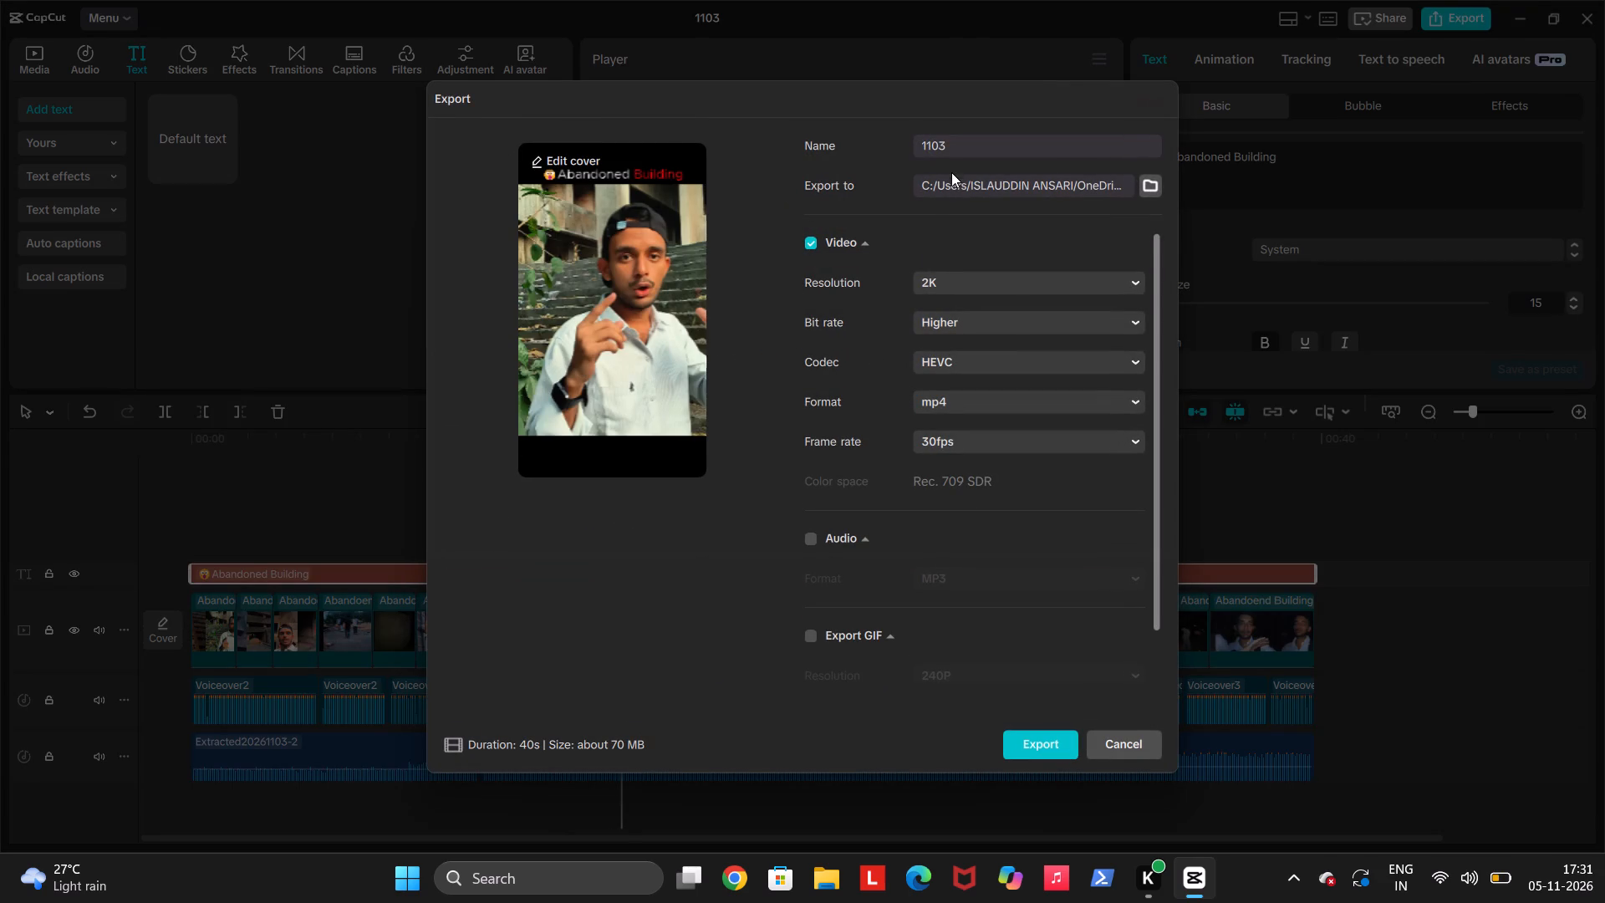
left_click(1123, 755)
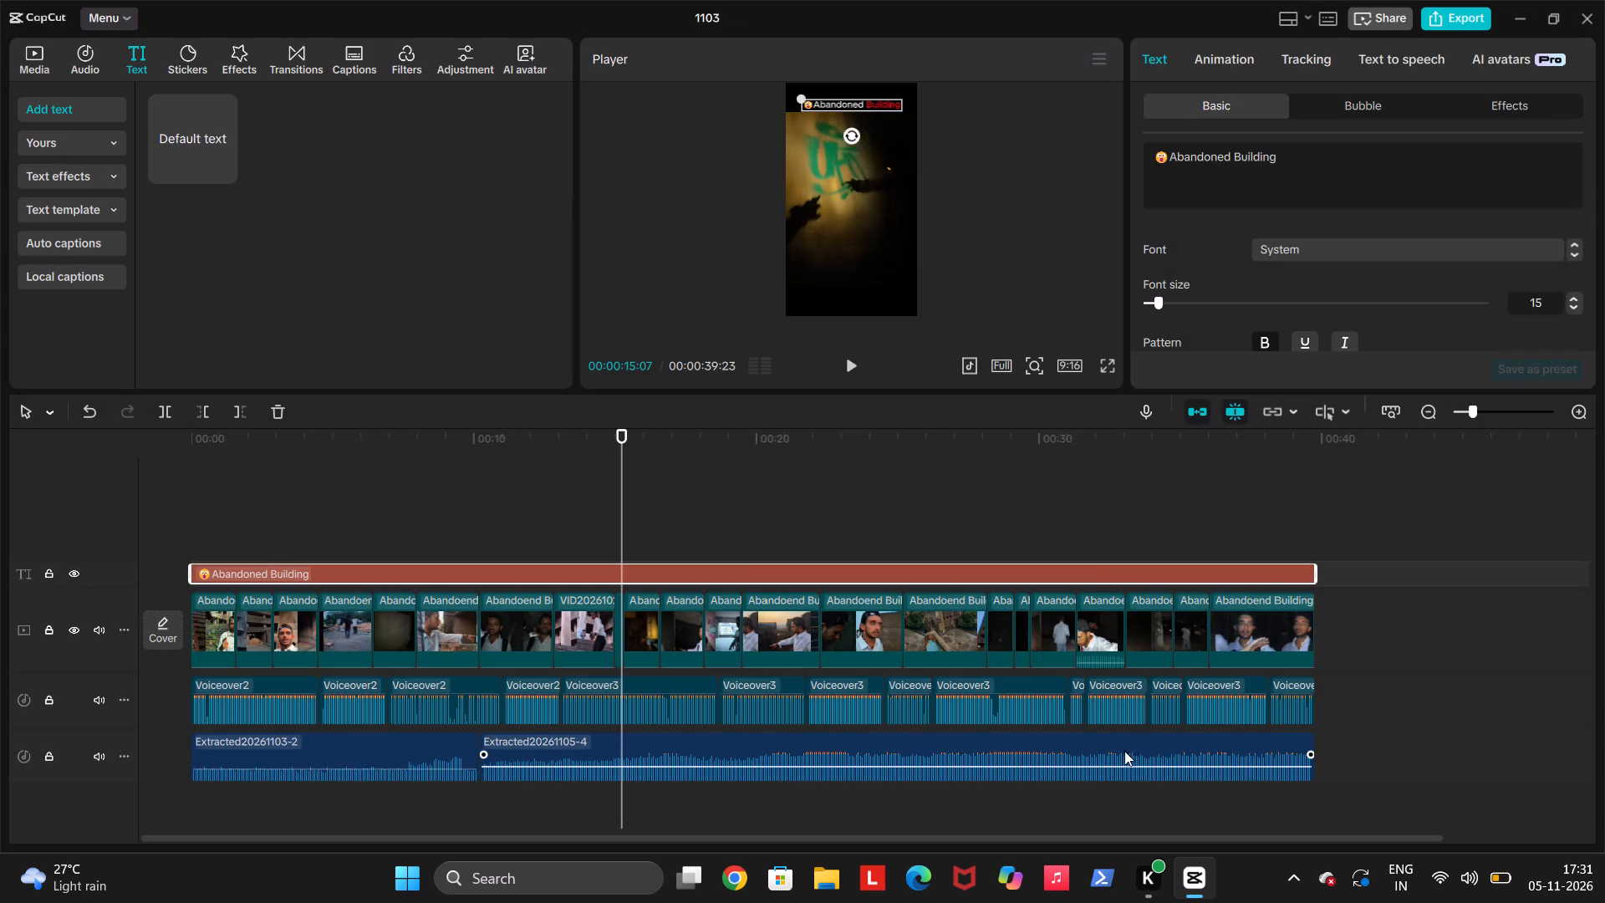
Add a second default text clip at the start of the timeline and extend it to the end of the video at 00:00:39:23.
left_click(415, 499)
left_click_drag(414, 499, 58, 514)
left_click_drag(53, 514, 19, 514)
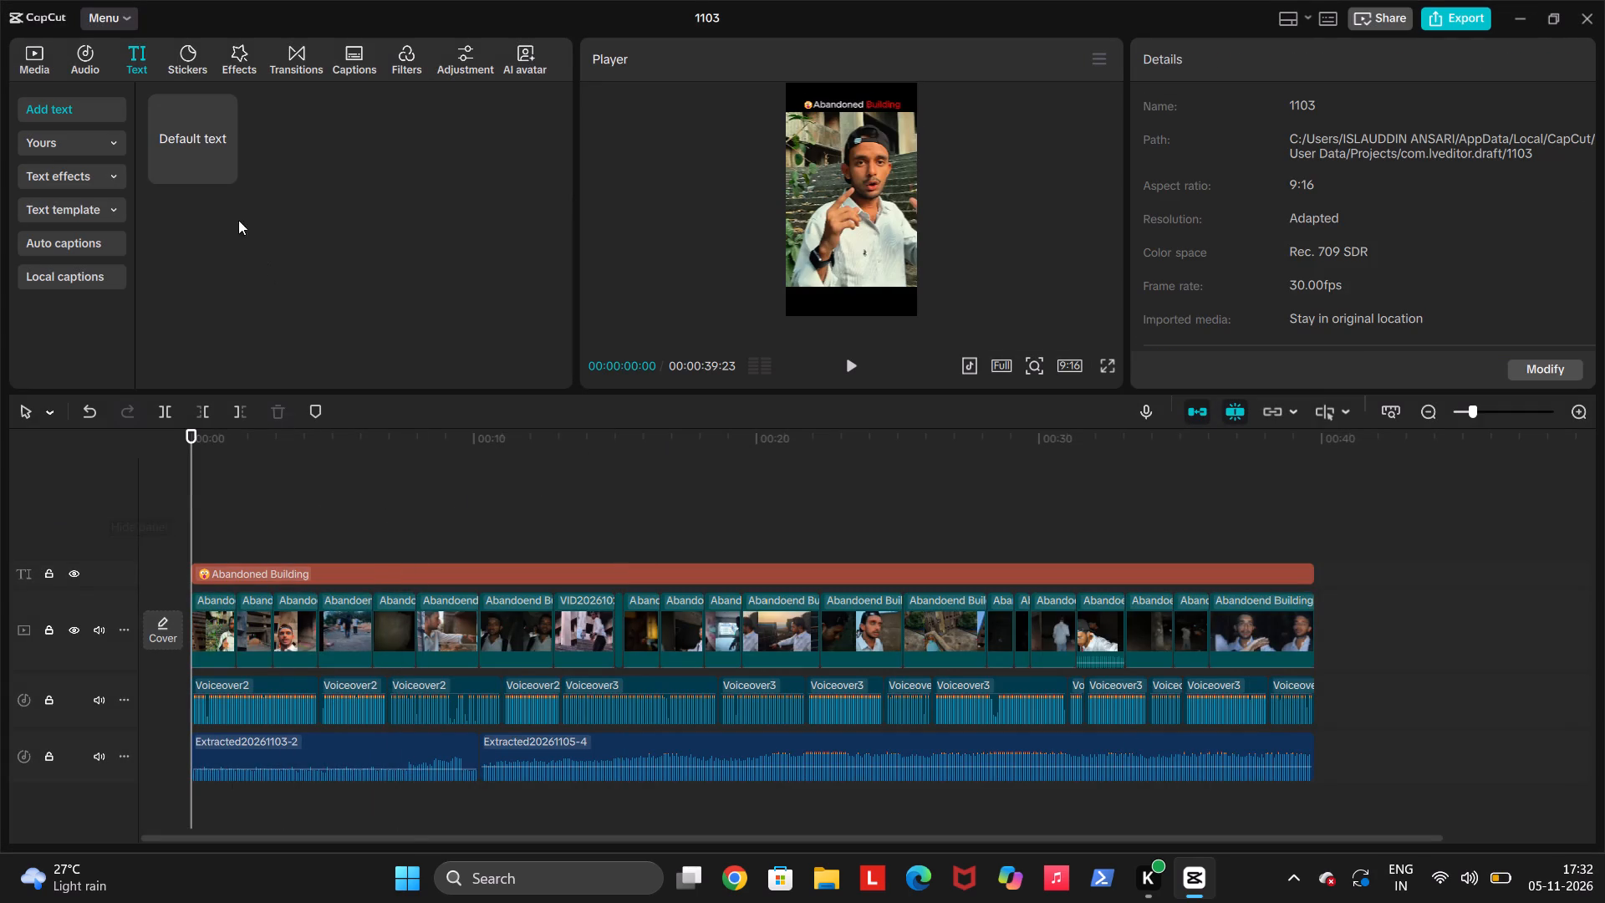
left_click(224, 180)
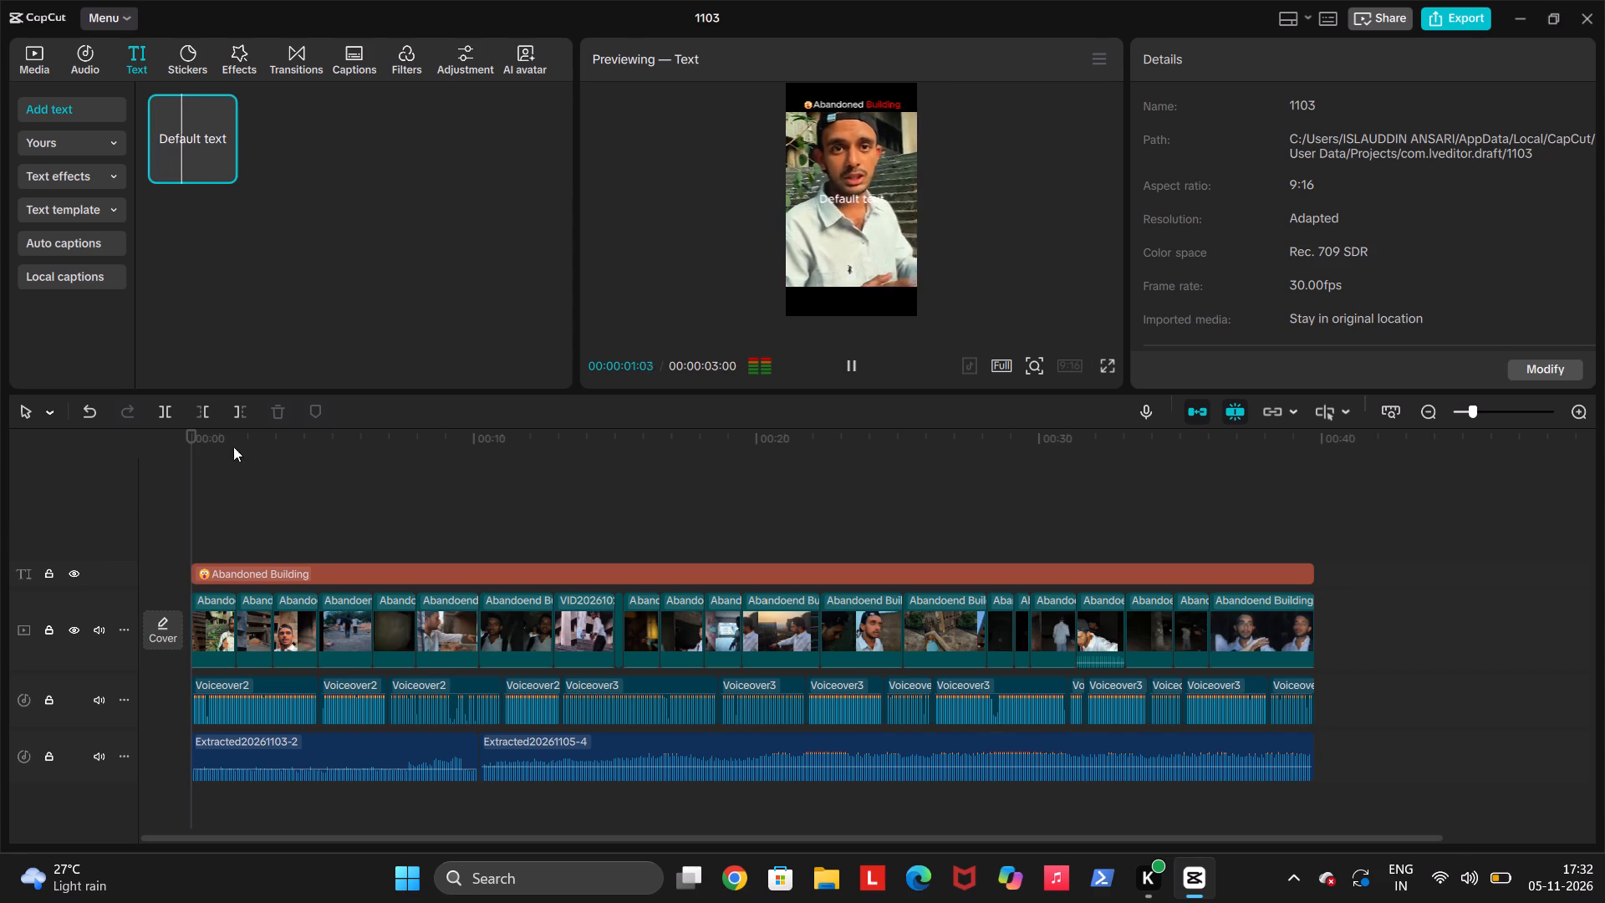
left_click(229, 501)
left_click_drag(229, 501, 135, 506)
left_click(226, 167)
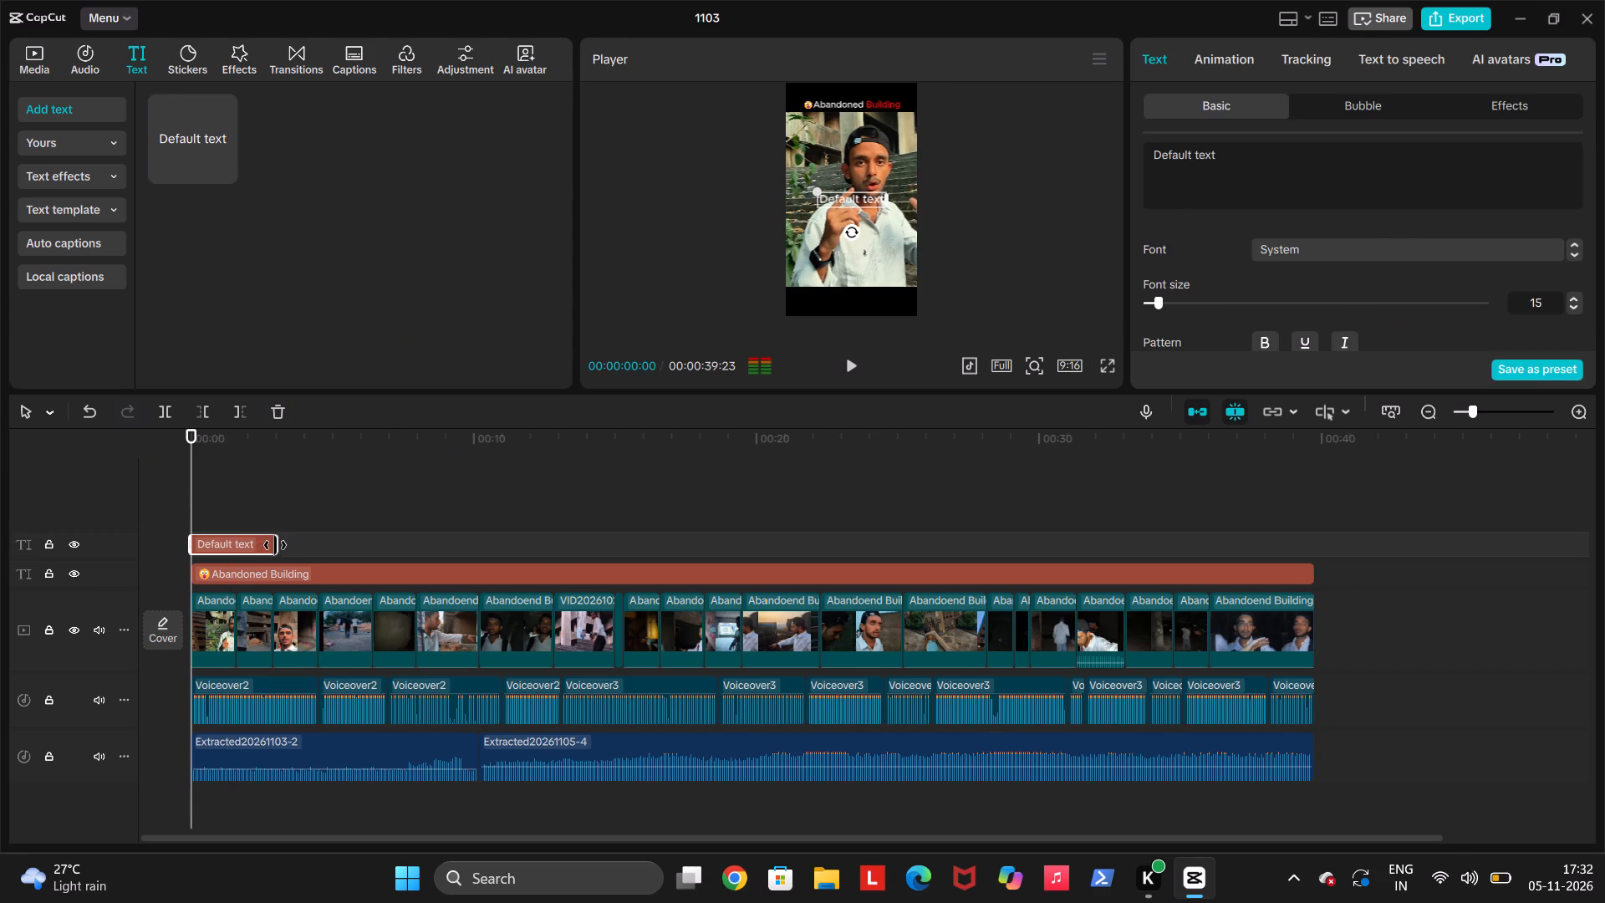
left_click_drag(277, 546, 1282, 634)
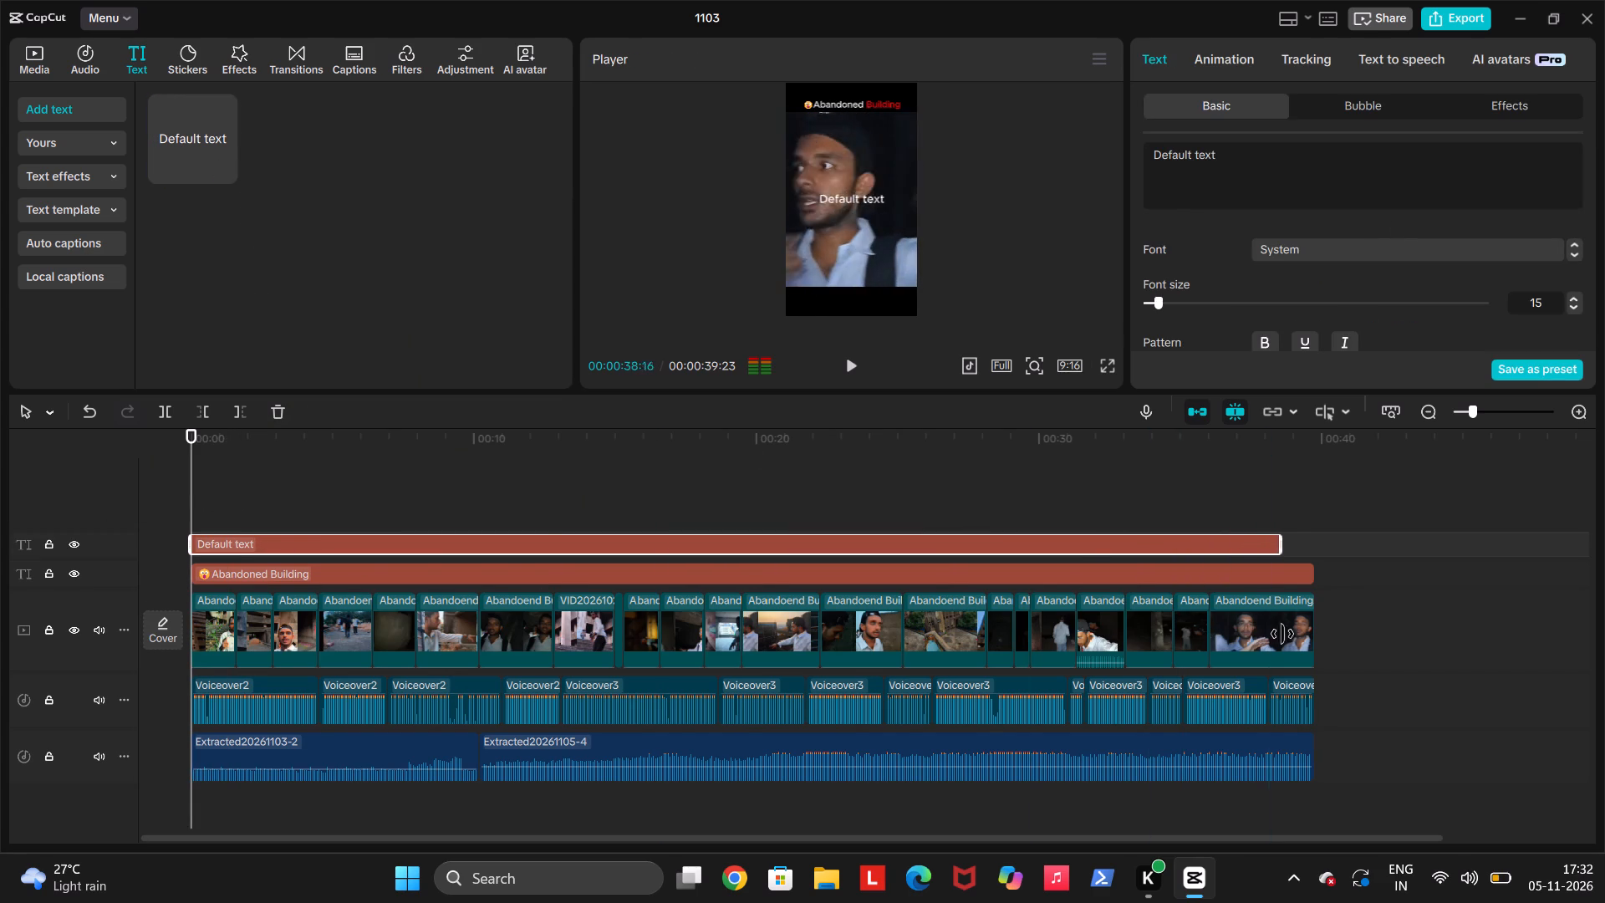
left_click_drag(1282, 634, 1307, 634)
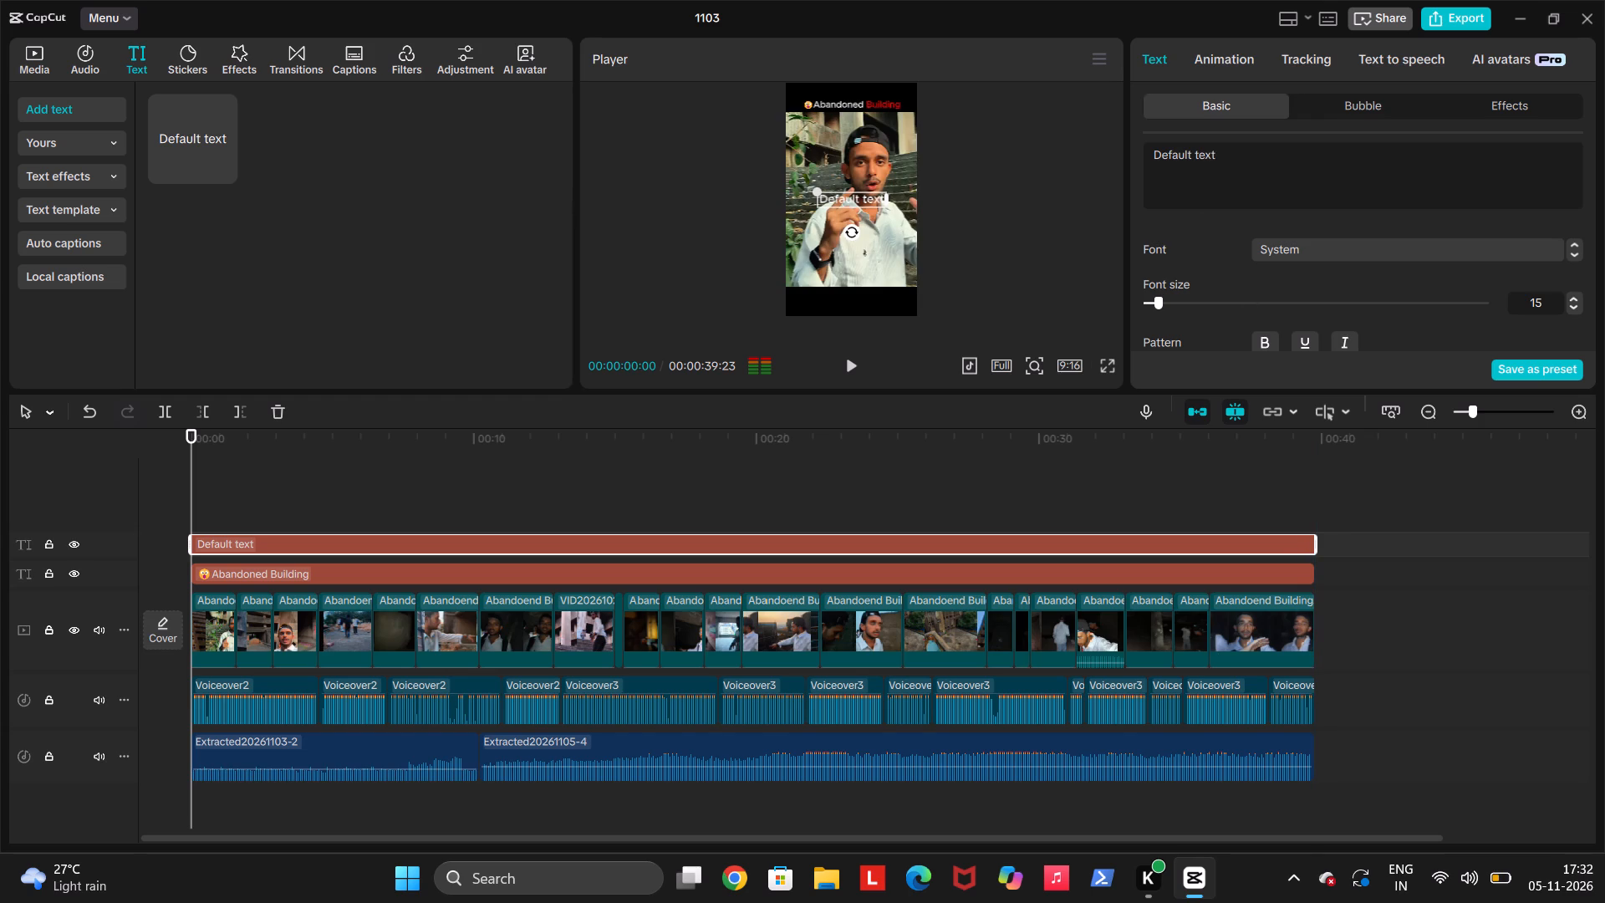
left_click_drag(1236, 151, 1130, 146)
key("BackSpace")
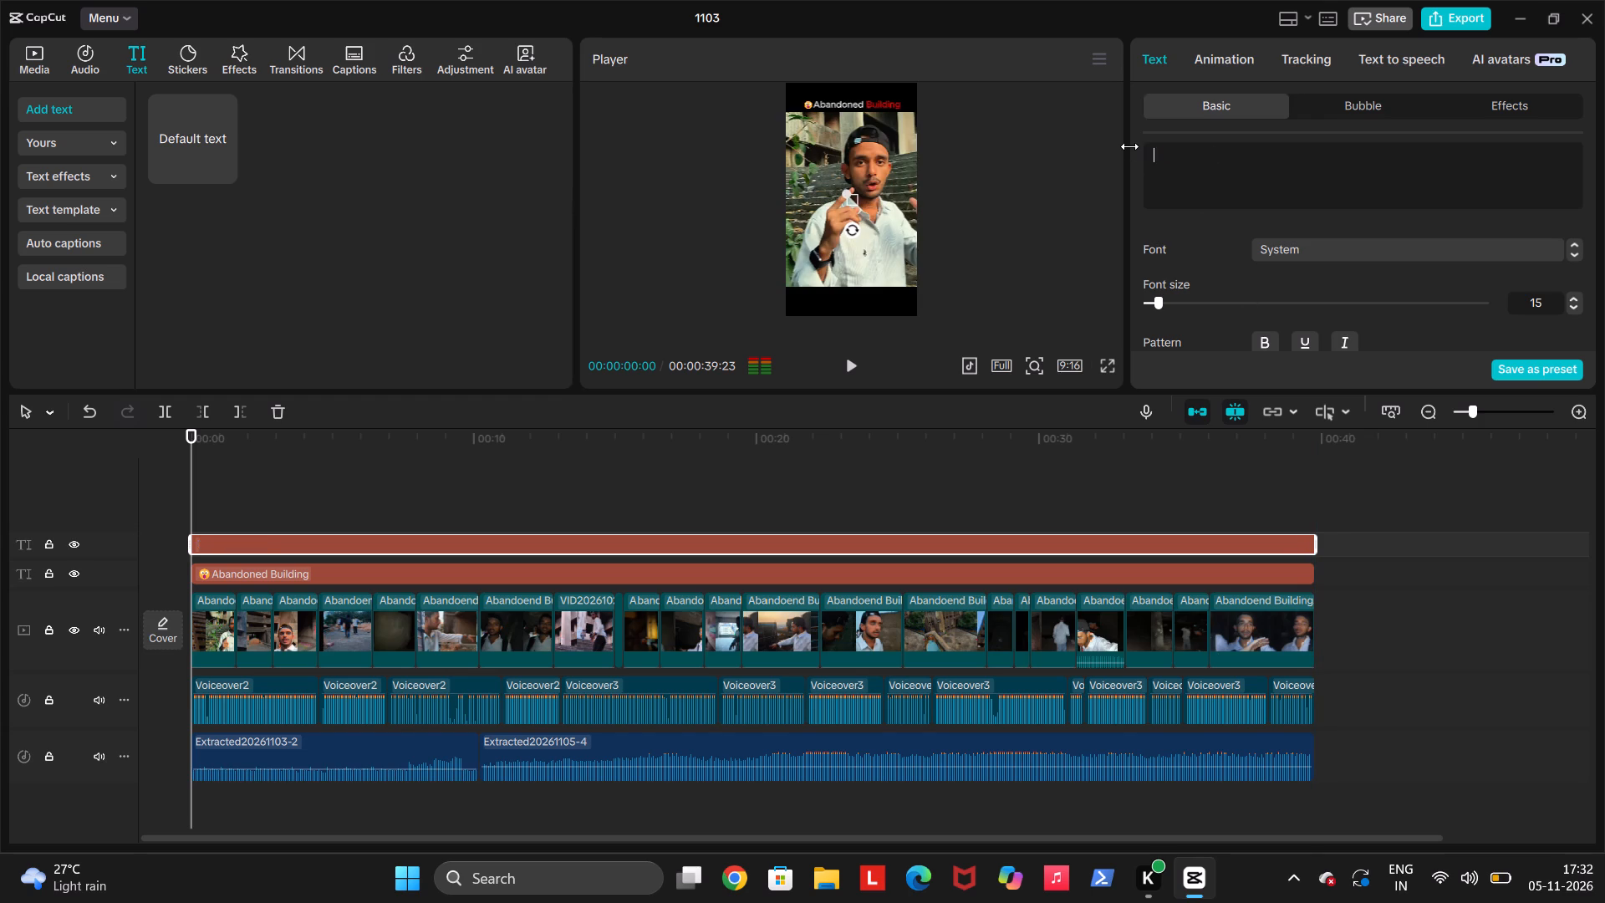
key("shift+at")
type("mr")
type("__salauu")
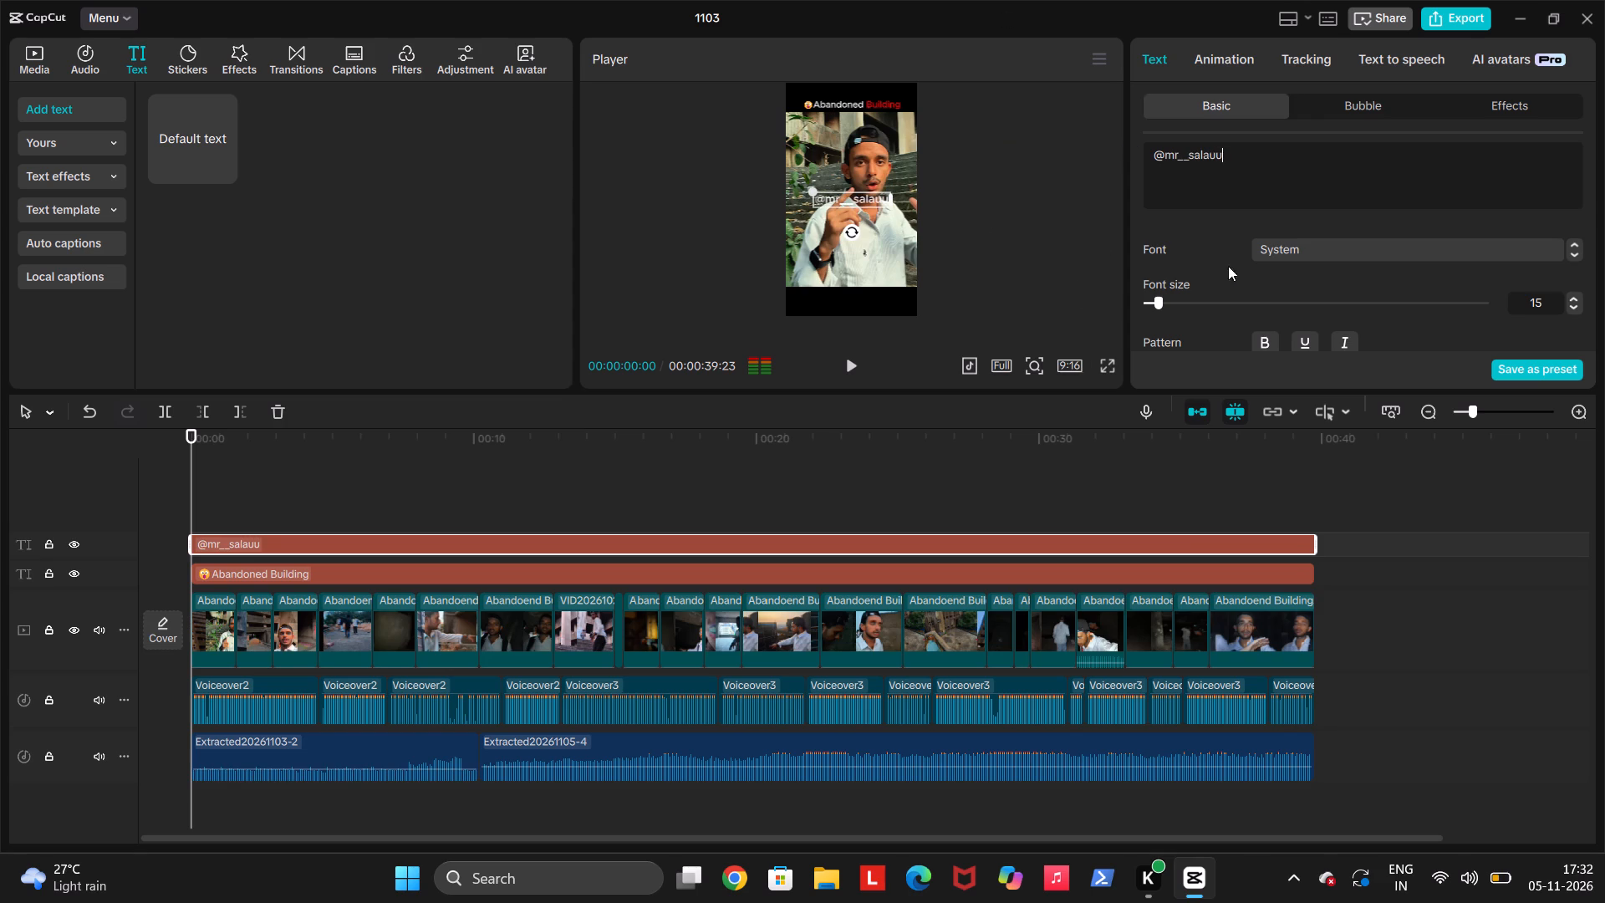
Shrink the creator handle text and place it centred just above the bottom edge of the footage.
left_click_drag(812, 189, 854, 200)
left_click_drag(854, 200, 901, 212)
left_click_drag(851, 198, 847, 275)
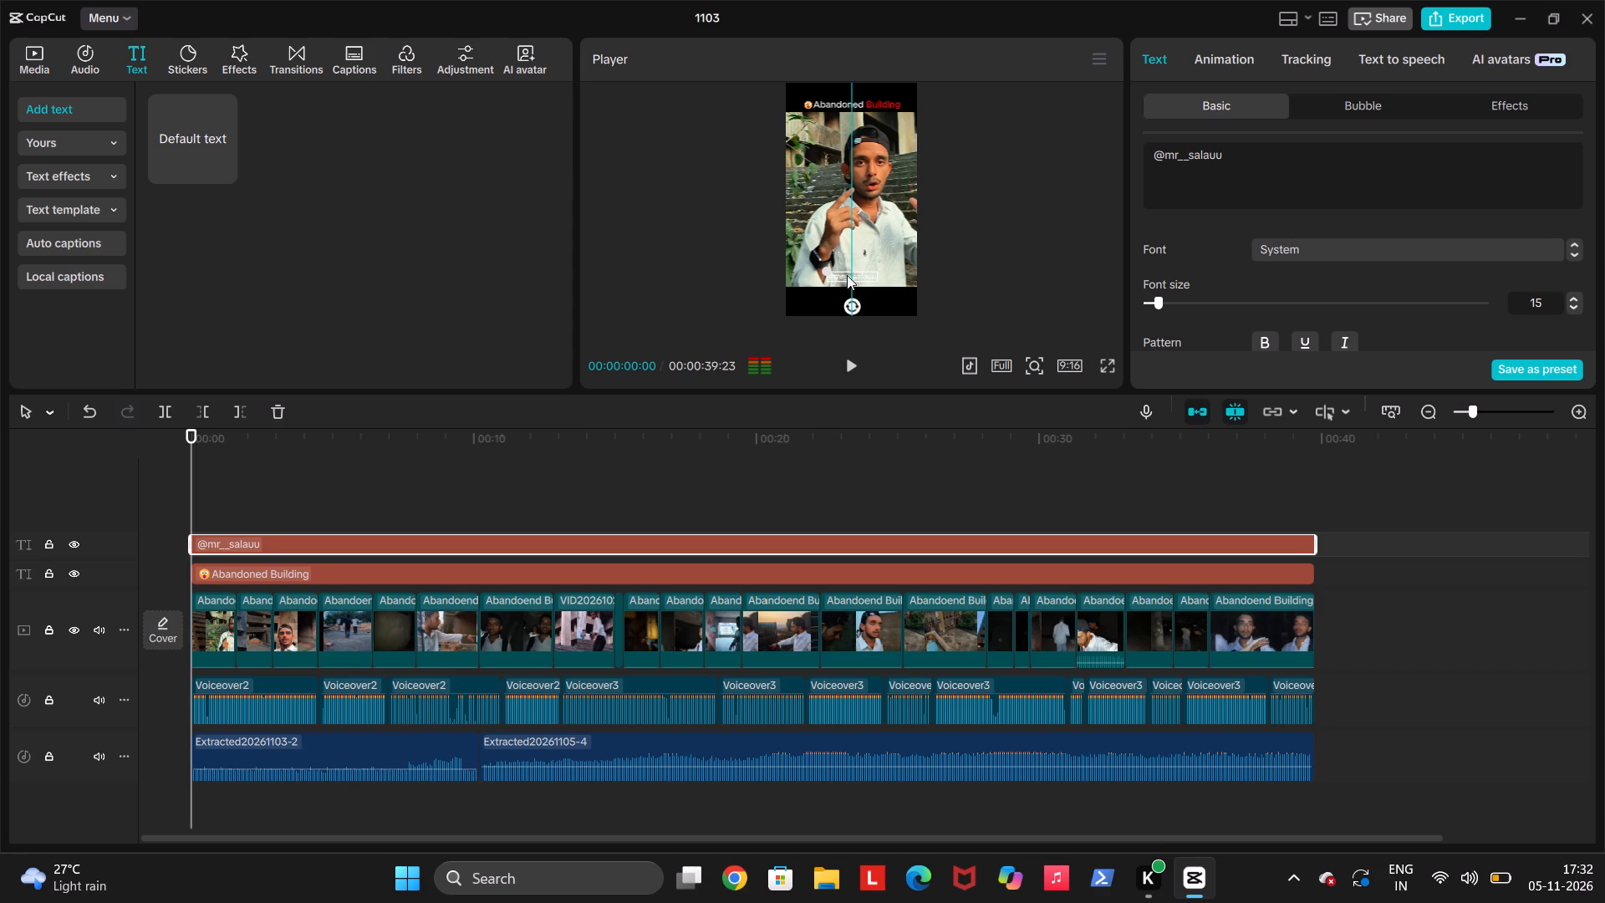
left_click_drag(847, 275, 847, 277)
left_click_drag(820, 273, 852, 278)
Play the edit full screen from the start to check the handle's size and placement.
left_click(1111, 363)
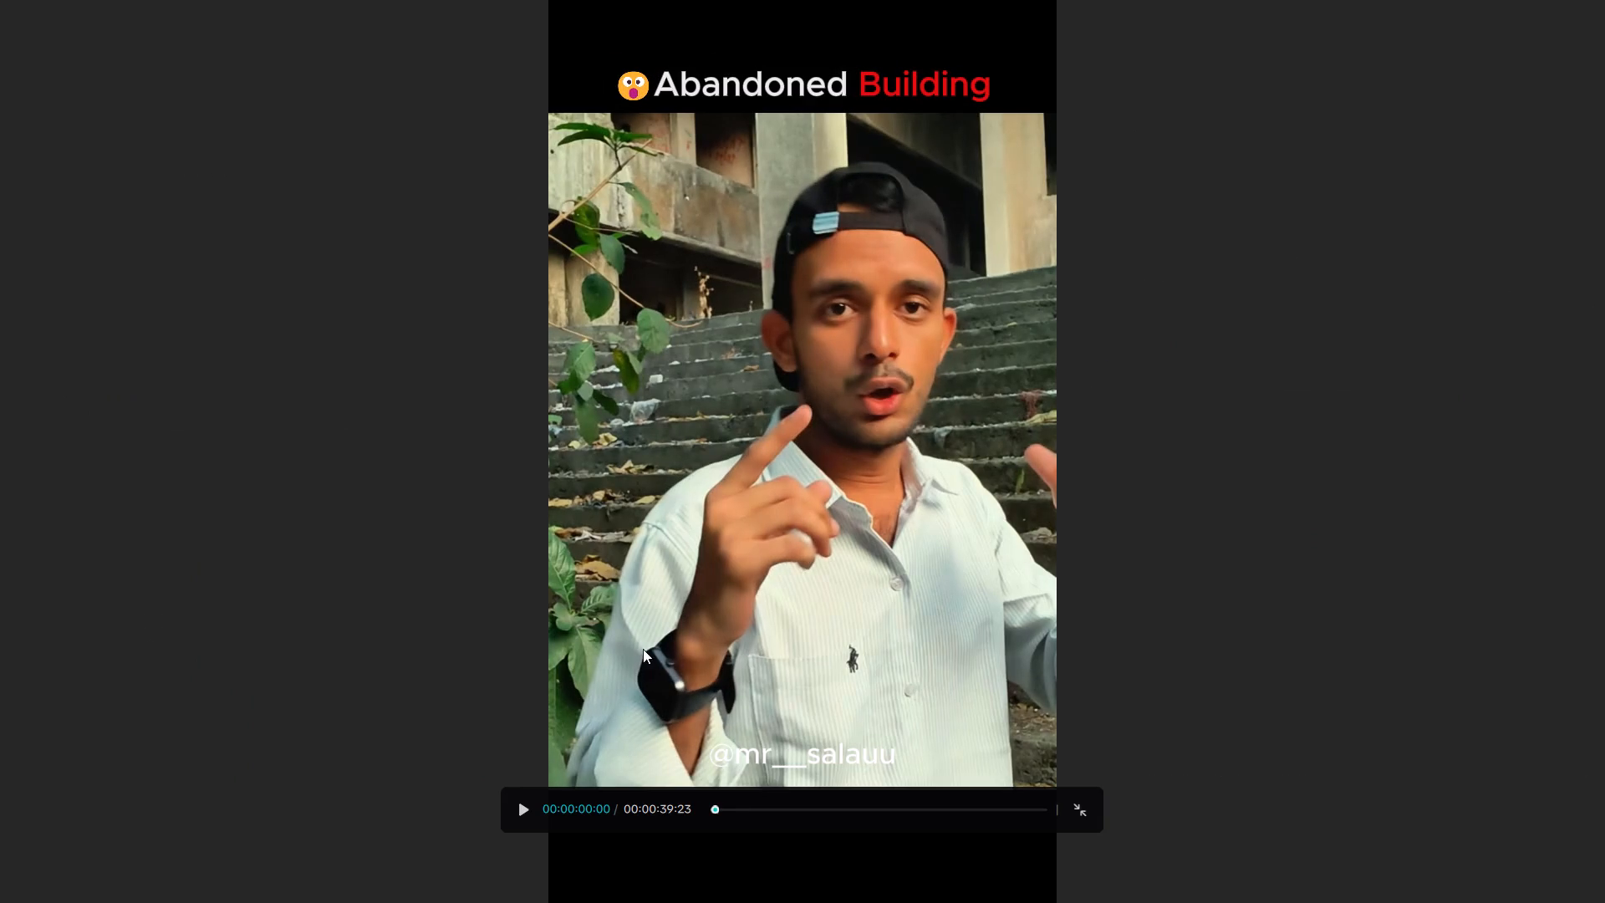
key("space")
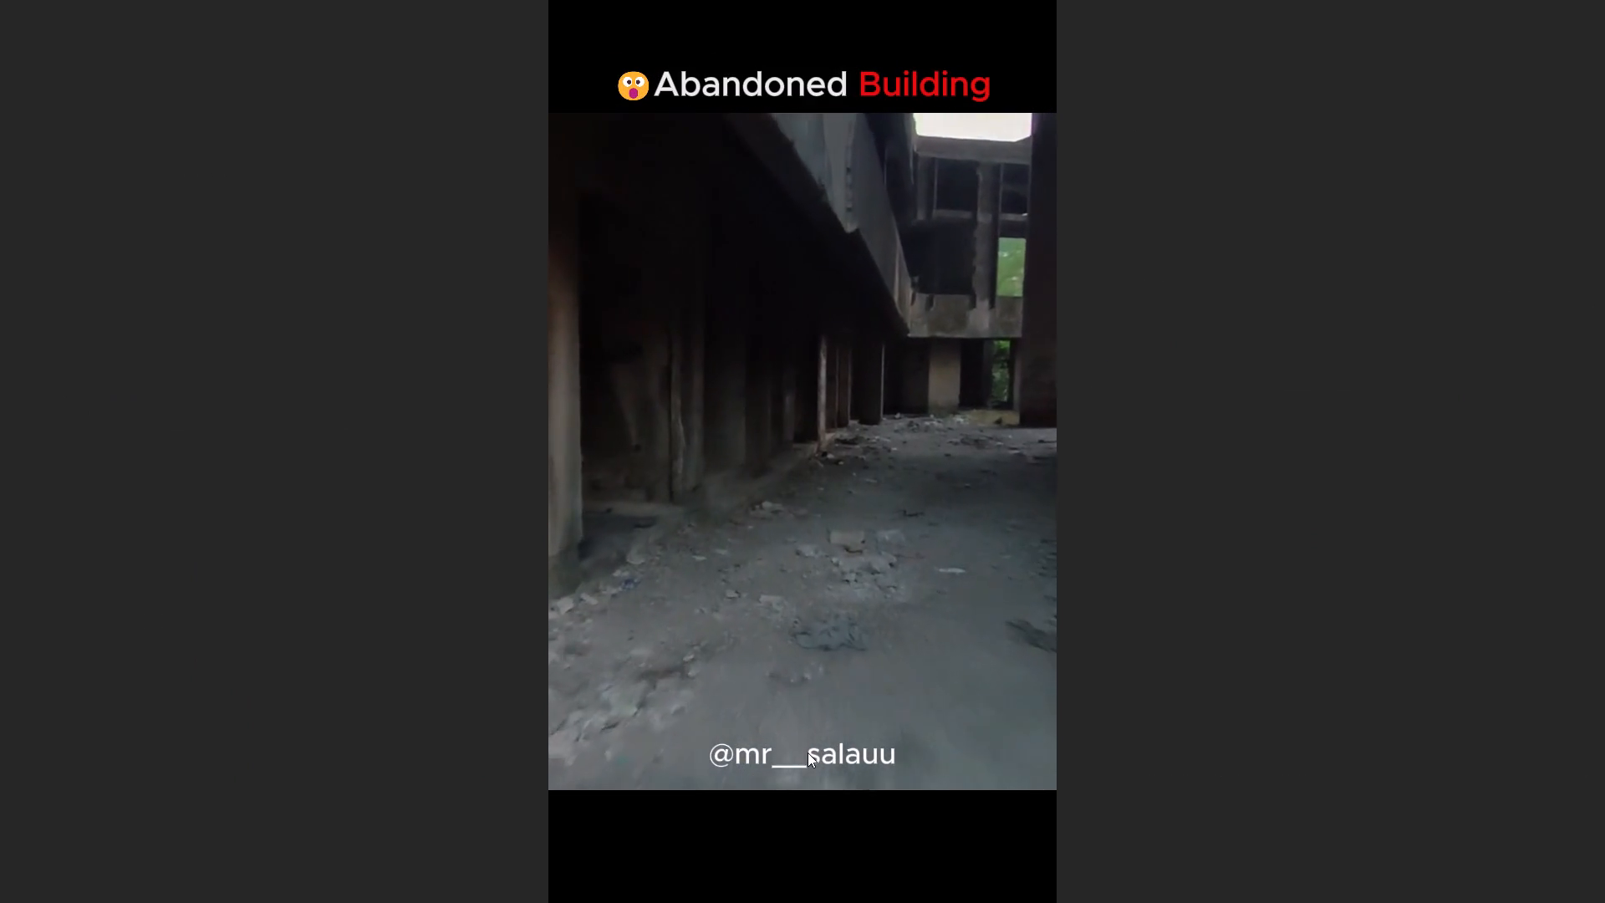
left_click(808, 752)
key("Escape")
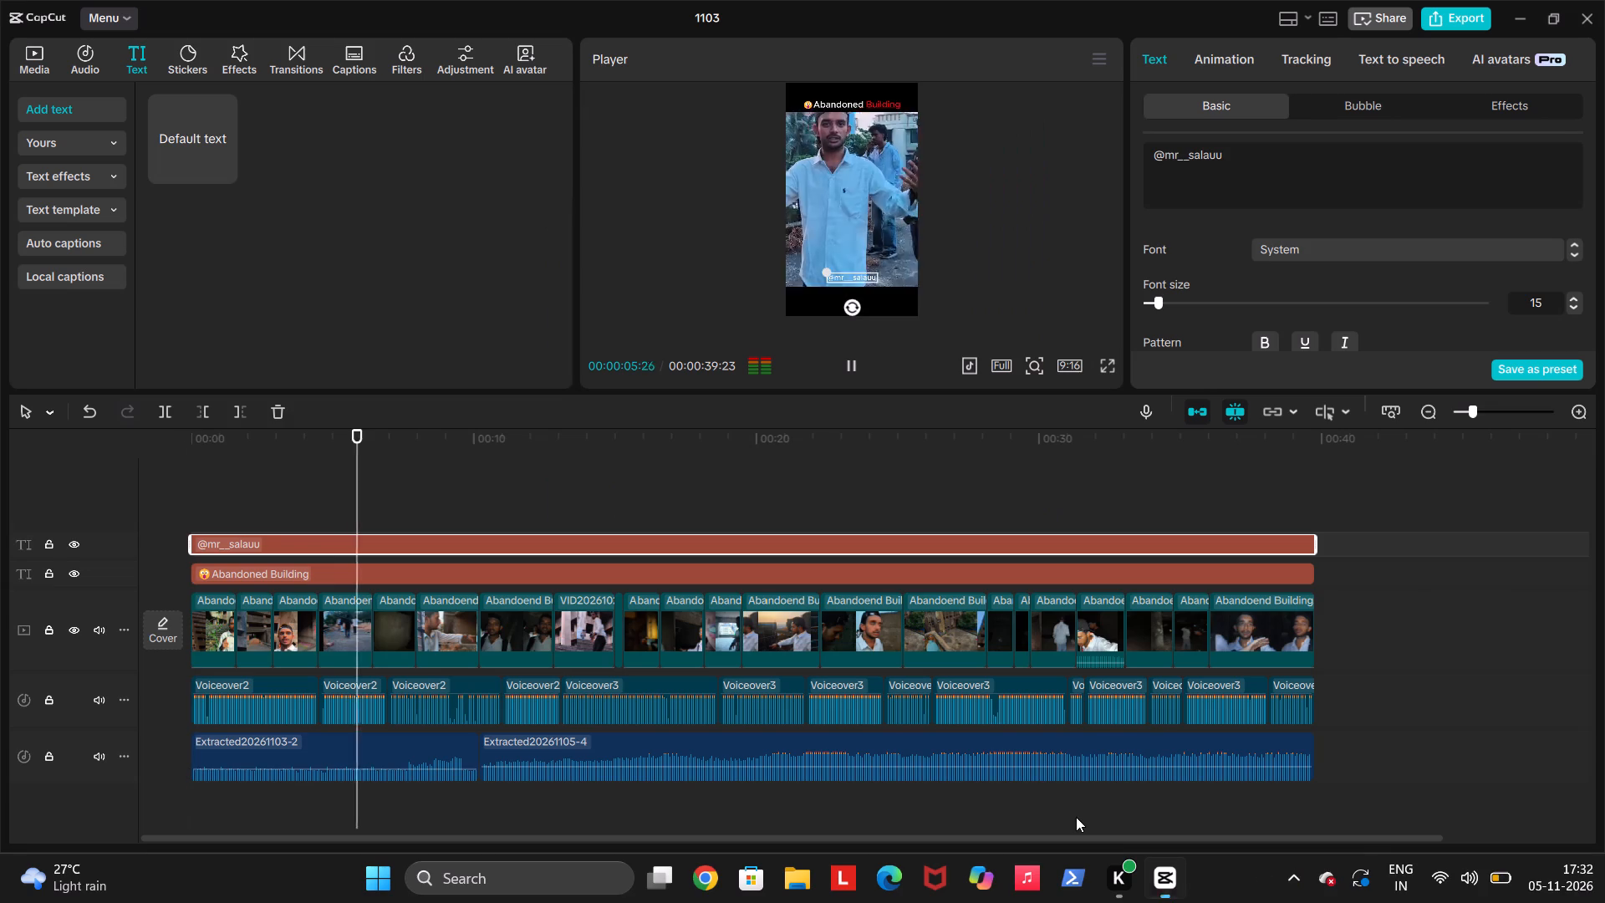
key("space")
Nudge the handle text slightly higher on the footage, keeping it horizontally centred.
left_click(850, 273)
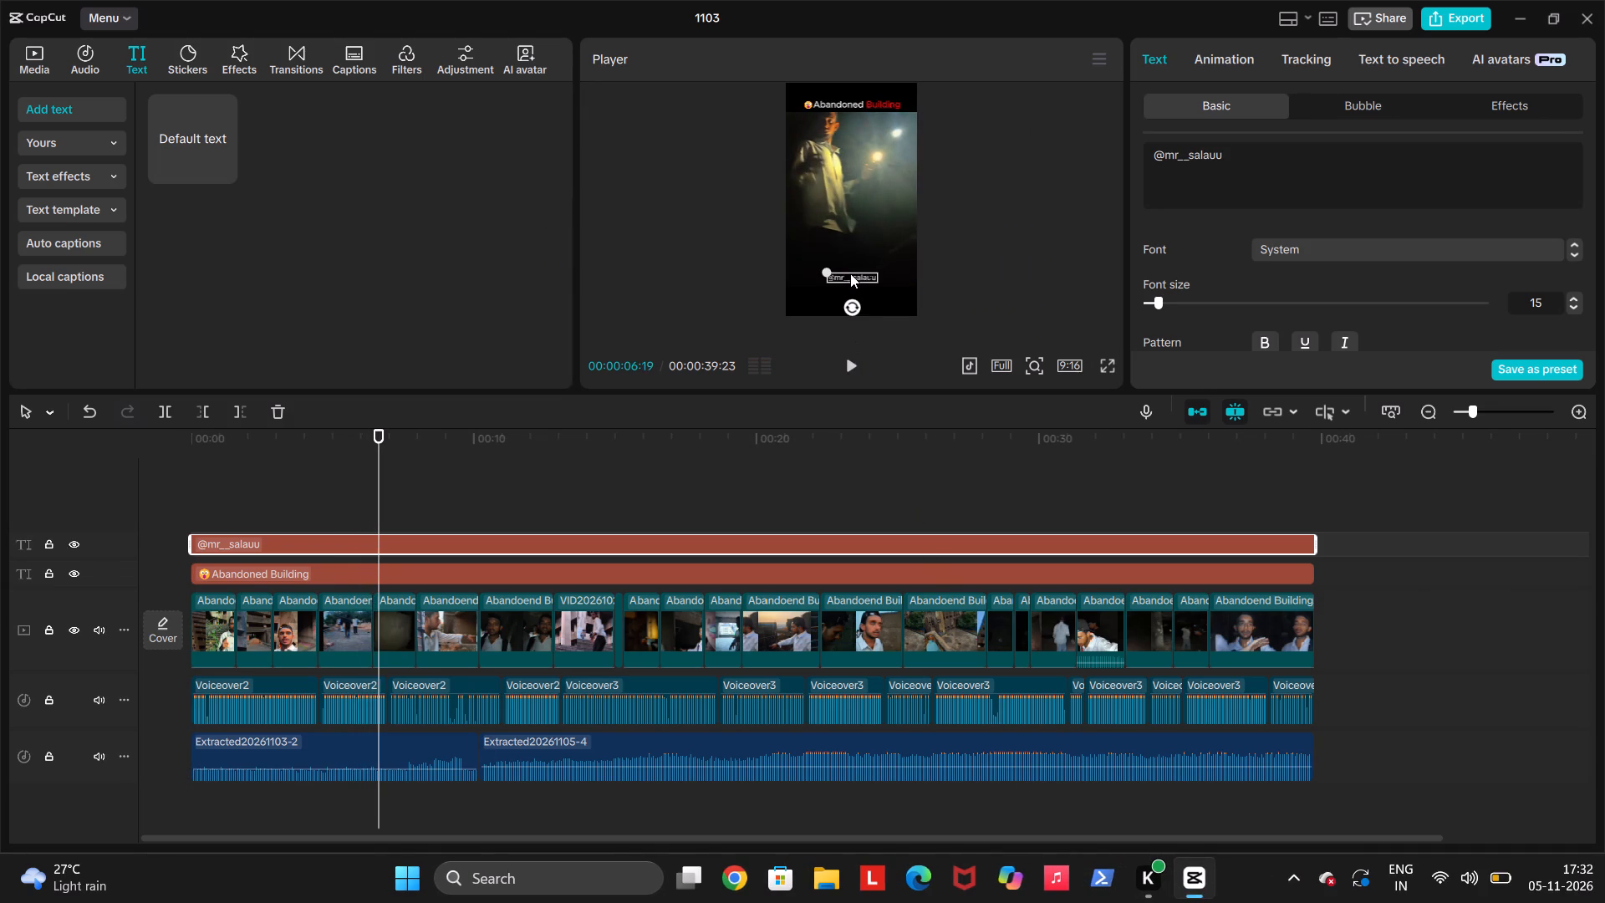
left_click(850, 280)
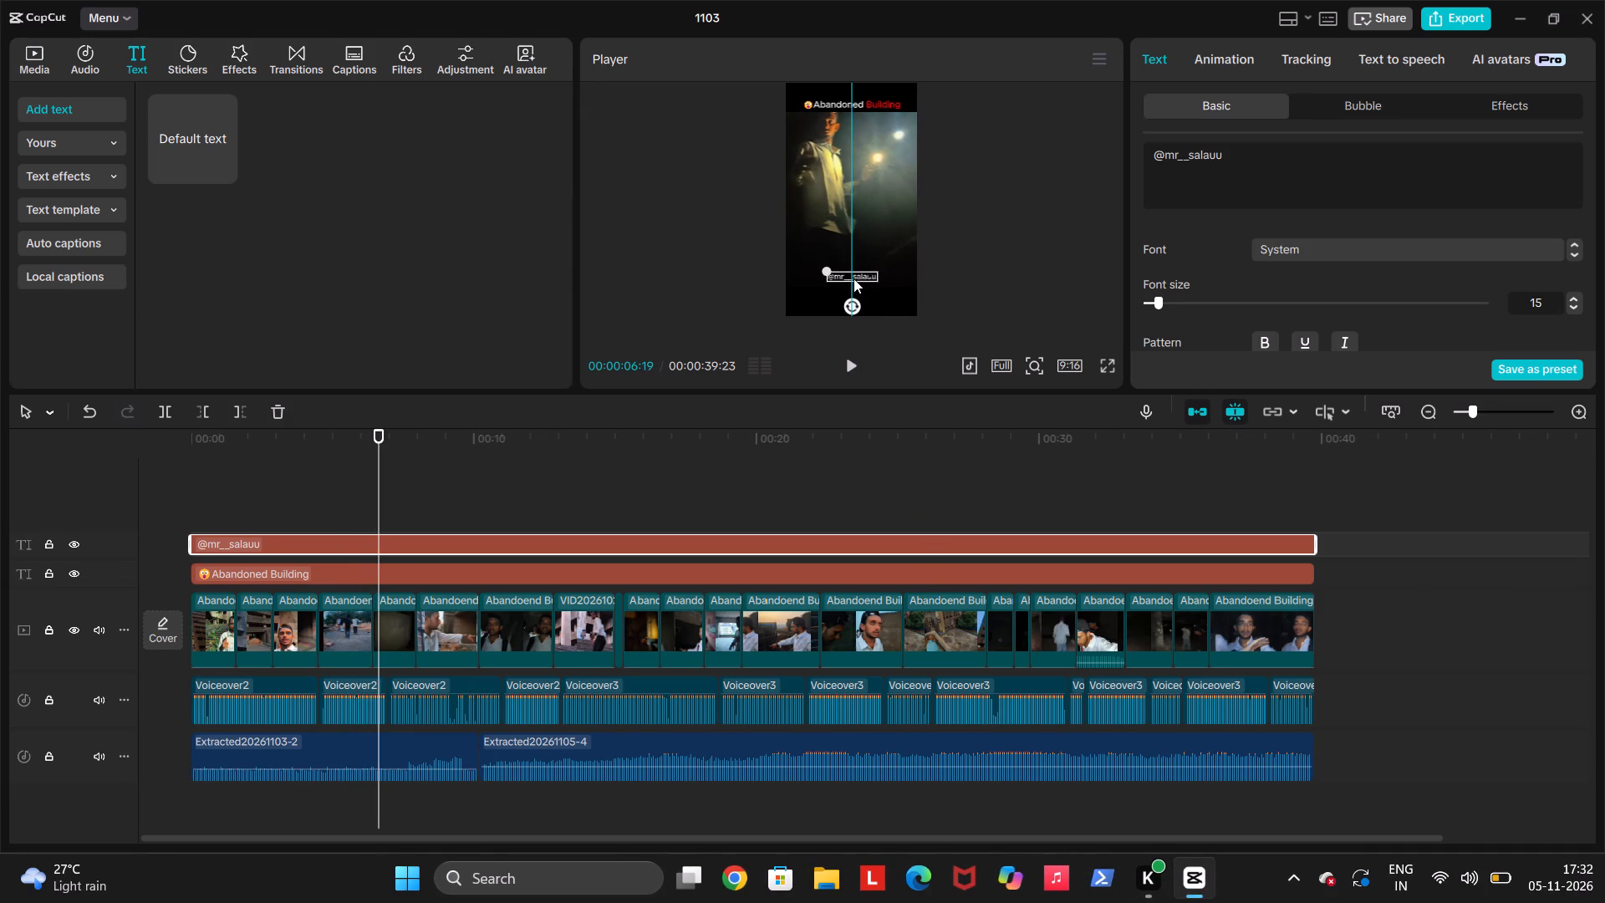
Review the handle's placement full screen, replaying from about 00:00:02:25.
left_click(1103, 362)
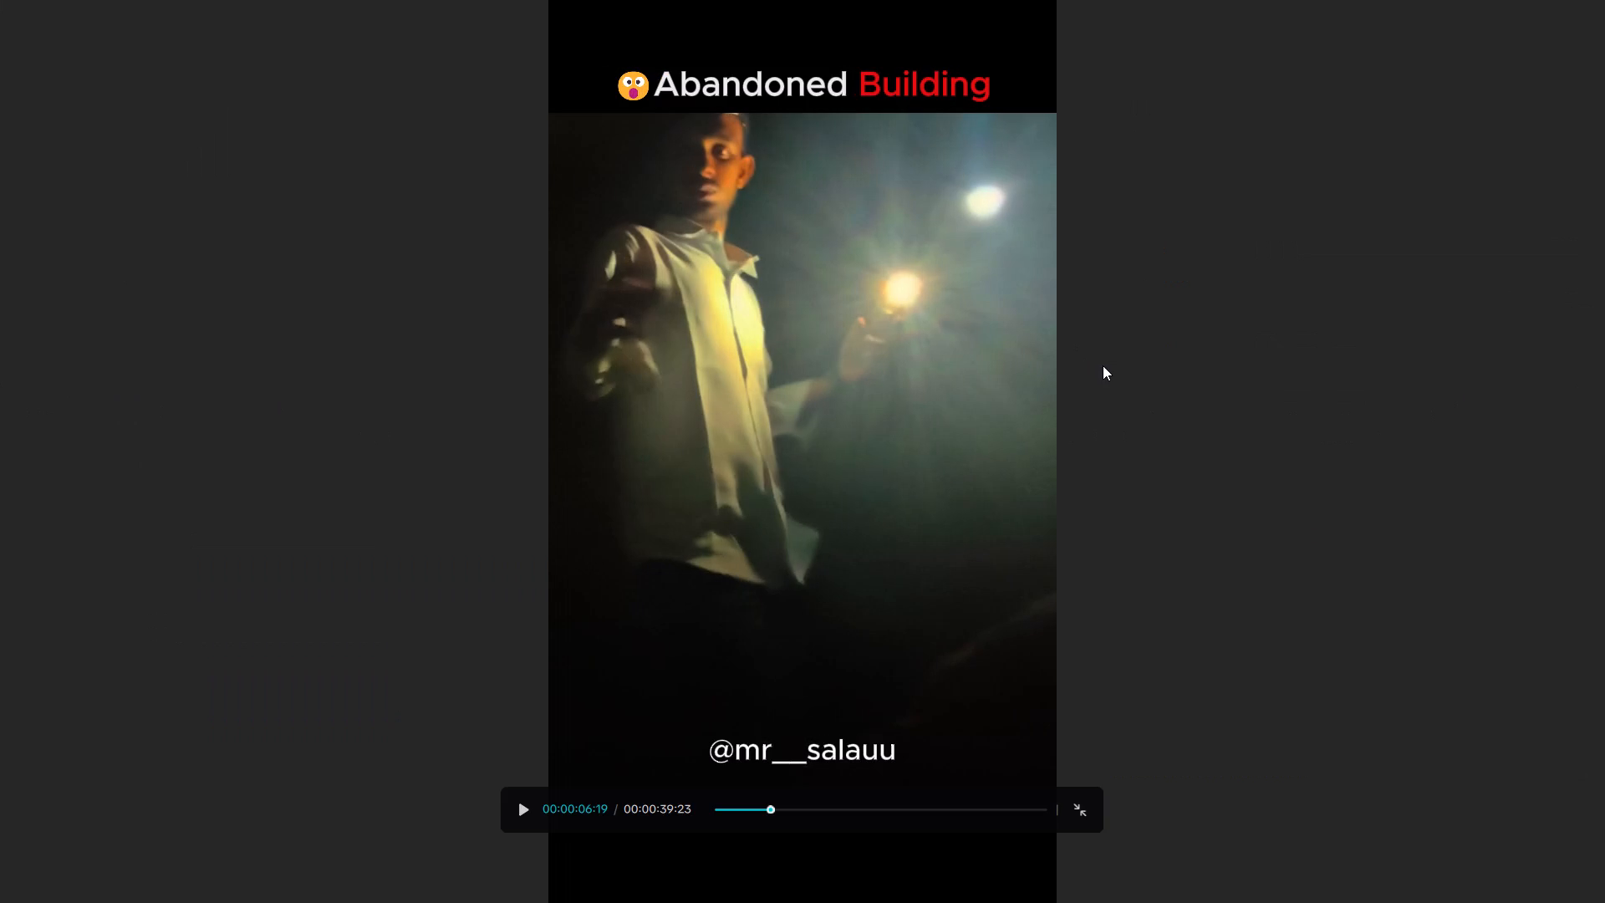
key("space")
left_click(737, 810)
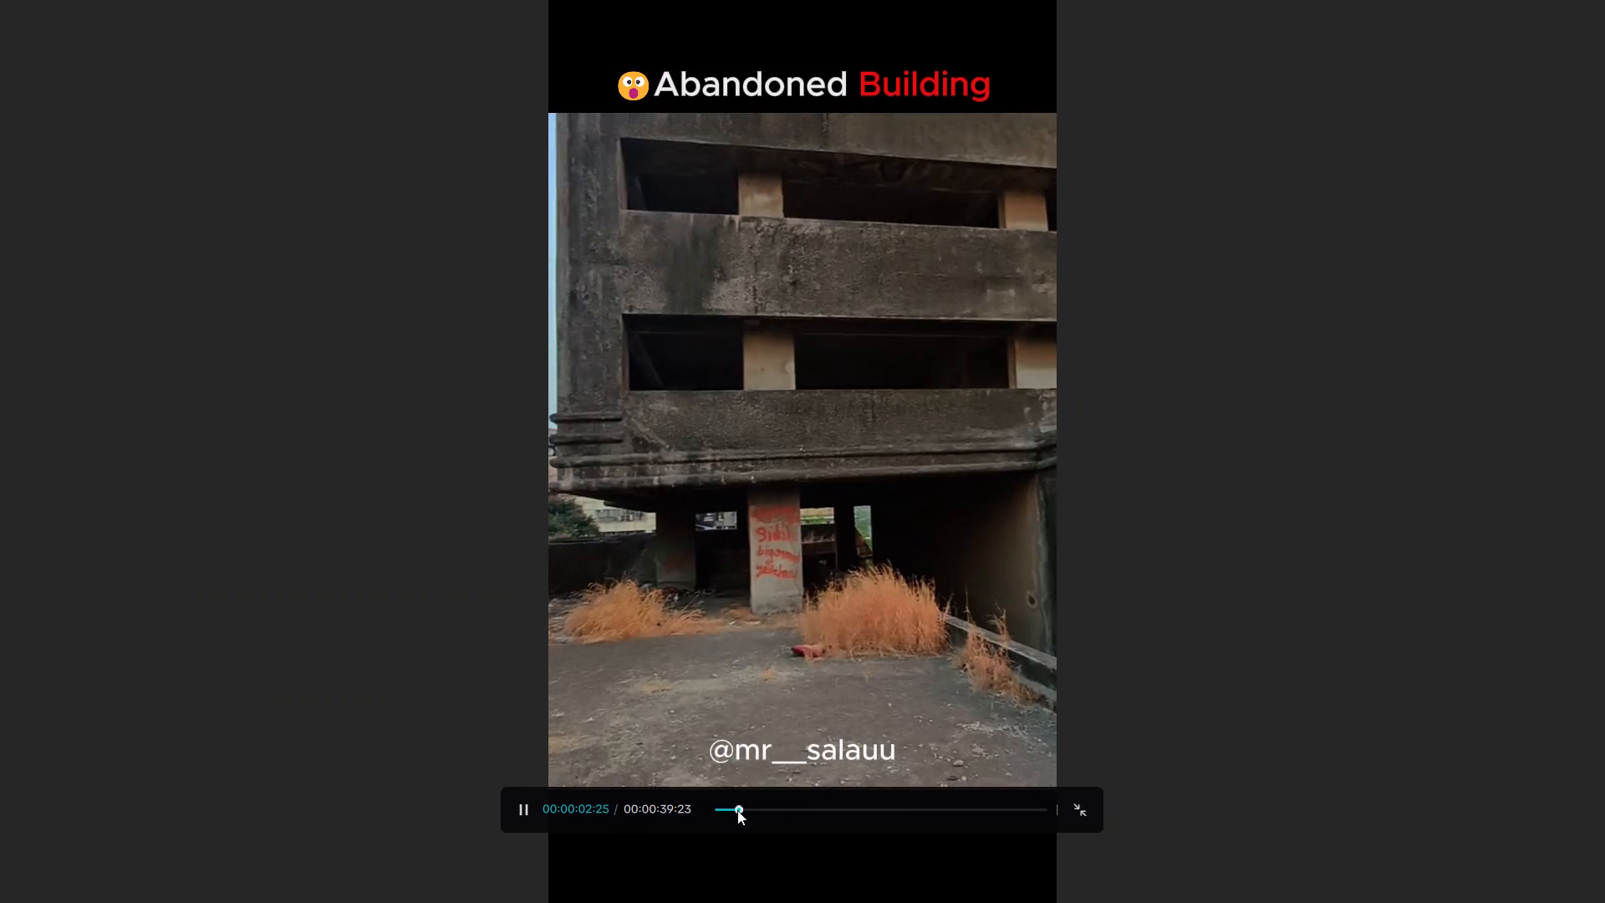
key("space")
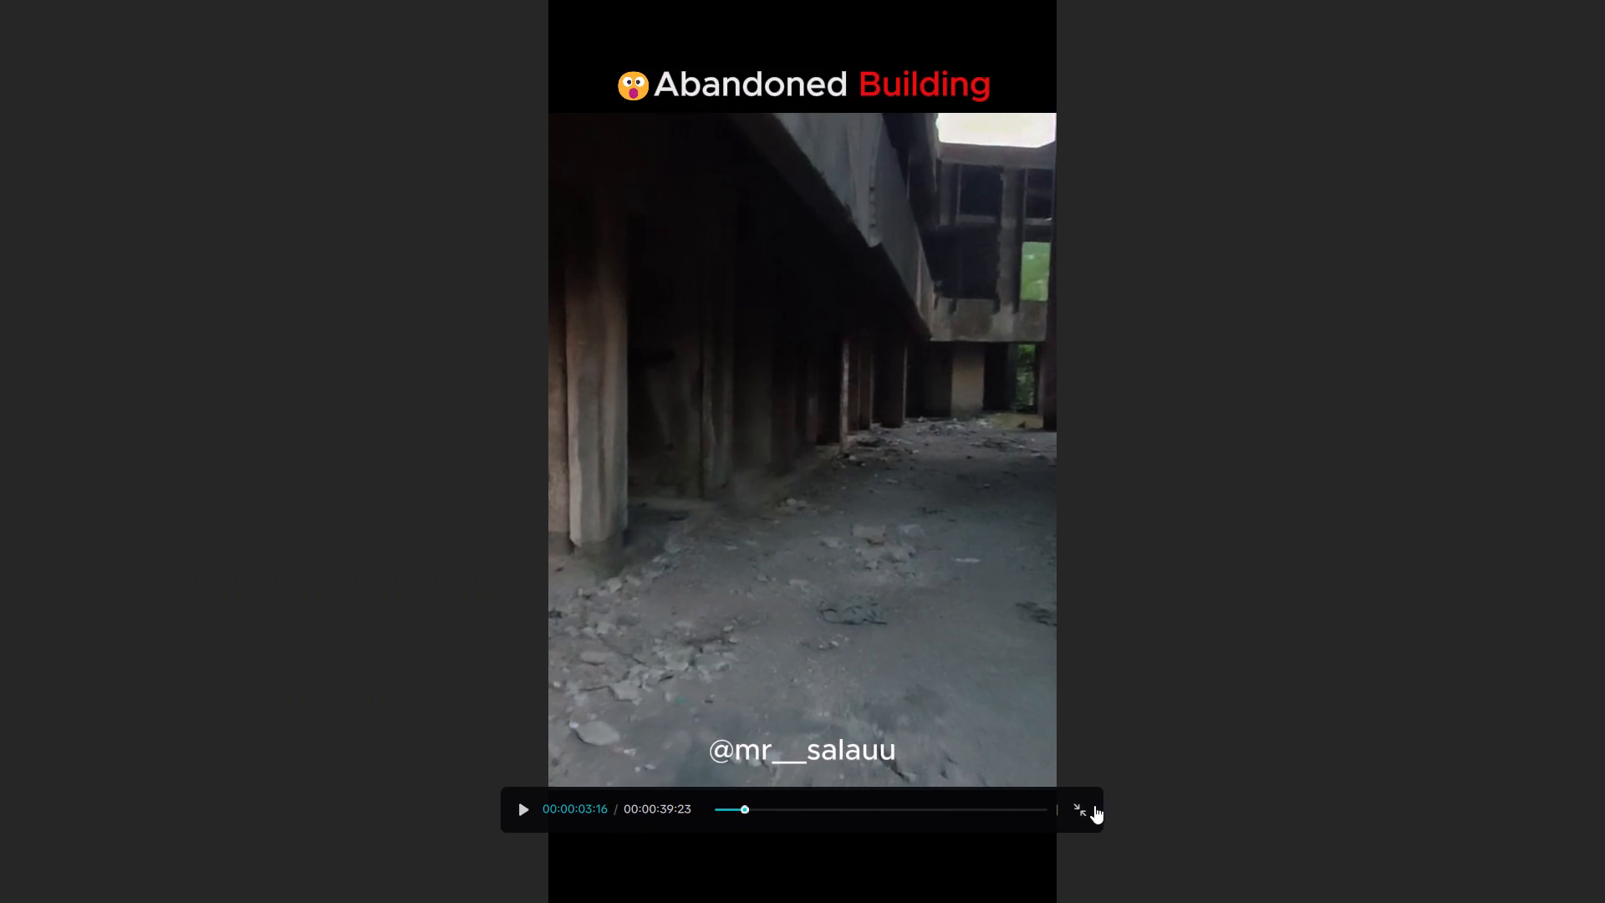
left_click(1079, 805)
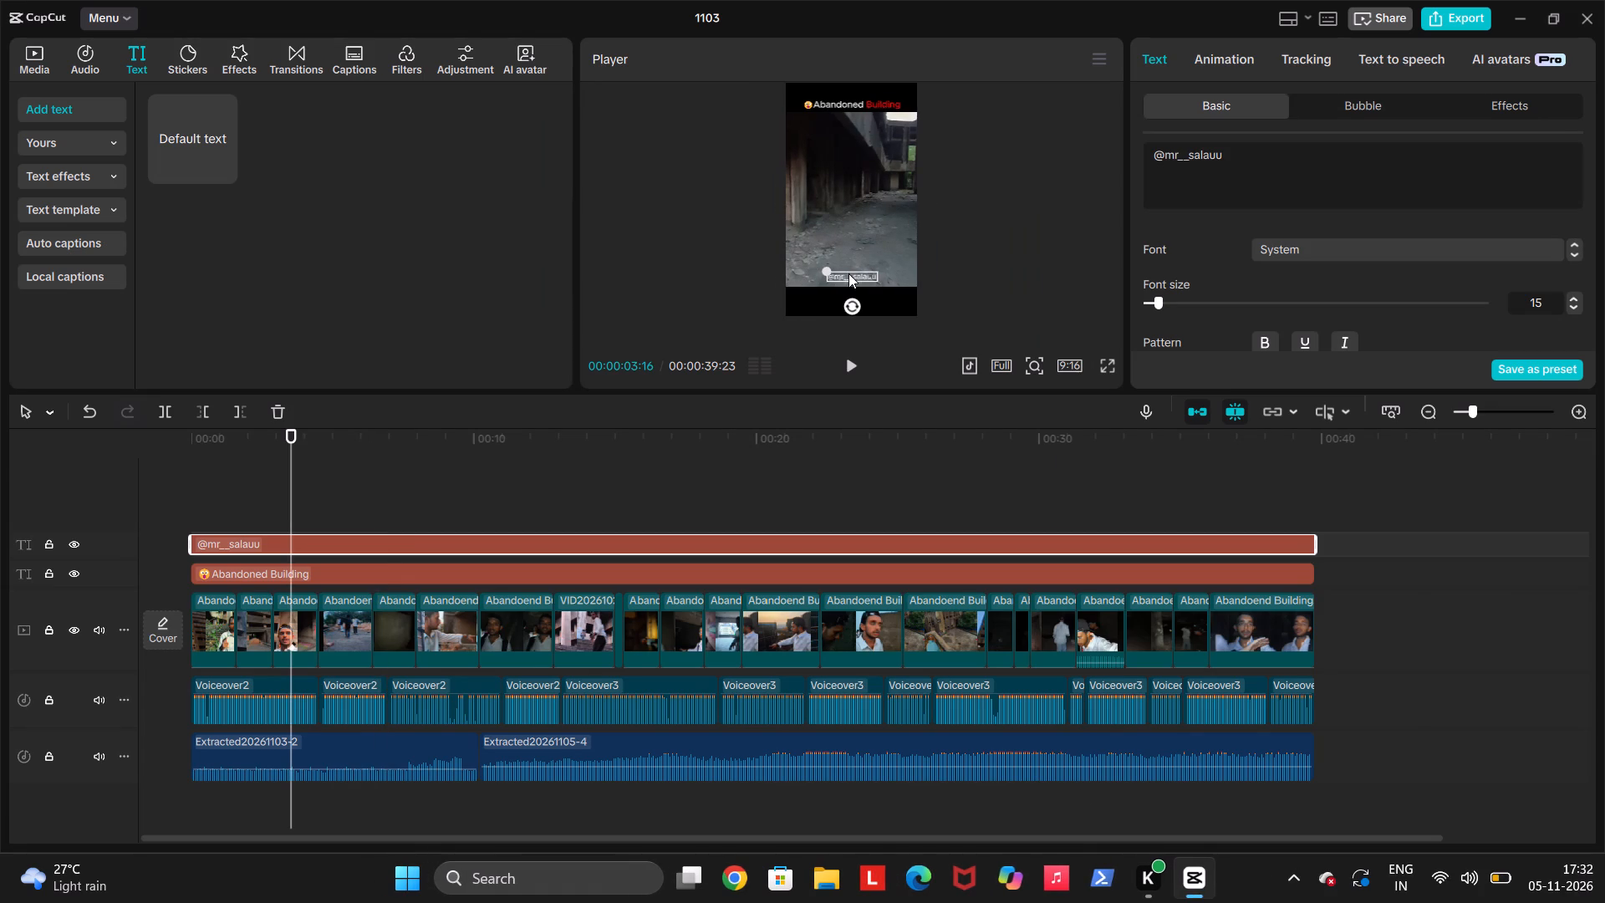
Move the handle text slightly lower, closer to the footage's bottom edge and horizontally centred, and deselect it.
left_click_drag(848, 273, 848, 282)
left_click(848, 276)
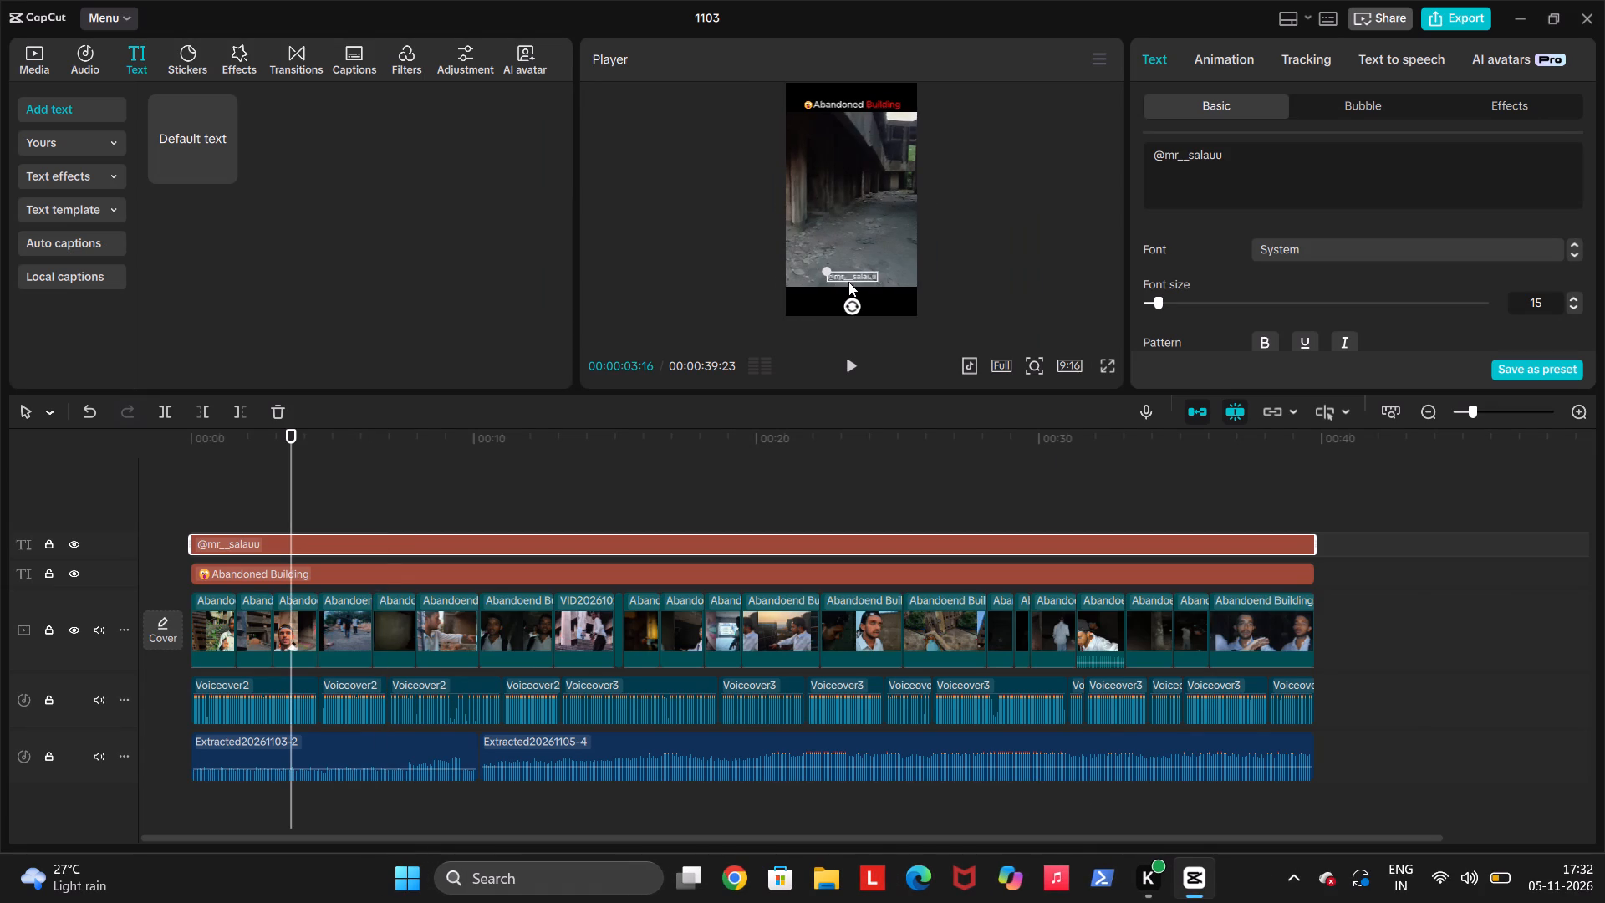
left_click(849, 278)
left_click(849, 278)
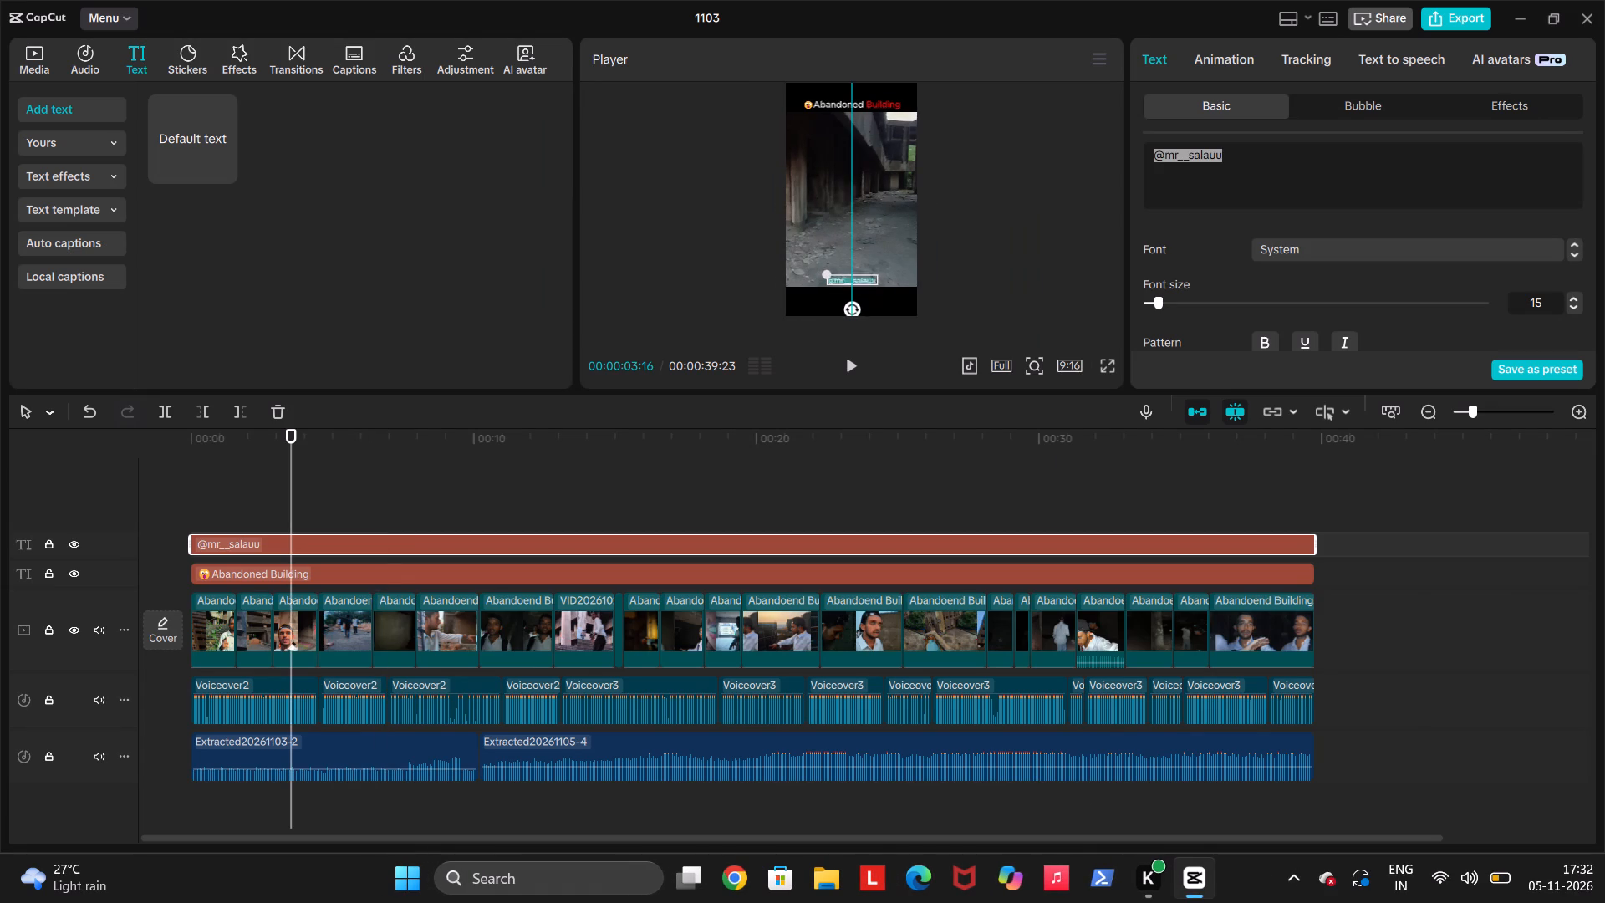
left_click(283, 497)
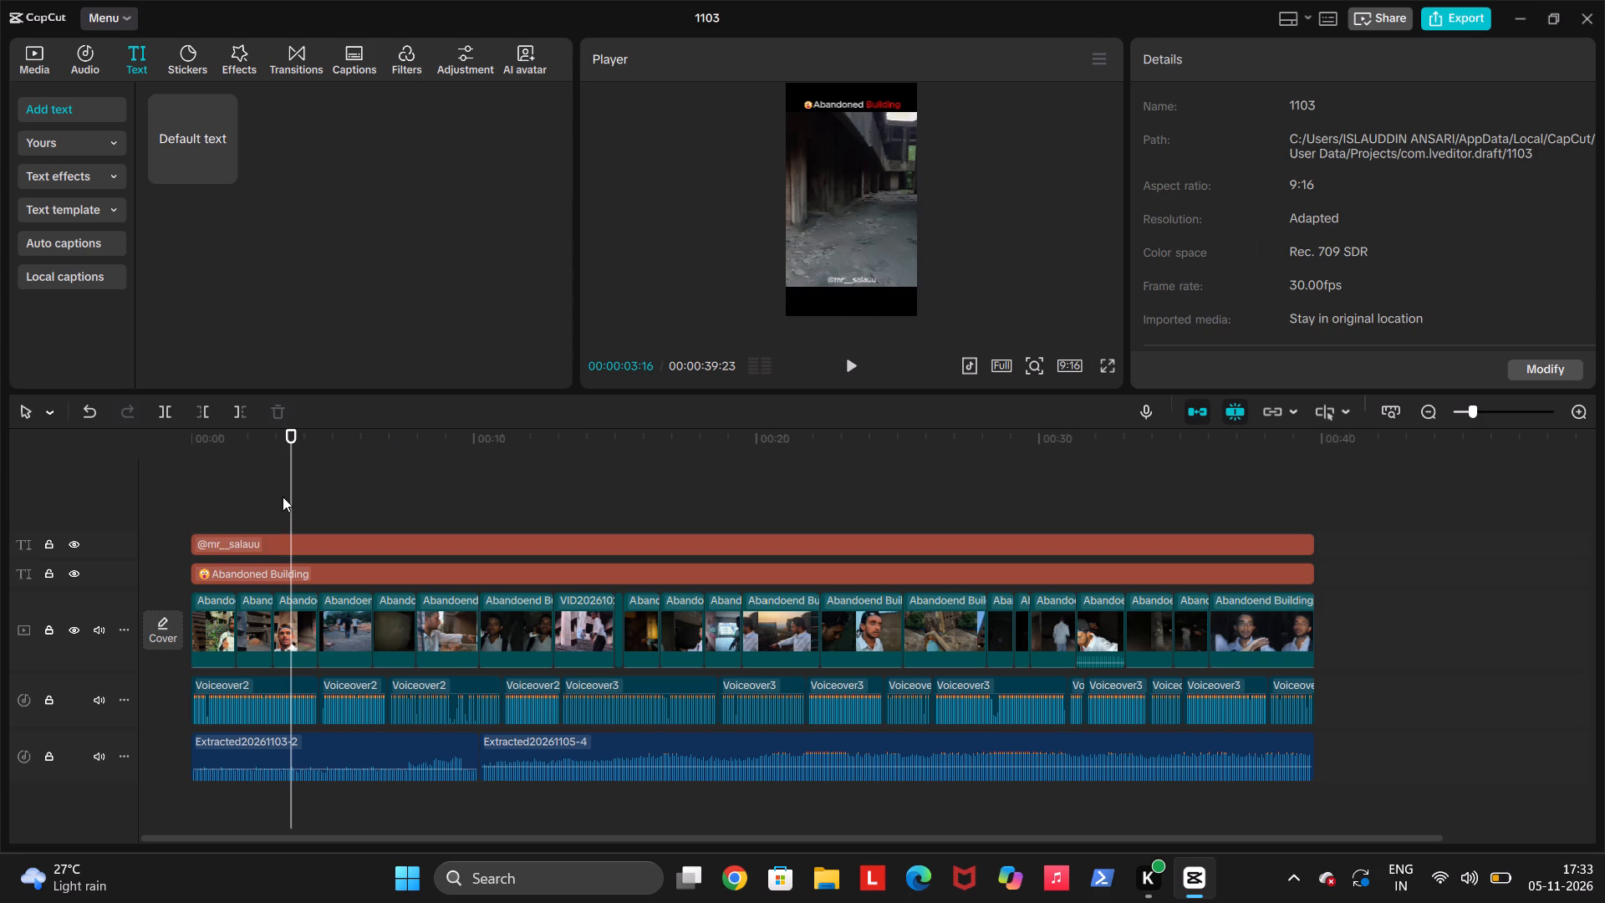
Spot-check the title and handle at several points along the timeline, including full-screen playback from 00:00:23:02.
key("space")
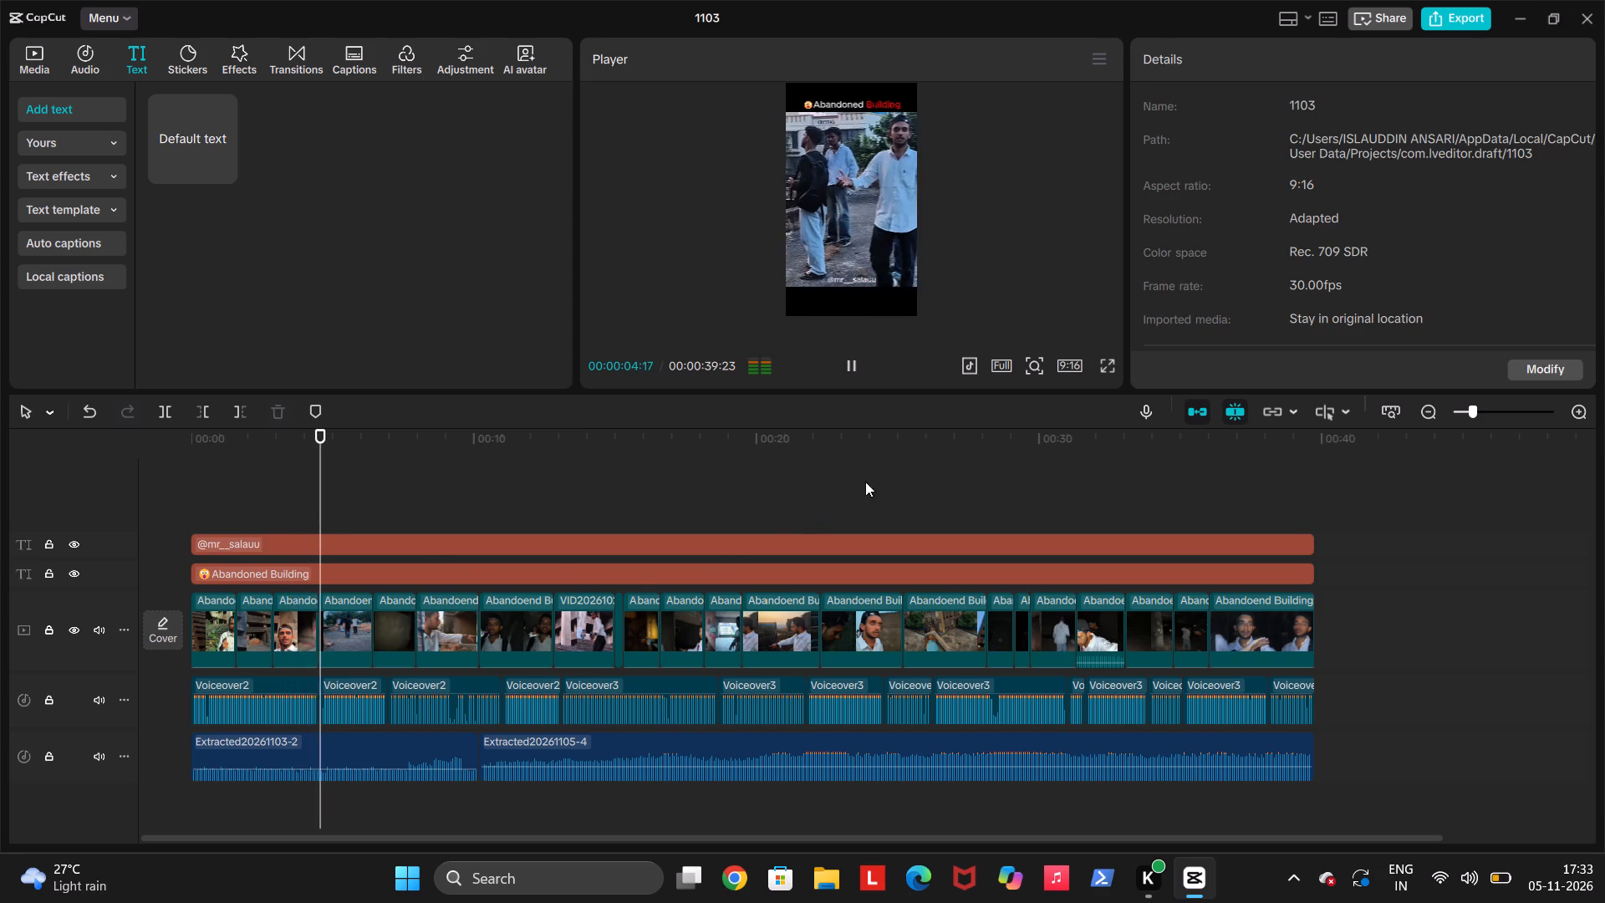
key("space")
left_click(1078, 514)
left_click_drag(1078, 513, 1186, 508)
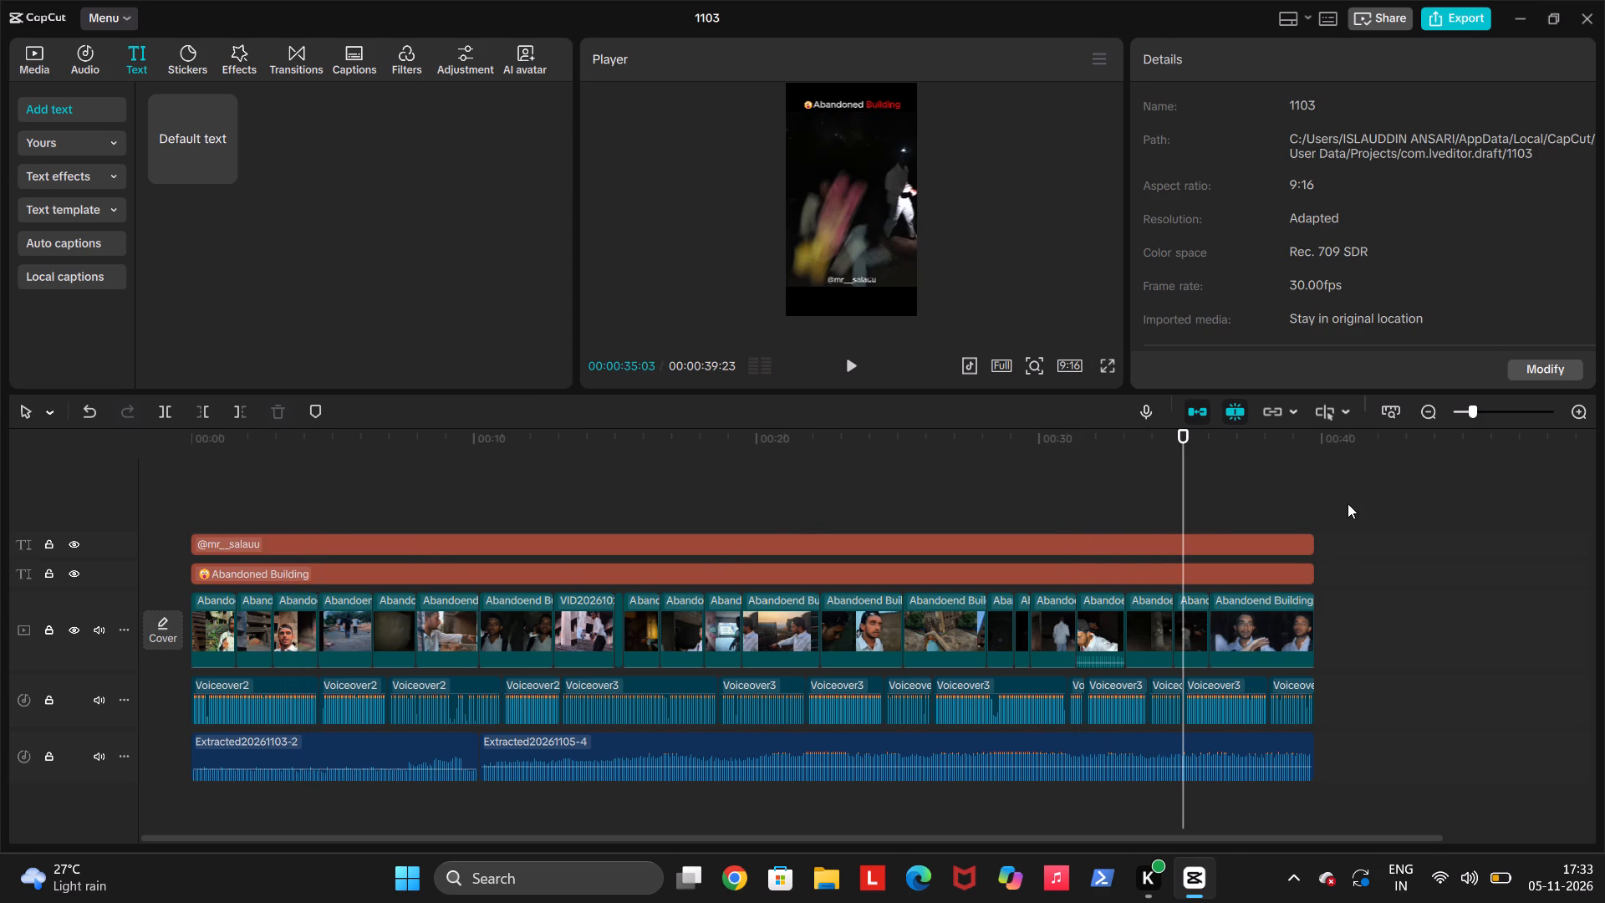
left_click(843, 458)
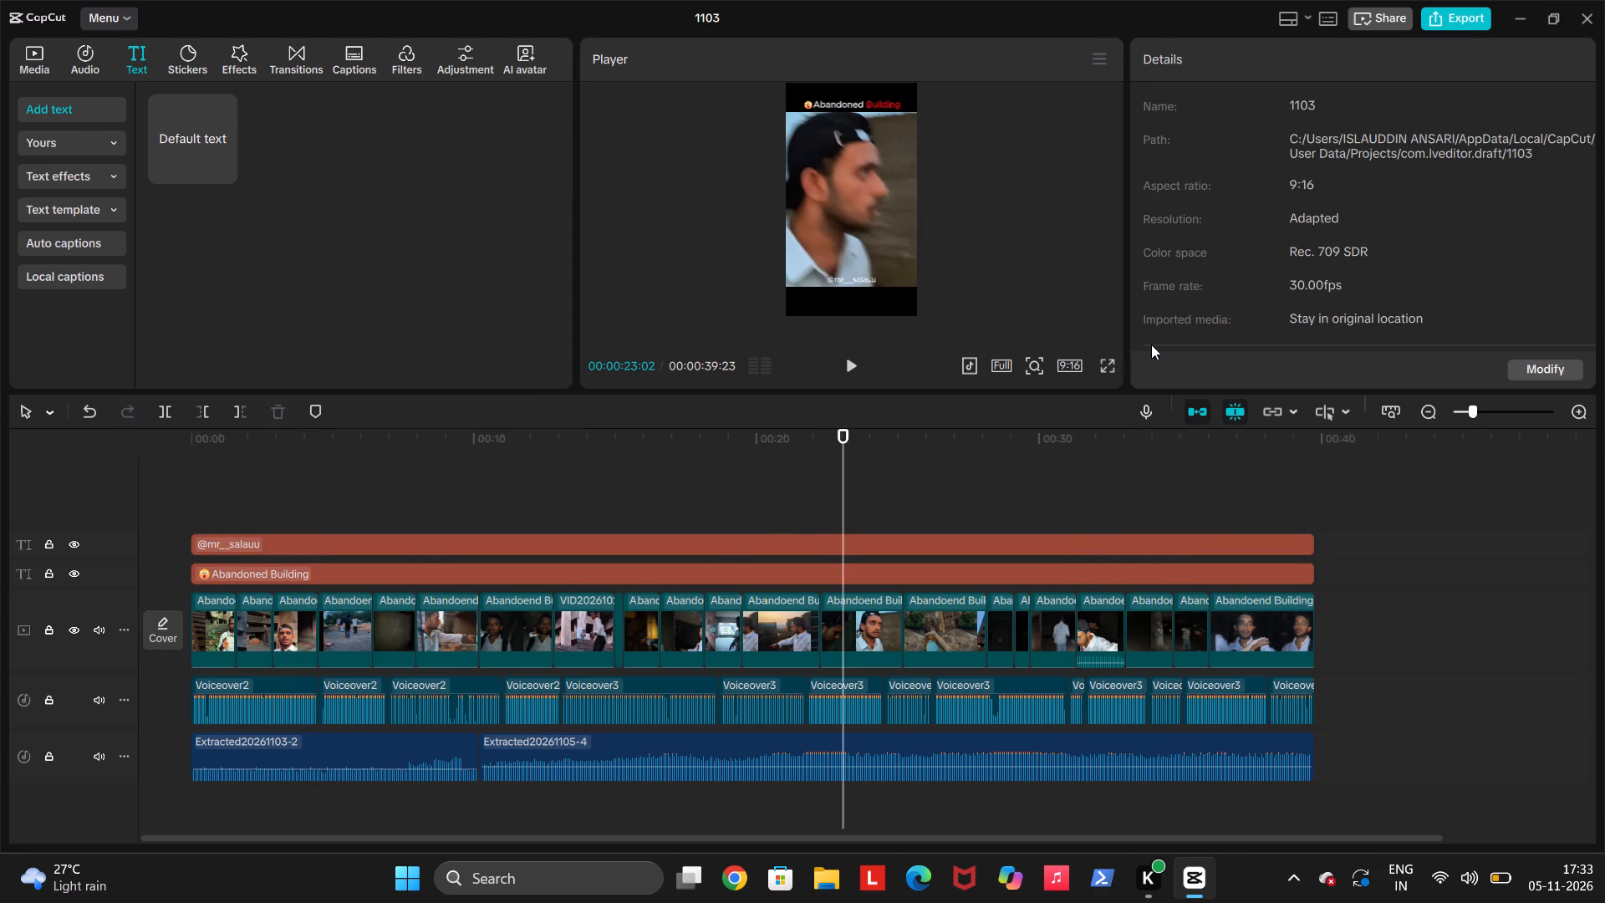
left_click(1108, 364)
key("space")
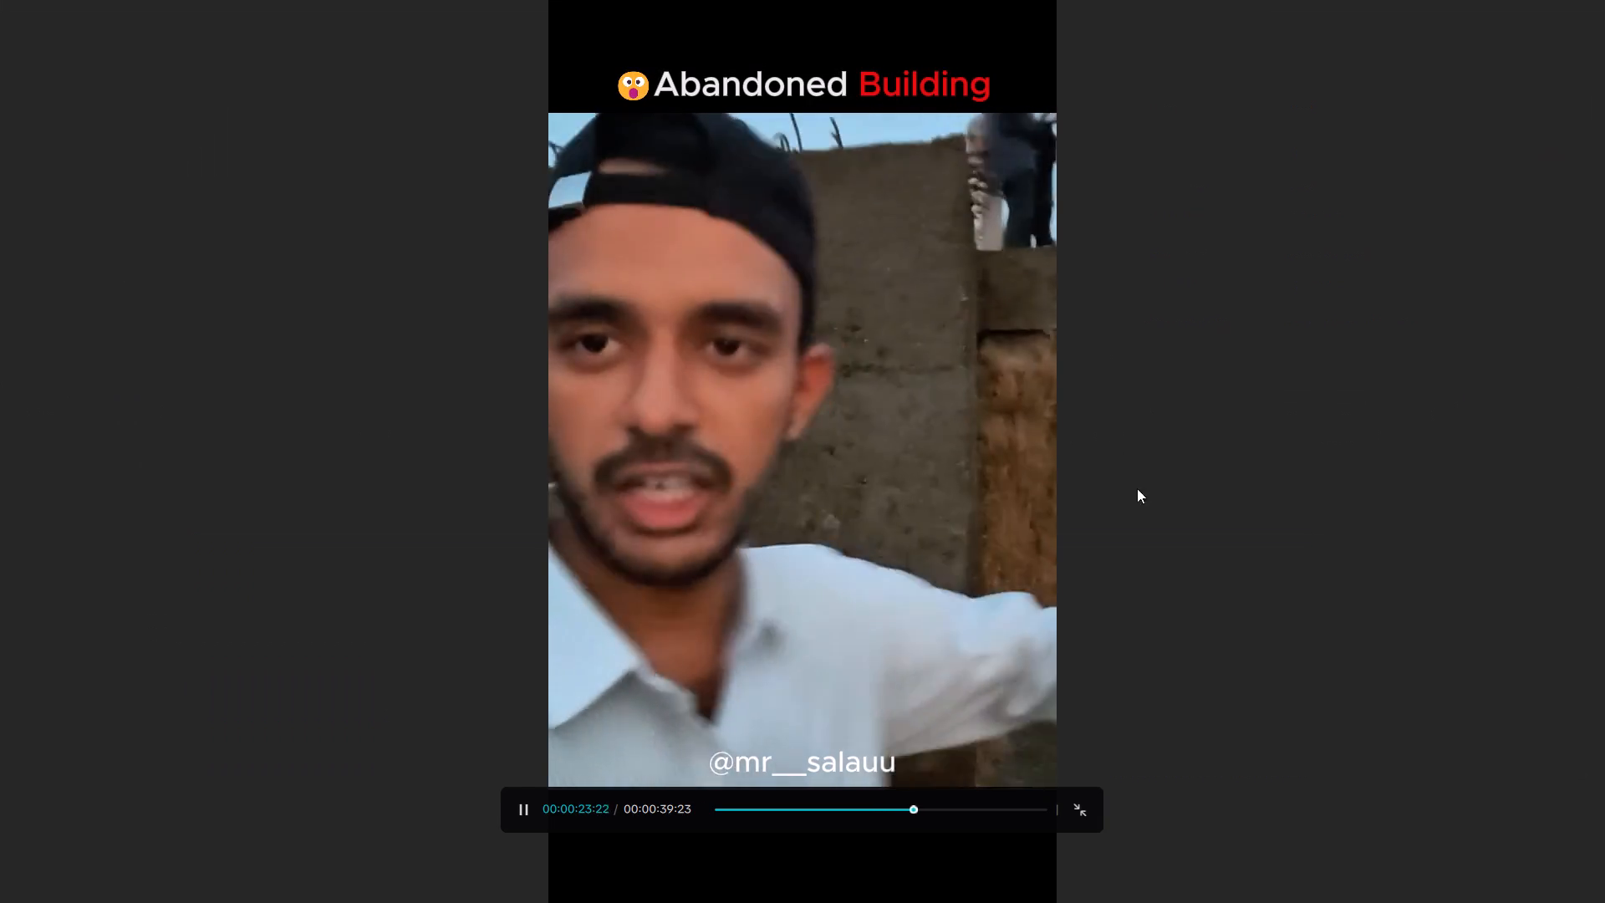
key("space")
key("Escape")
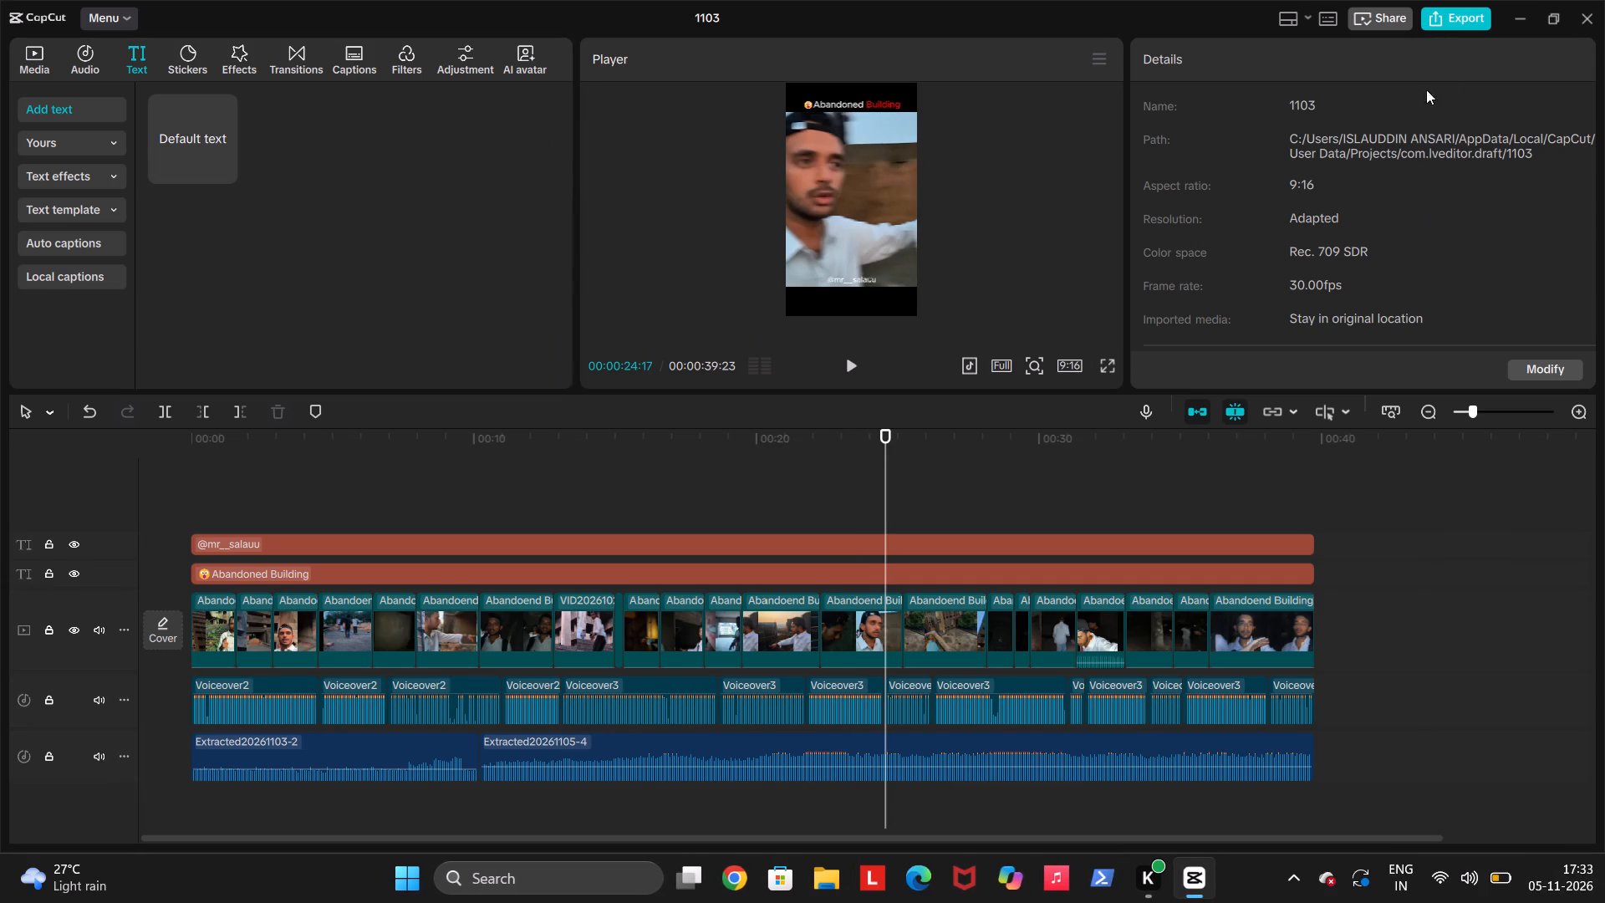
Export the video under the name "Abandoned Building Shorts" and dismiss the sharing options without sharing.
left_click(1435, 18)
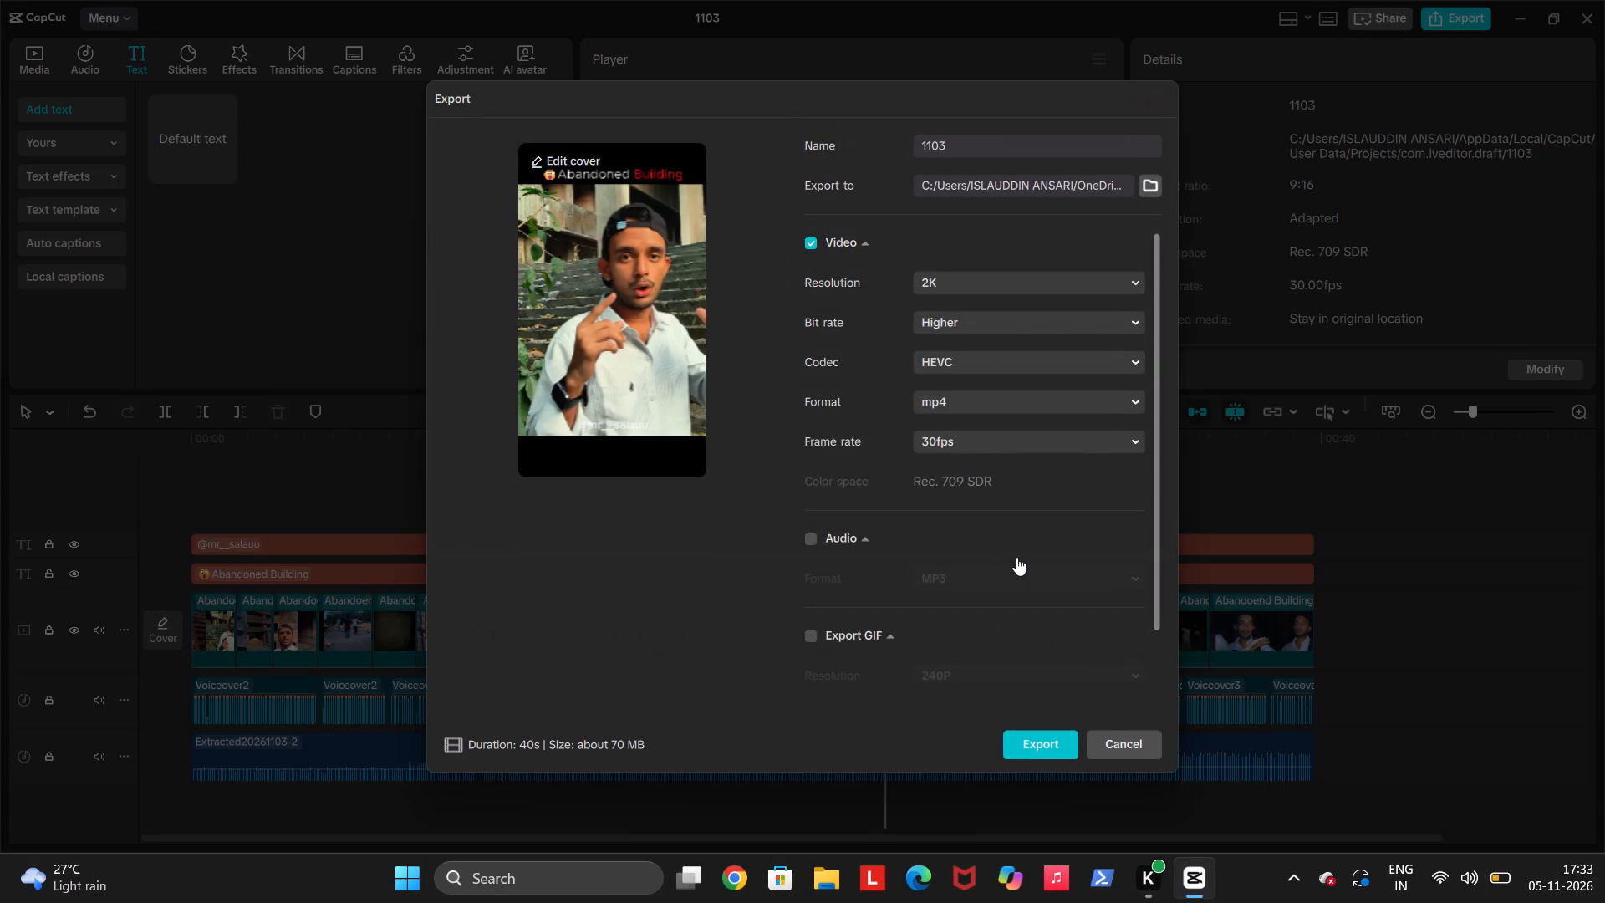
left_click(956, 140)
key("BackSpace")
key("BackSpace")
key("BackSpace")
key("BackSpace")
key("BackSpace")
key("BackSpace")
key("BackSpace")
type("Abando")
type("ned Building Sh")
type("orts")
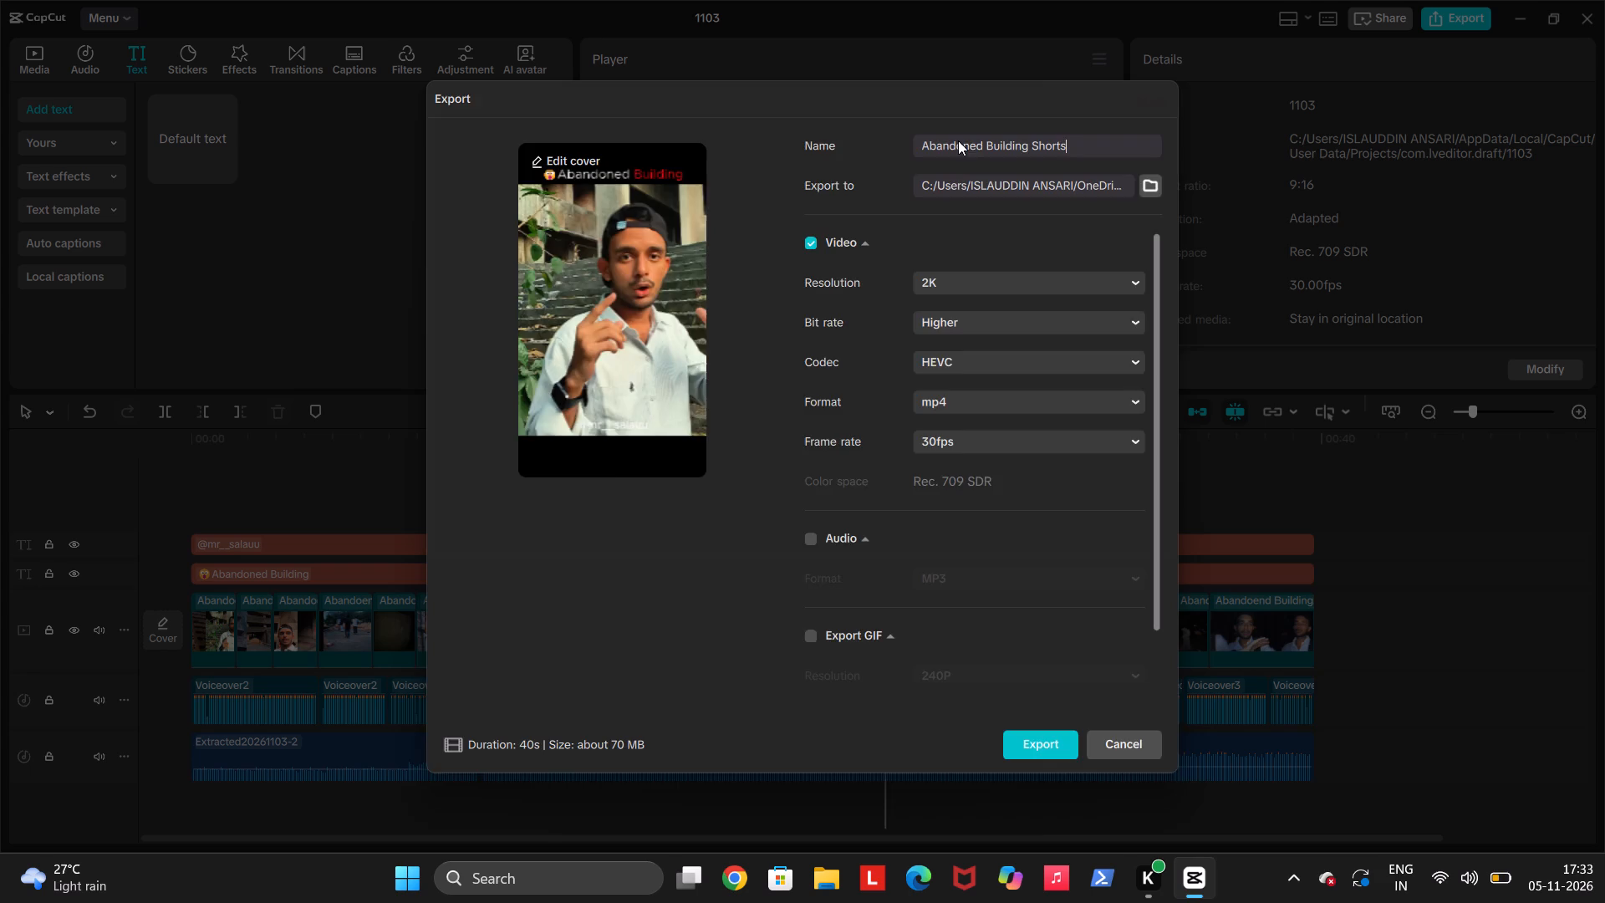
key("Return")
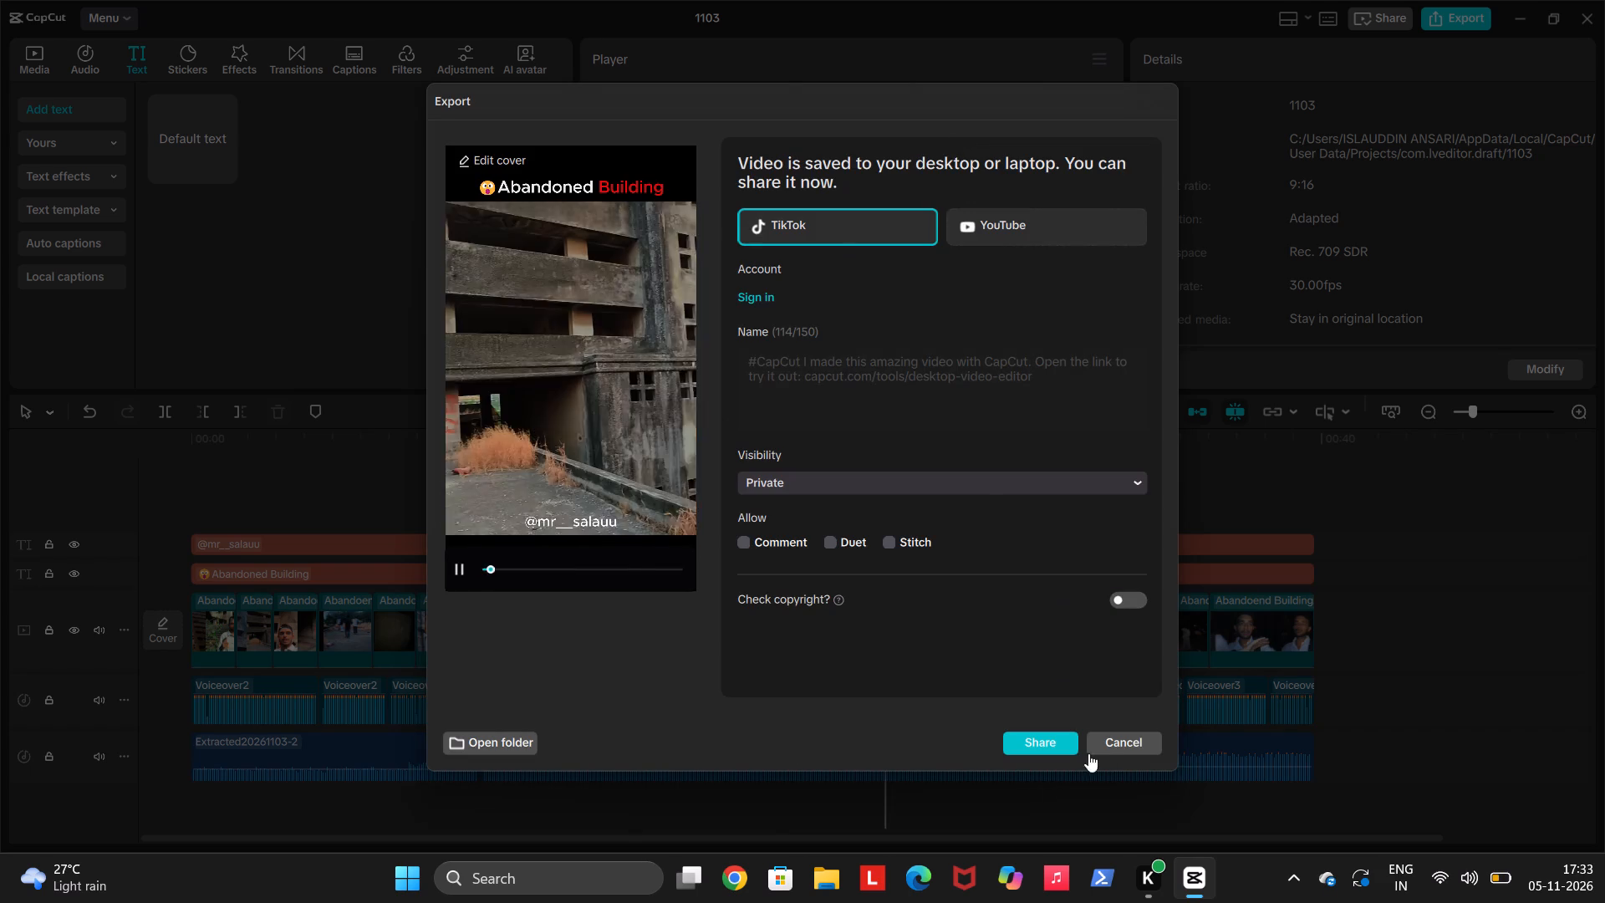
left_click(1106, 742)
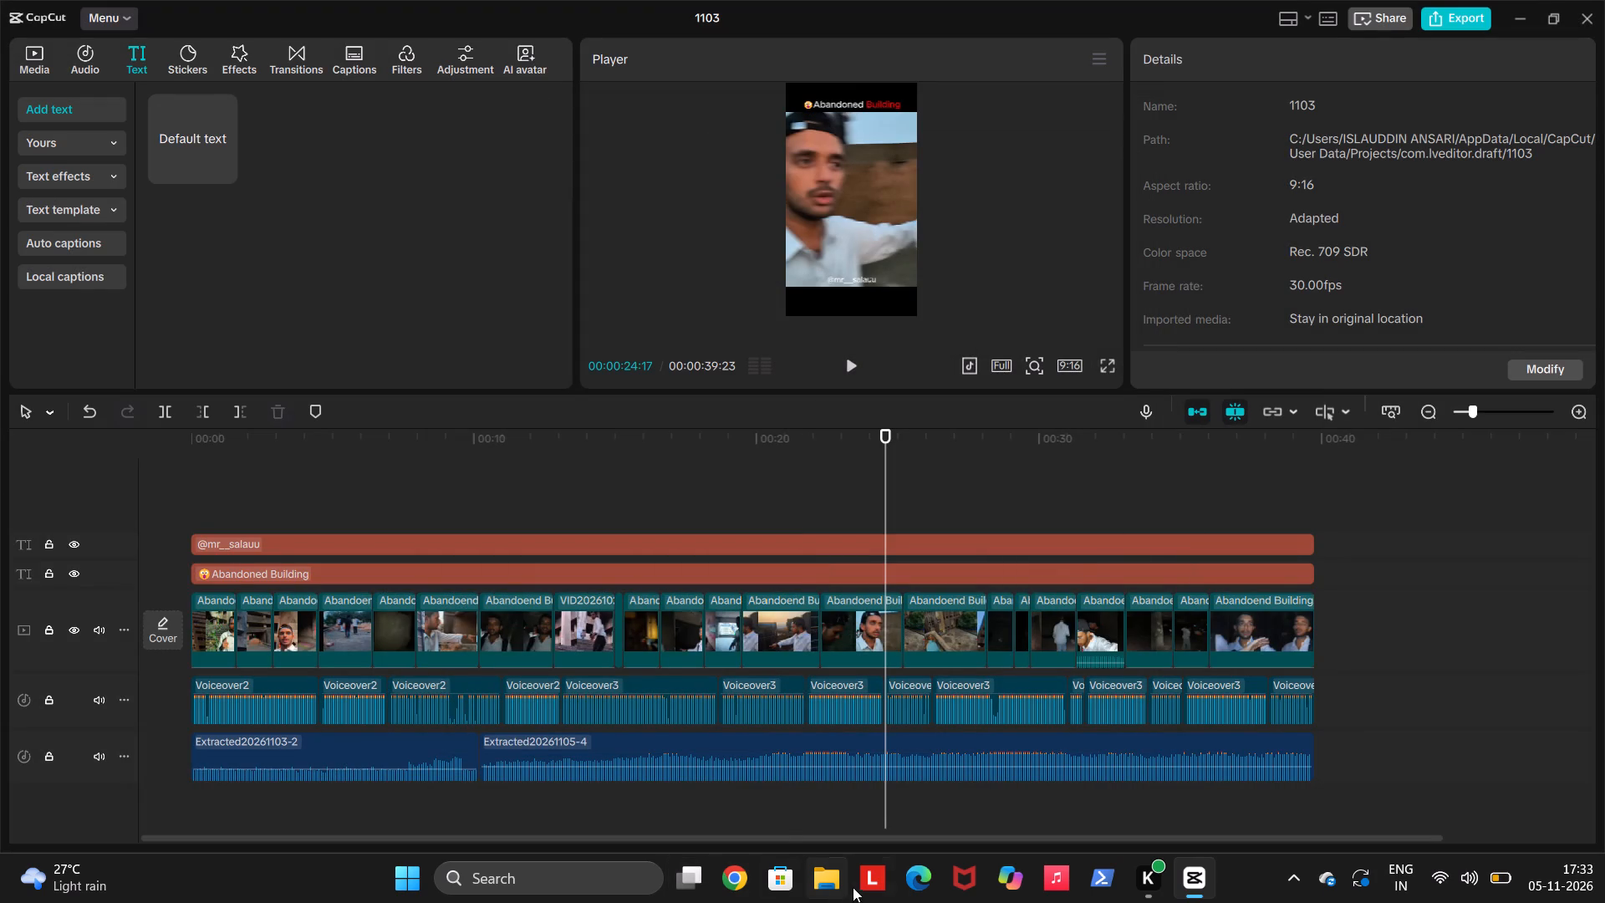
Look for the exported video in the CapCut folder in File Explorer, and close the folder.
left_click(840, 890)
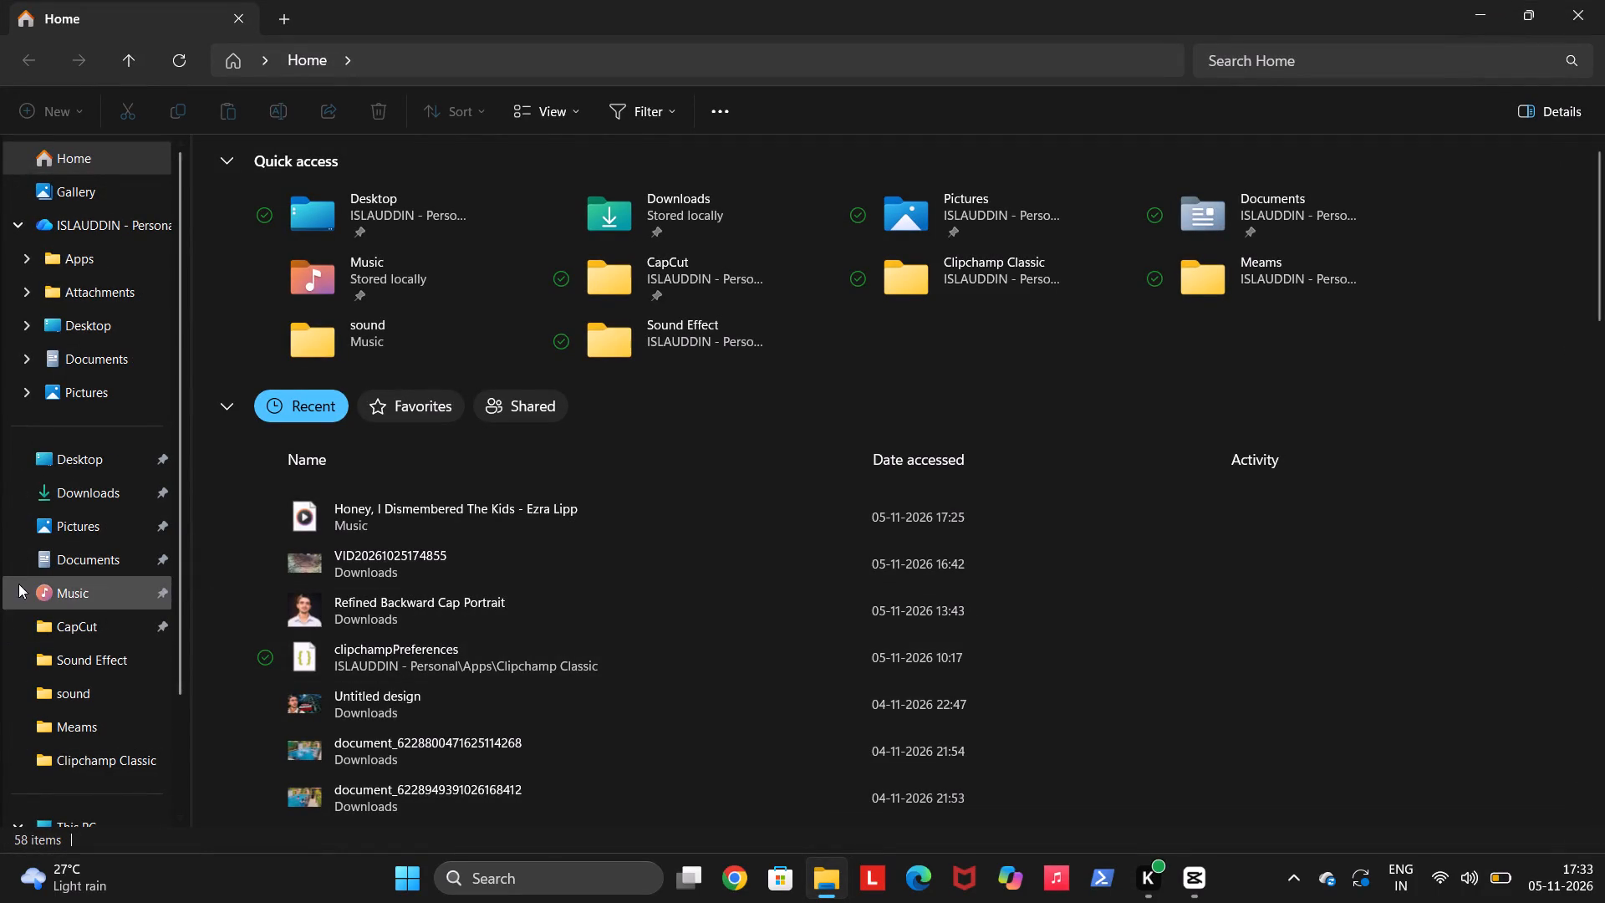
left_click(39, 632)
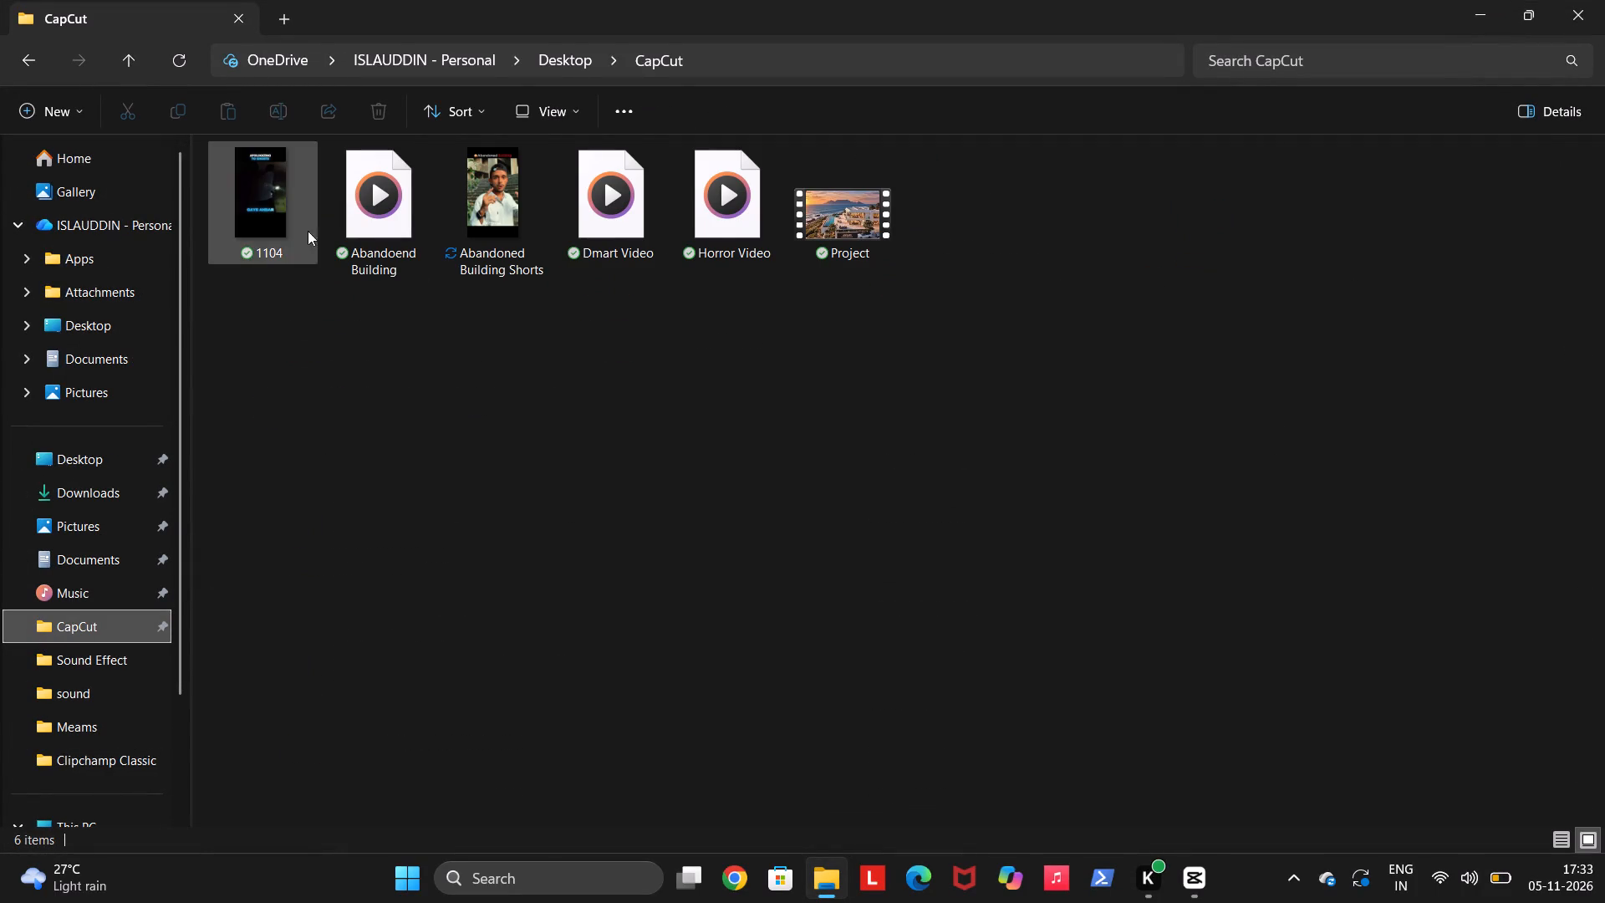
left_click(261, 190)
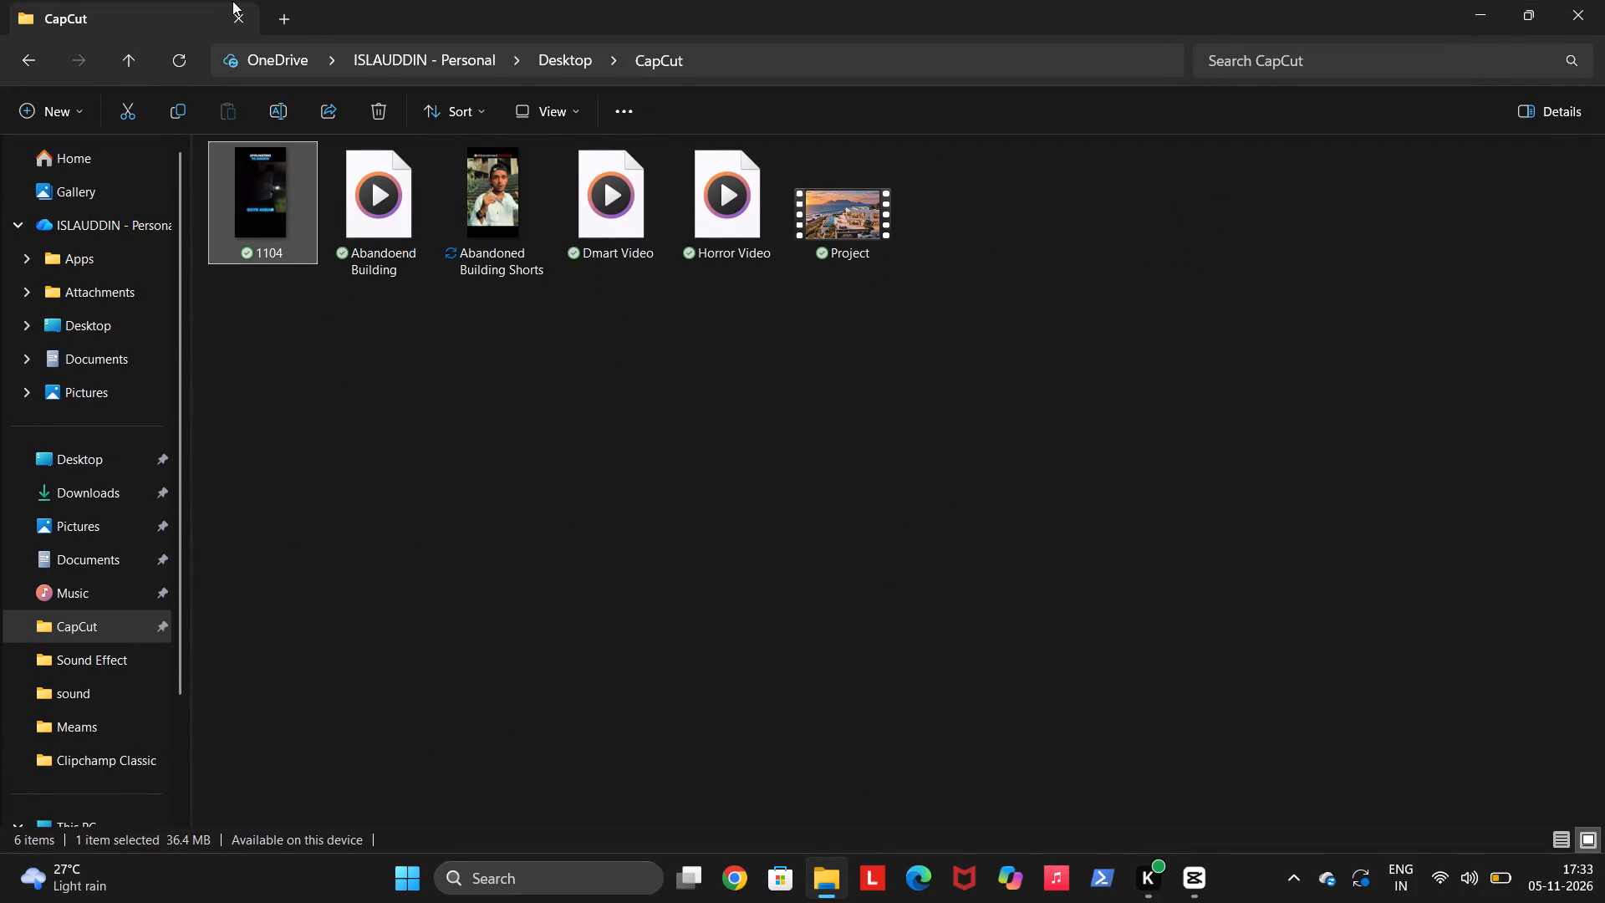
left_click(248, 17)
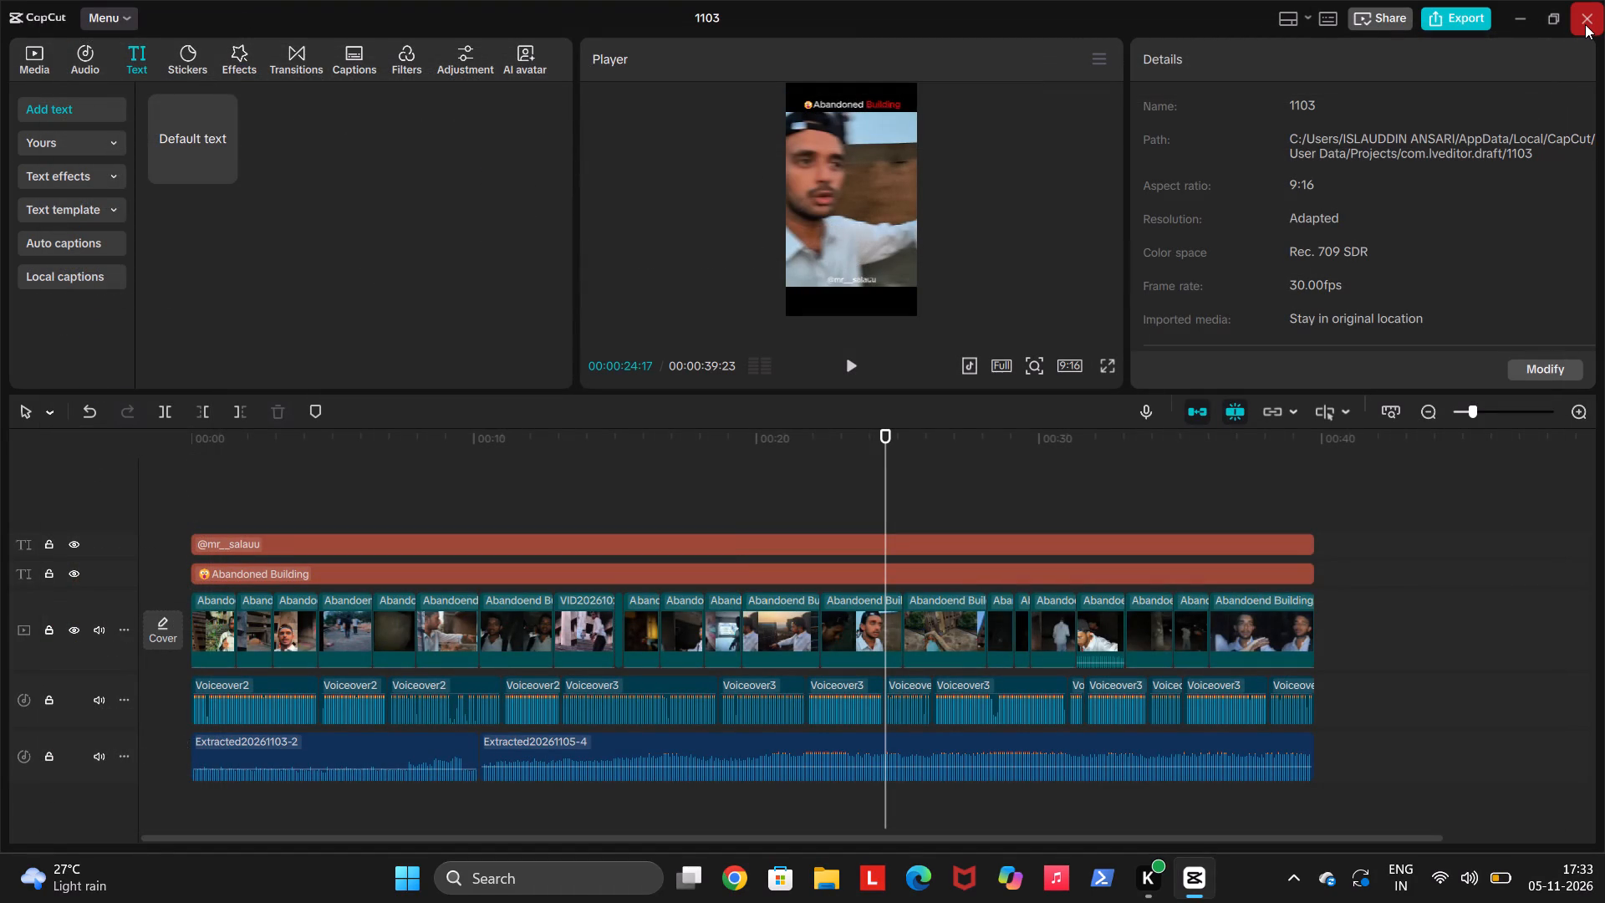
Close the 1103 project.
left_click(1585, 24)
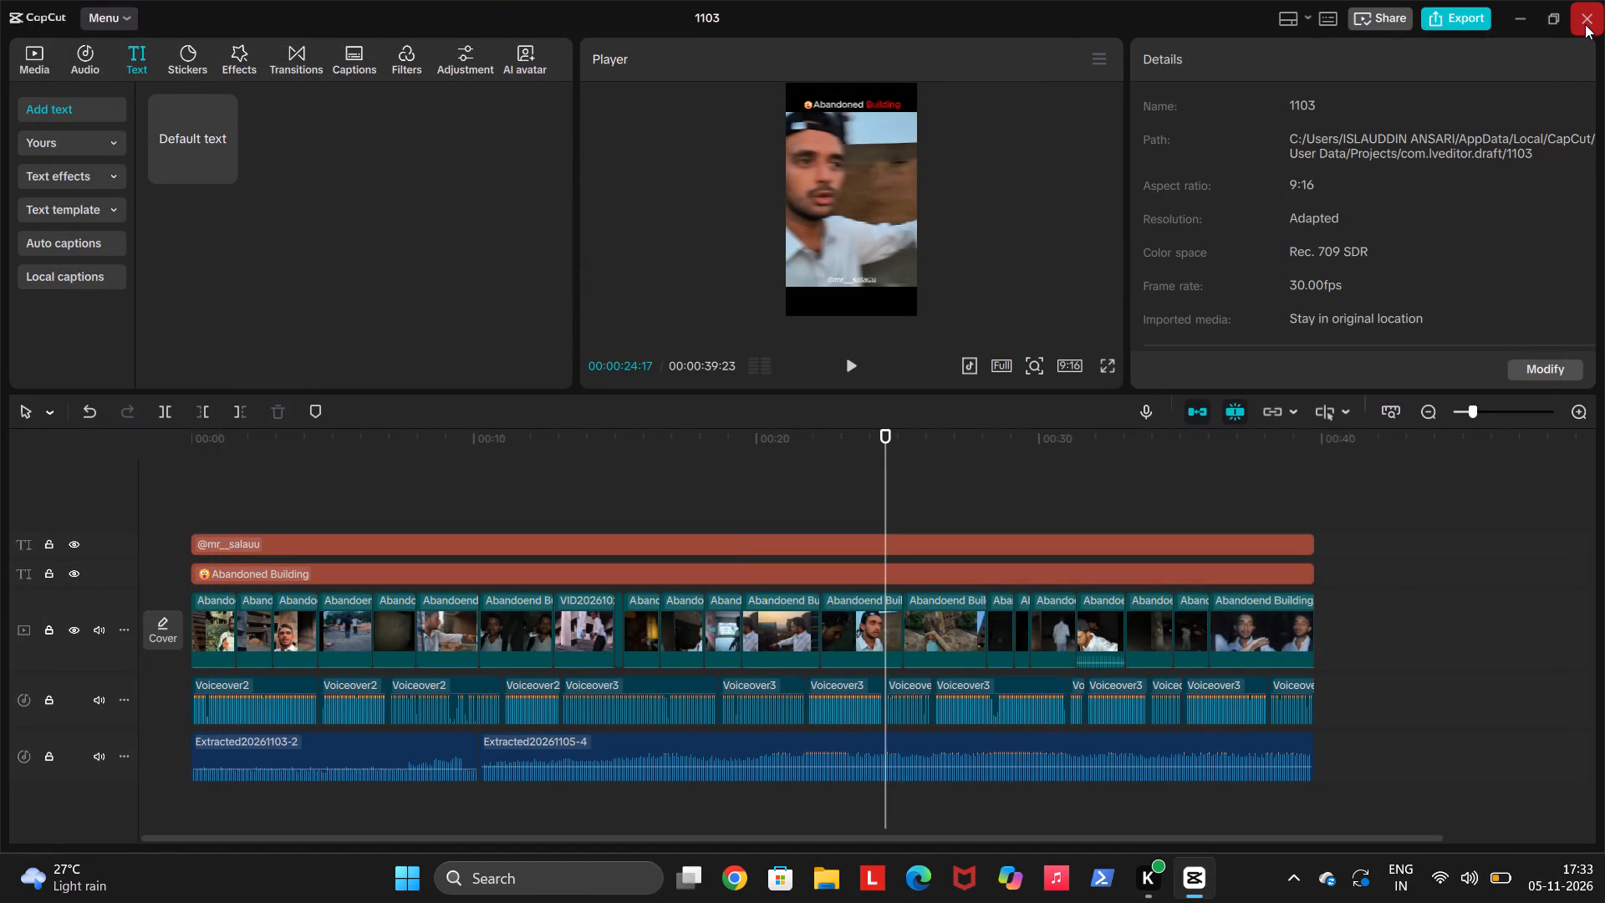